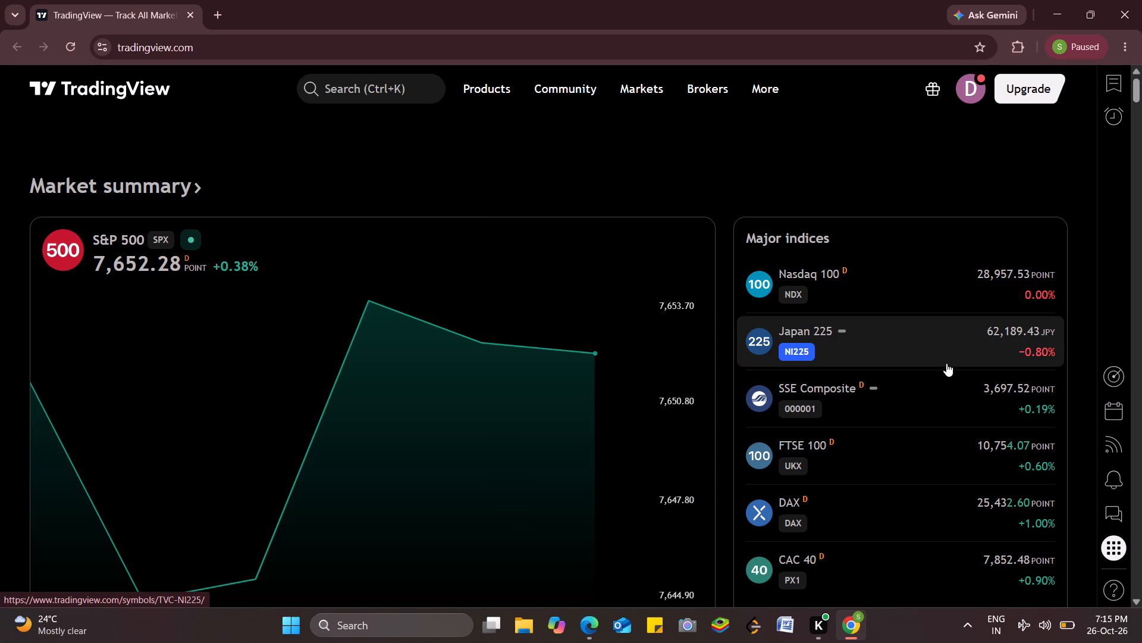
Open the S&P 500 index page from the Market summary.
{"action": "scroll", "coordinate": [476, 349], "scroll_direction": "down", "scroll_amount": 5}
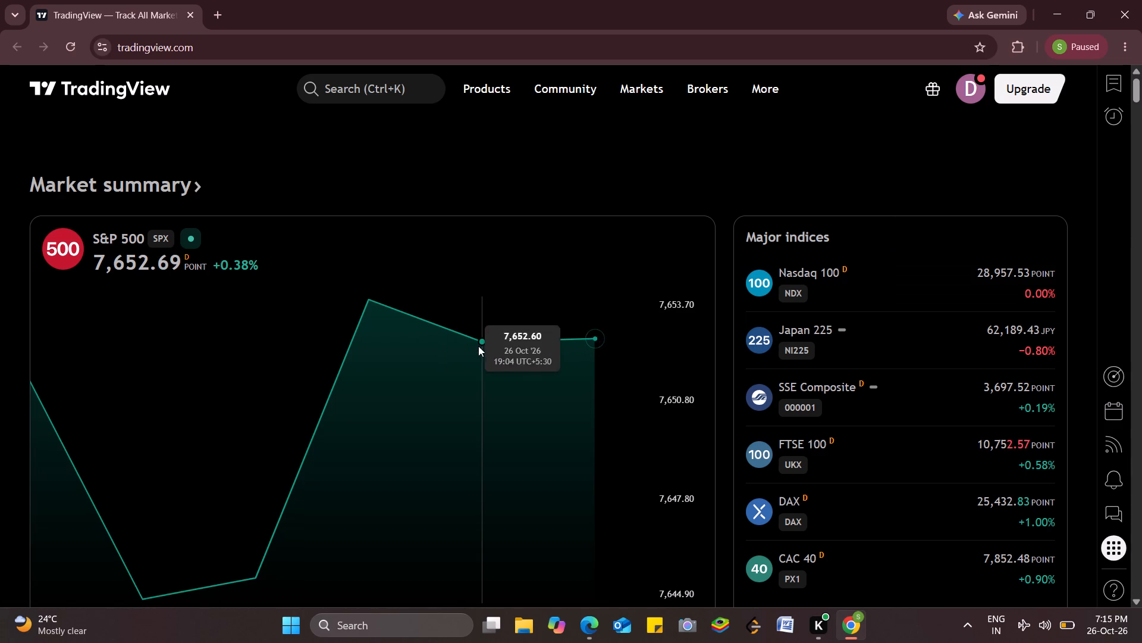
{"action": "scroll", "coordinate": [560, 264], "scroll_direction": "up", "scroll_amount": 4}
{"action": "scroll", "coordinate": [560, 266], "scroll_direction": "down", "scroll_amount": 4}
{"action": "scroll", "coordinate": [466, 177], "scroll_direction": "up", "scroll_amount": 5}
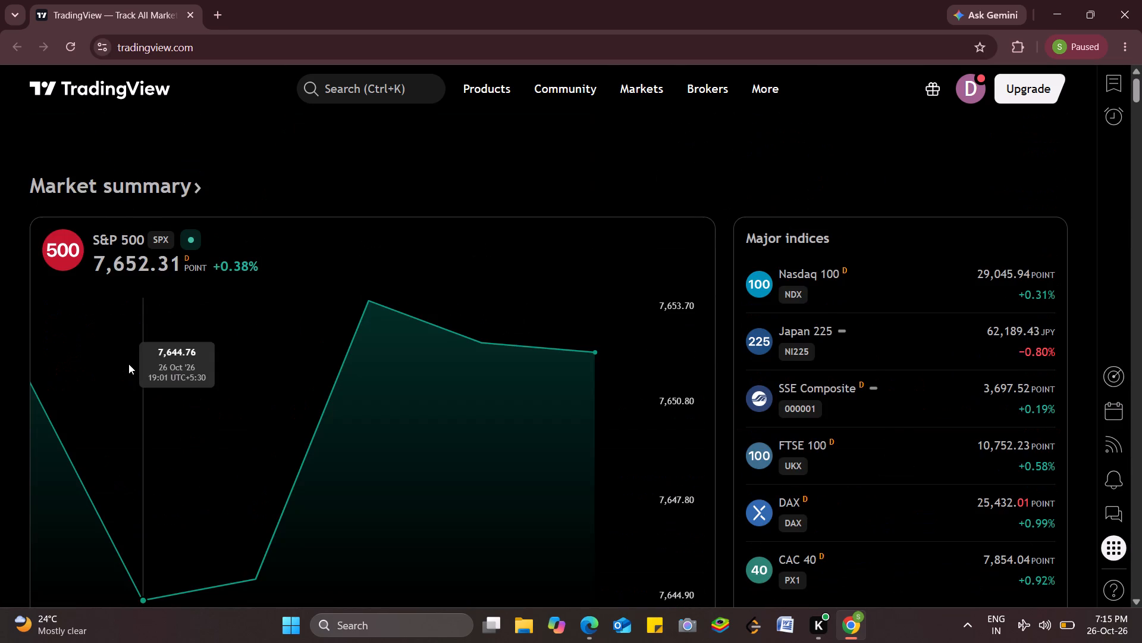
{"action": "left_click", "coordinate": [118, 244]}
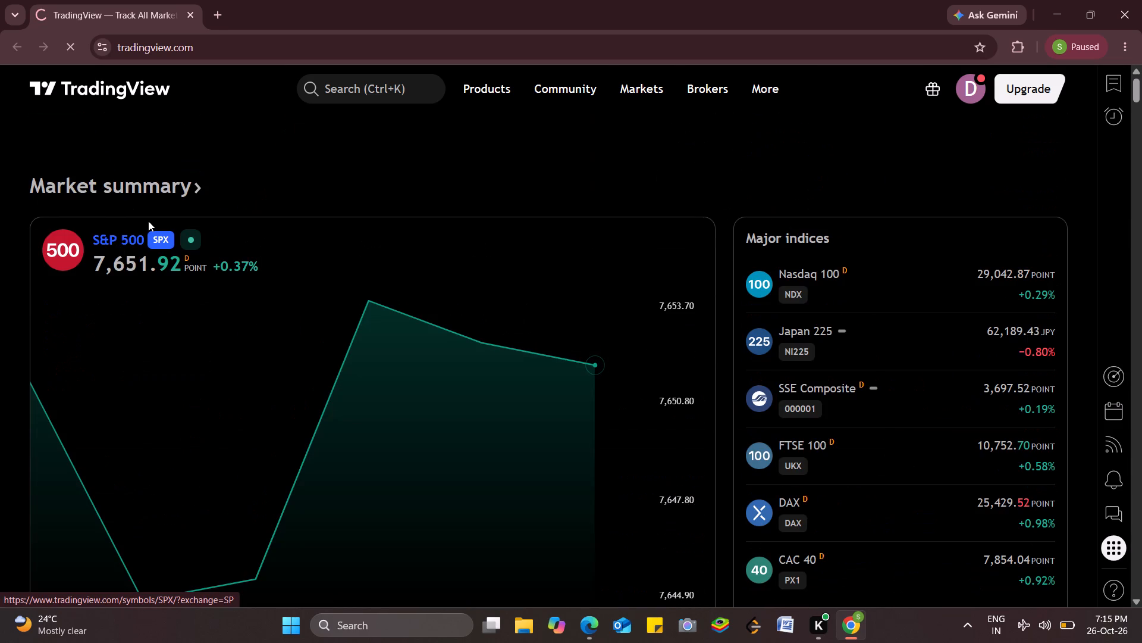
Open the full chart of the S&P 500 Index.
{"action": "scroll", "coordinate": [453, 459], "scroll_direction": "down", "scroll_amount": 6}
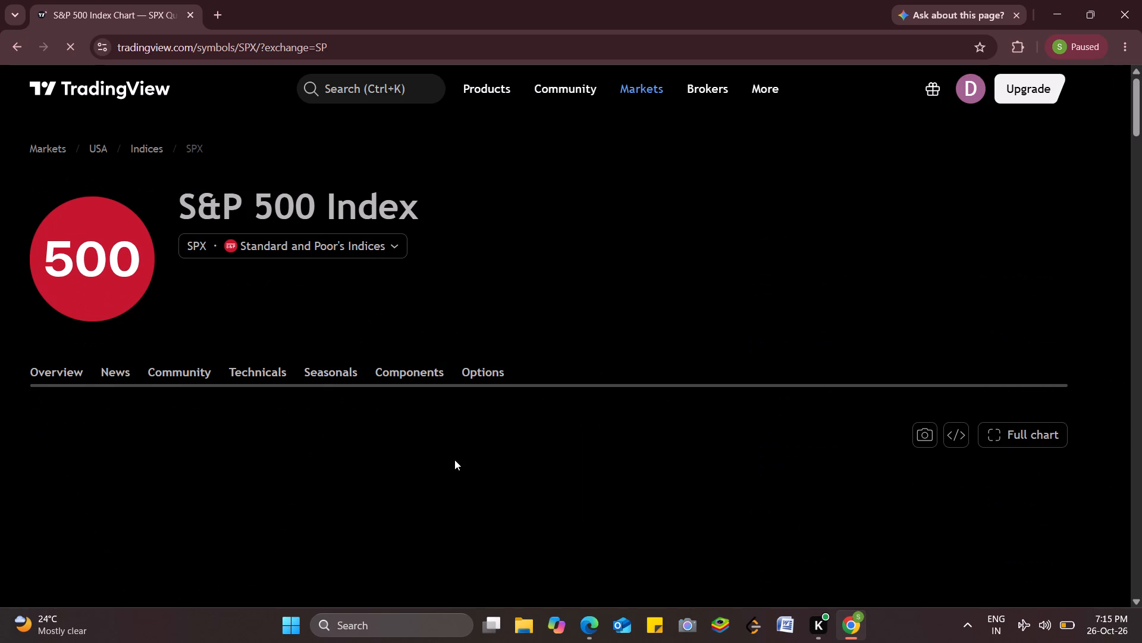
{"action": "scroll", "coordinate": [535, 427], "scroll_direction": "up", "scroll_amount": 2}
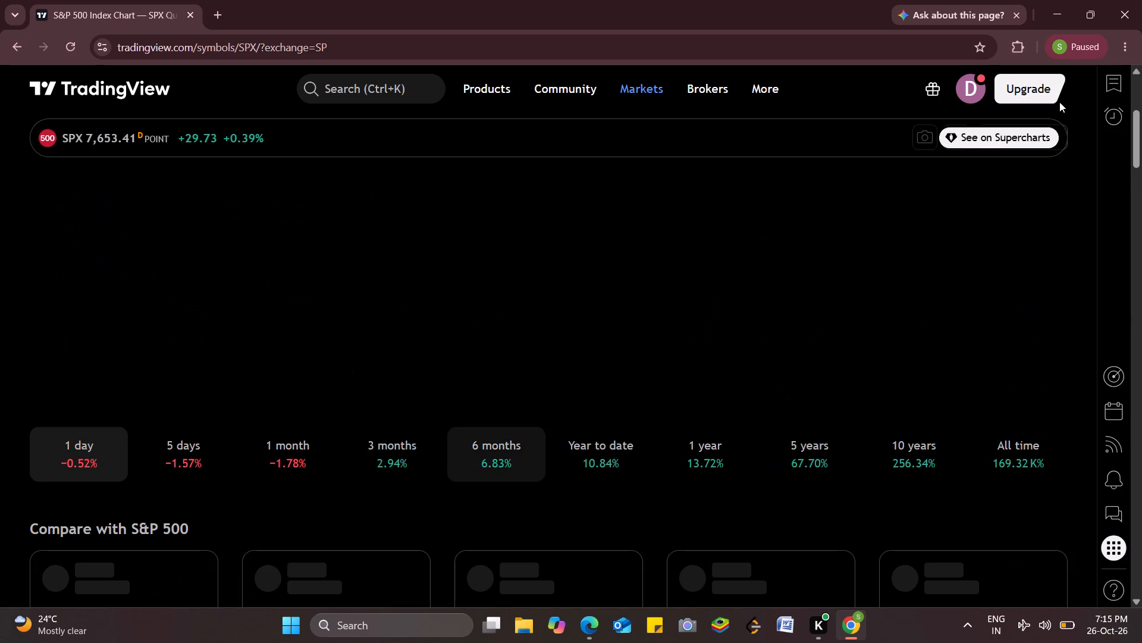
{"action": "scroll", "coordinate": [1014, 197], "scroll_direction": "up", "scroll_amount": 3}
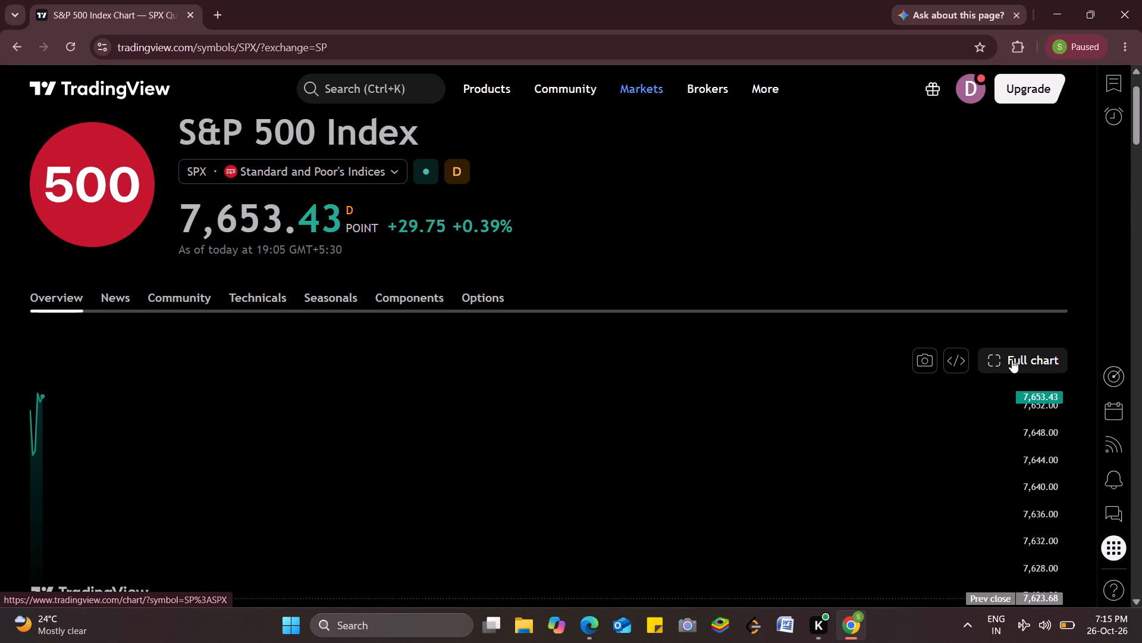
{"action": "double_click", "coordinate": [1018, 350]}
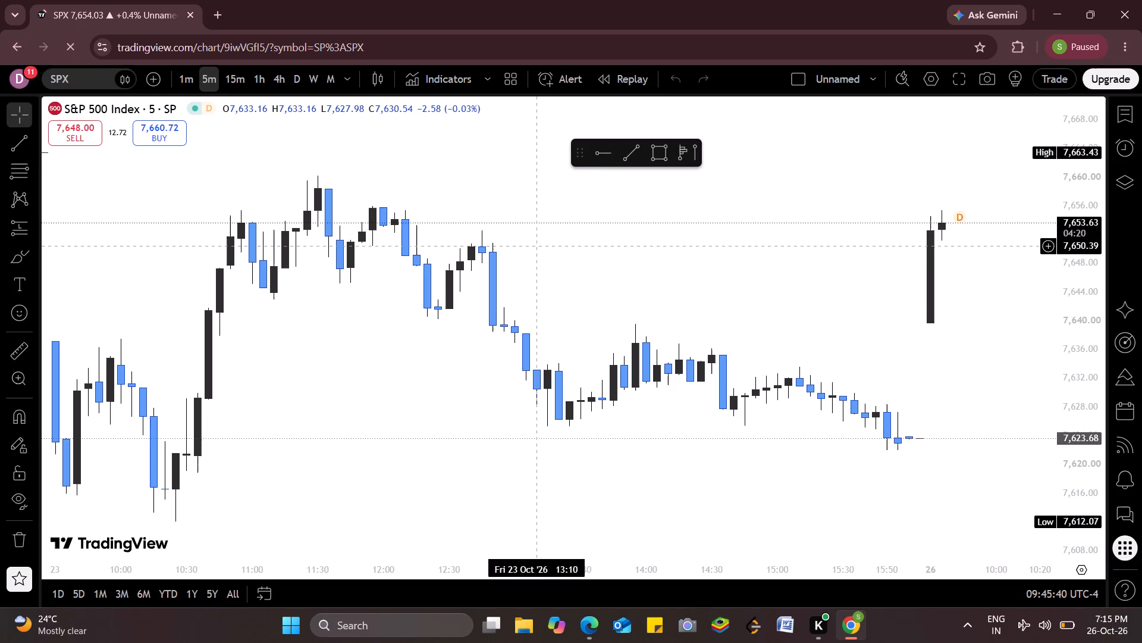
Change the chart symbol from SPX to the forex pair GBPUSD.
{"action": "scroll", "coordinate": [133, 226], "scroll_direction": "down", "scroll_amount": 1}
{"action": "left_click", "coordinate": [111, 106]}
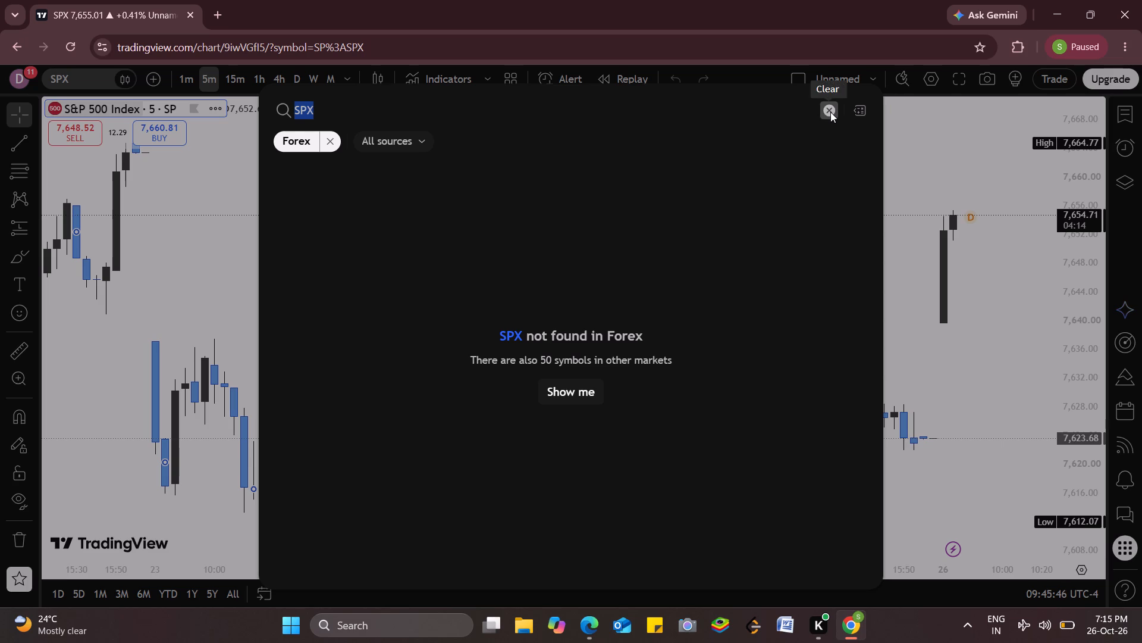
{"action": "left_click", "coordinate": [830, 112]}
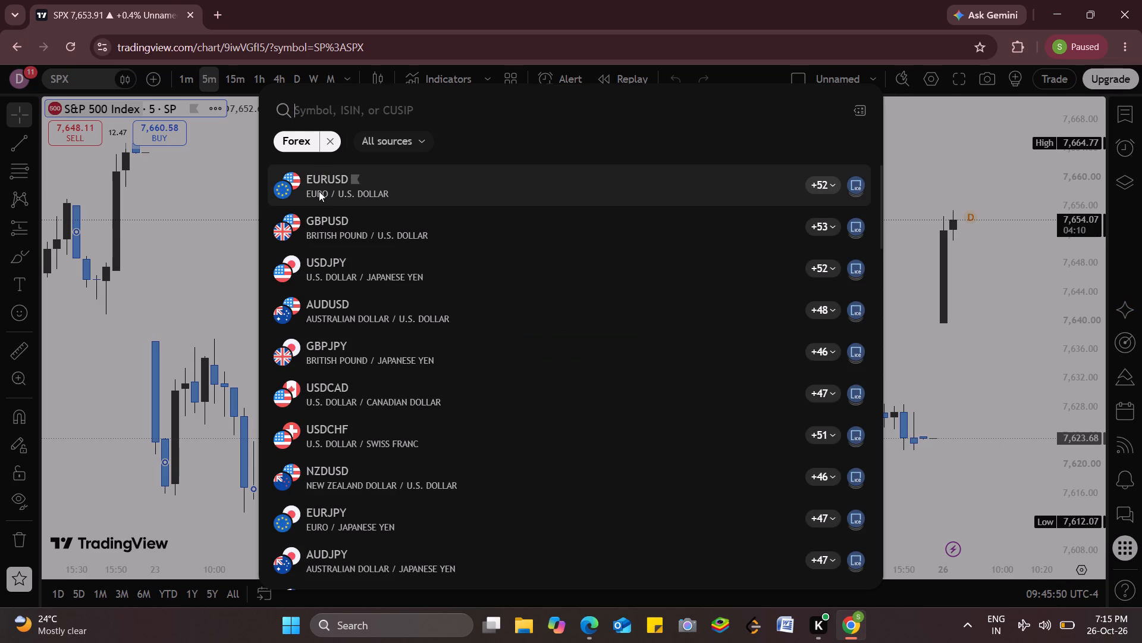
{"action": "double_click", "coordinate": [337, 230]}
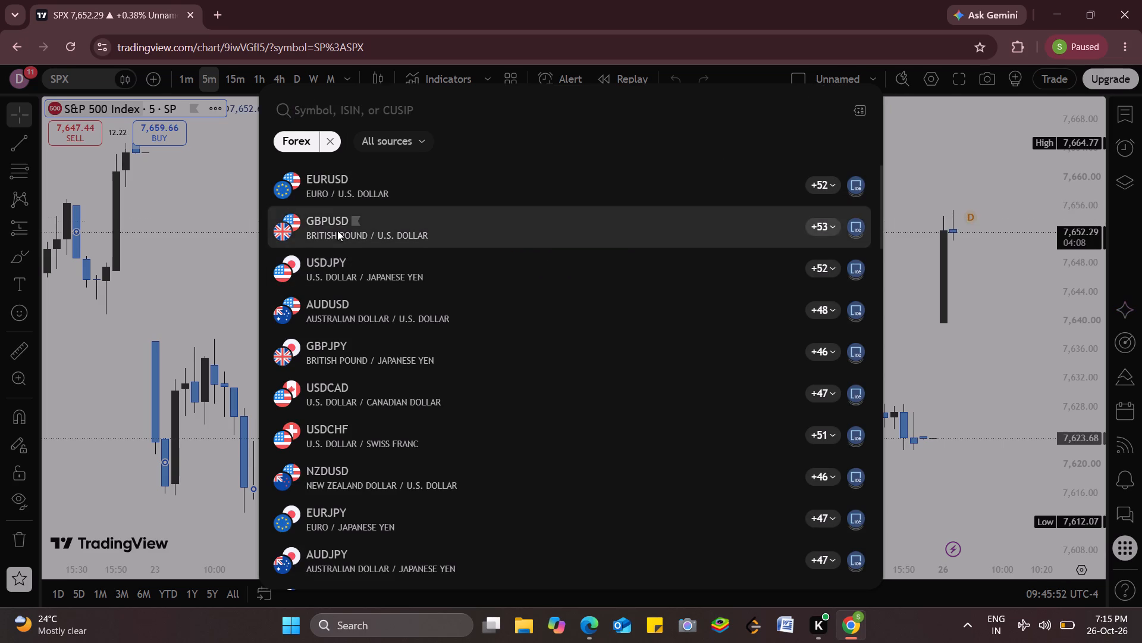
Examine the recent candles of GBPUSD on the 5-minute chart.
{"action": "scroll", "coordinate": [732, 367], "scroll_direction": "up", "scroll_amount": 3}
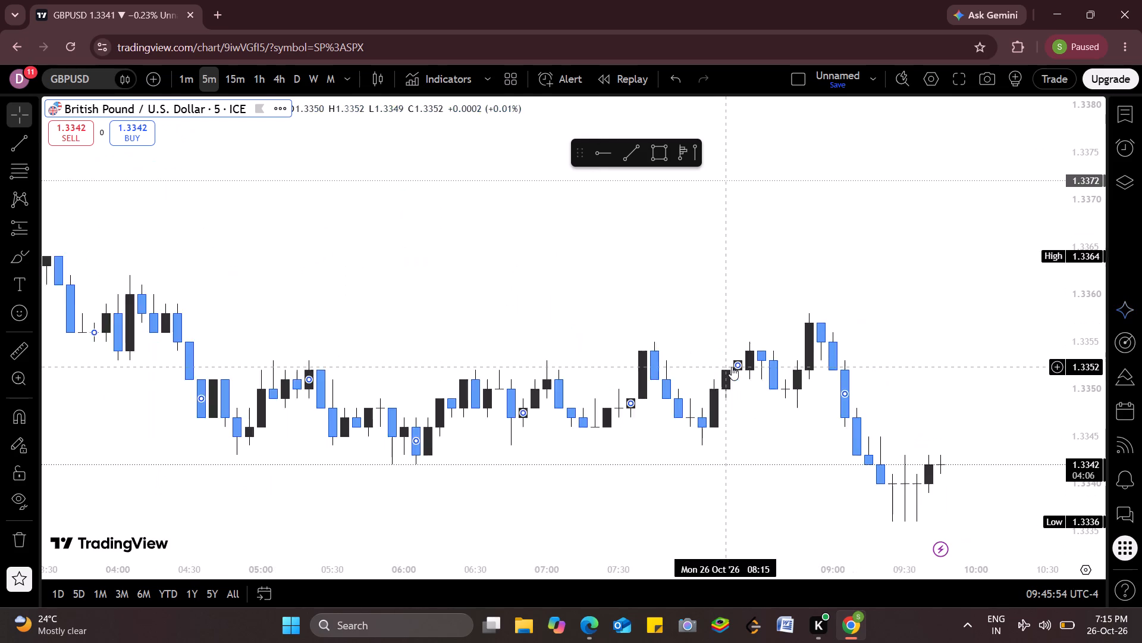
{"action": "scroll", "coordinate": [732, 367], "scroll_direction": "up", "scroll_amount": 4}
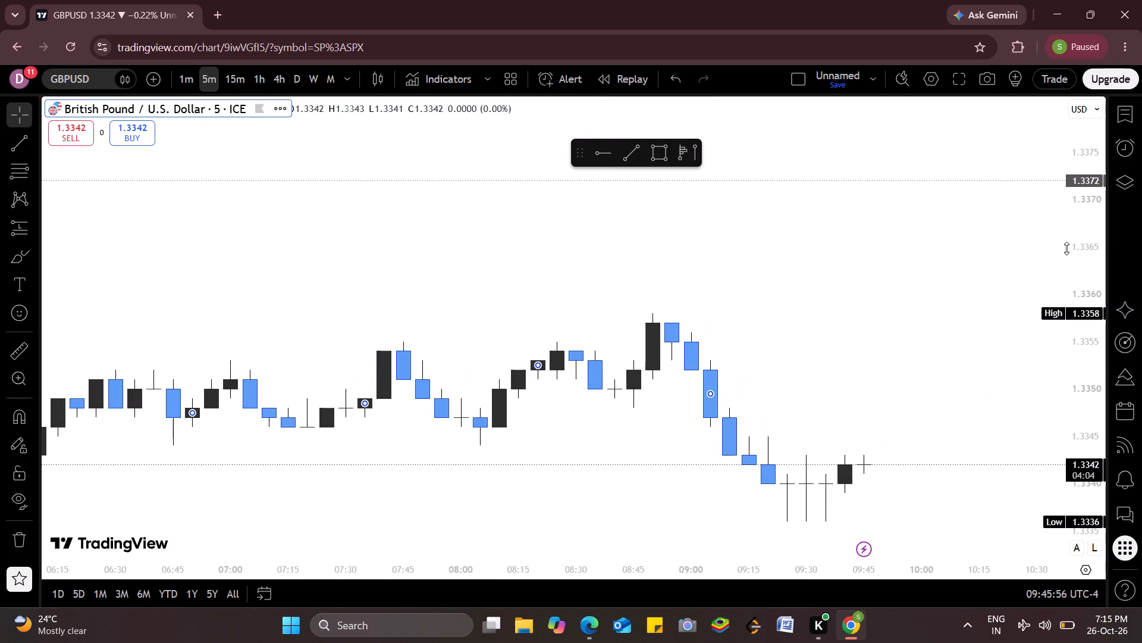
{"action": "scroll", "coordinate": [1084, 277], "scroll_direction": "up", "scroll_amount": 6}
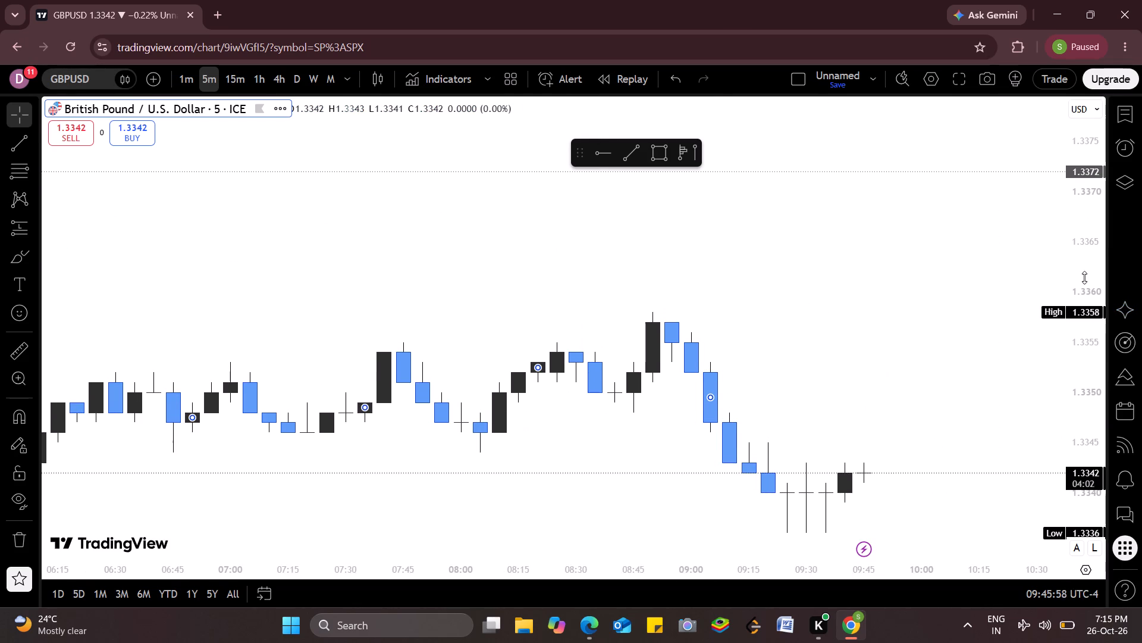
{"action": "scroll", "coordinate": [1084, 277], "scroll_direction": "up", "scroll_amount": 11}
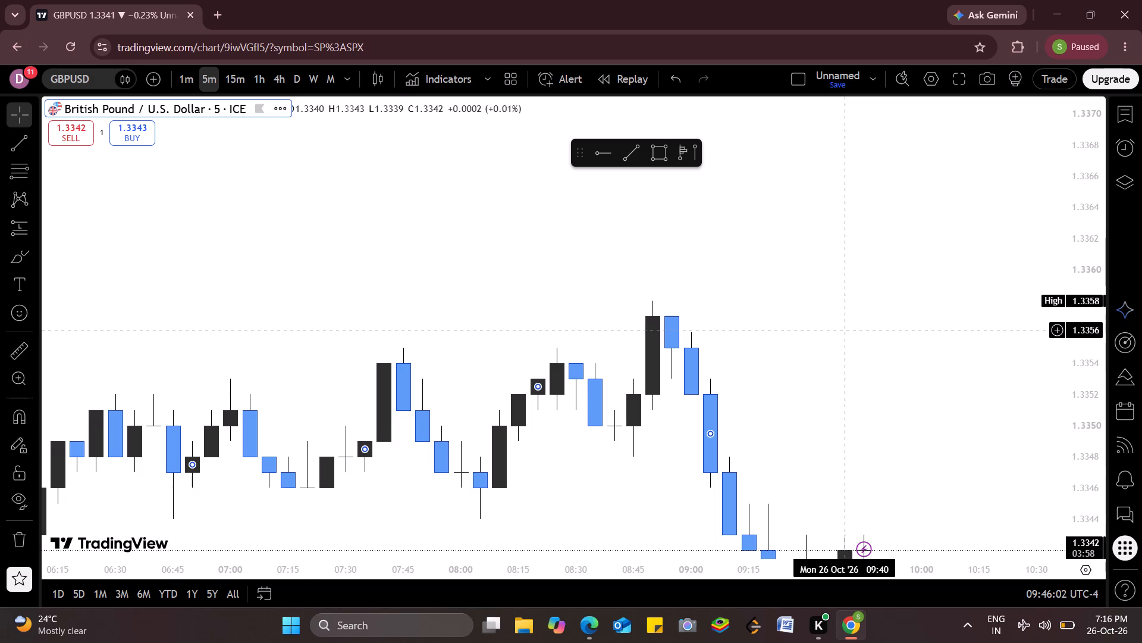
{"action": "scroll", "coordinate": [836, 332], "scroll_direction": "down", "scroll_amount": 3}
{"action": "scroll", "coordinate": [799, 328], "scroll_direction": "up", "scroll_amount": 3}
{"action": "scroll", "coordinate": [873, 345], "scroll_direction": "up", "scroll_amount": 2}
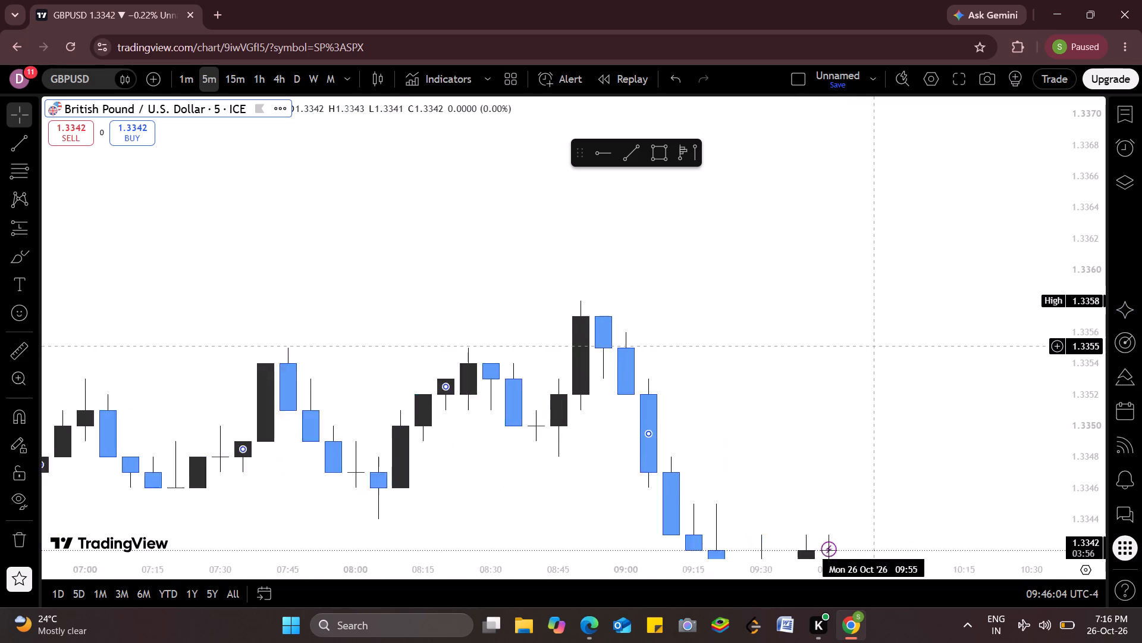
{"action": "scroll", "coordinate": [873, 345], "scroll_direction": "up", "scroll_amount": 3}
{"action": "scroll", "coordinate": [873, 345], "scroll_direction": "down", "scroll_amount": 10}
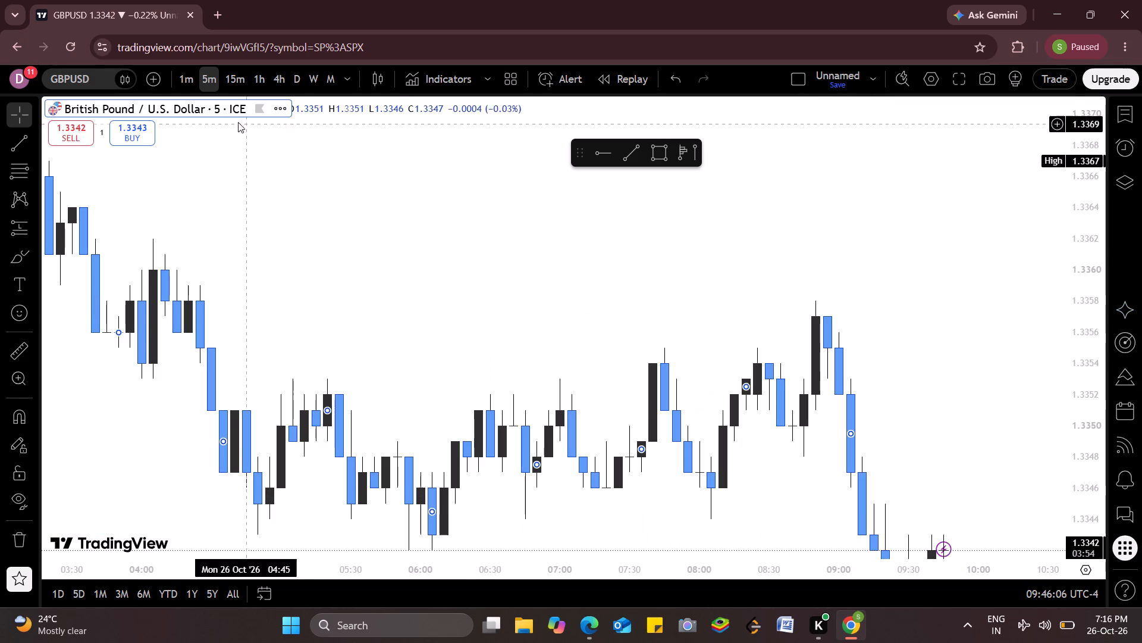
Switch the GBPUSD chart to the 1-week timeframe.
{"action": "left_click", "coordinate": [306, 80]}
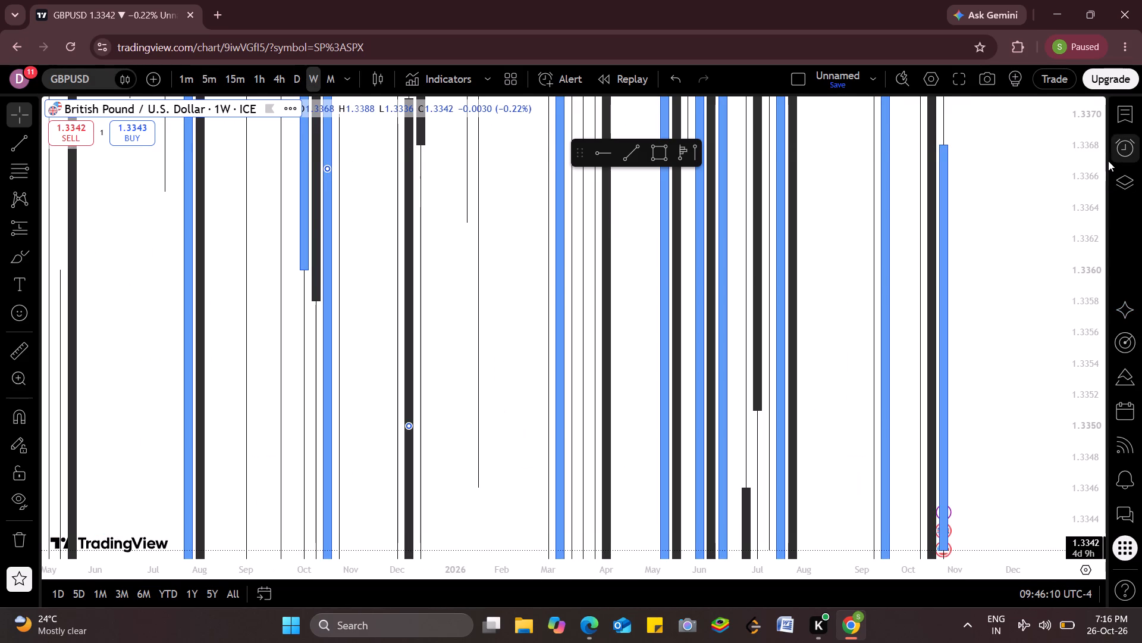
Examine the weekly GBPUSD candles, from the latest swings back to the 2022 price history.
{"action": "scroll", "coordinate": [1038, 152], "scroll_direction": "down", "scroll_amount": 10}
{"action": "scroll", "coordinate": [1038, 153], "scroll_direction": "up", "scroll_amount": 9}
{"action": "scroll", "coordinate": [1078, 167], "scroll_direction": "down", "scroll_amount": 10}
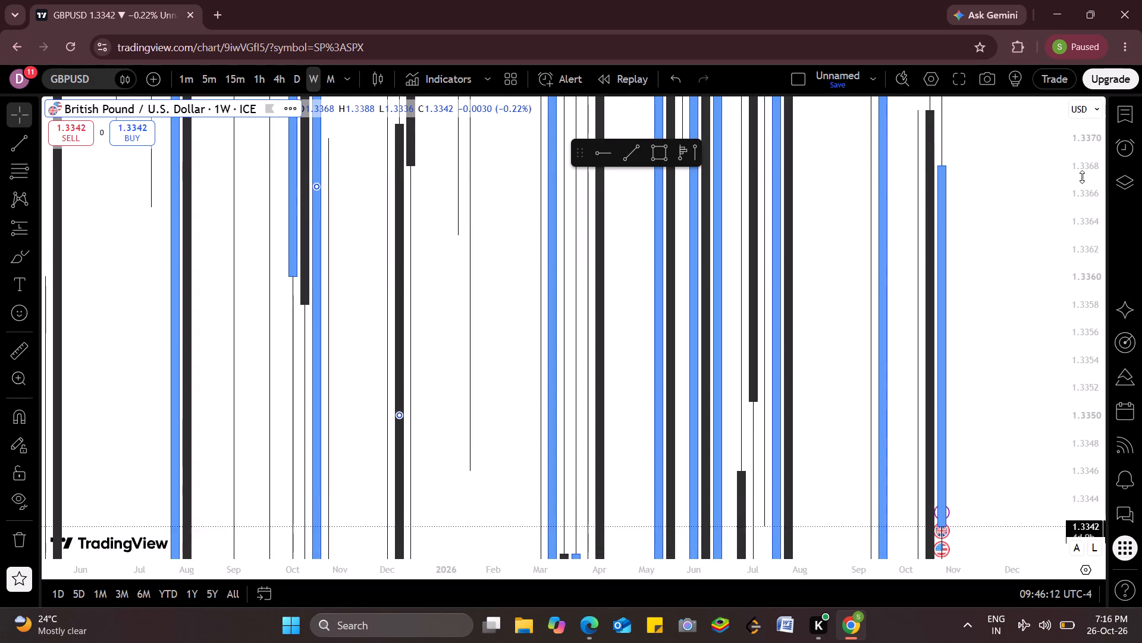
{"action": "scroll", "coordinate": [1082, 177], "scroll_direction": "down", "scroll_amount": 20}
{"action": "scroll", "coordinate": [1082, 177], "scroll_direction": "down", "scroll_amount": 20}
{"action": "scroll", "coordinate": [1082, 177], "scroll_direction": "down", "scroll_amount": 12}
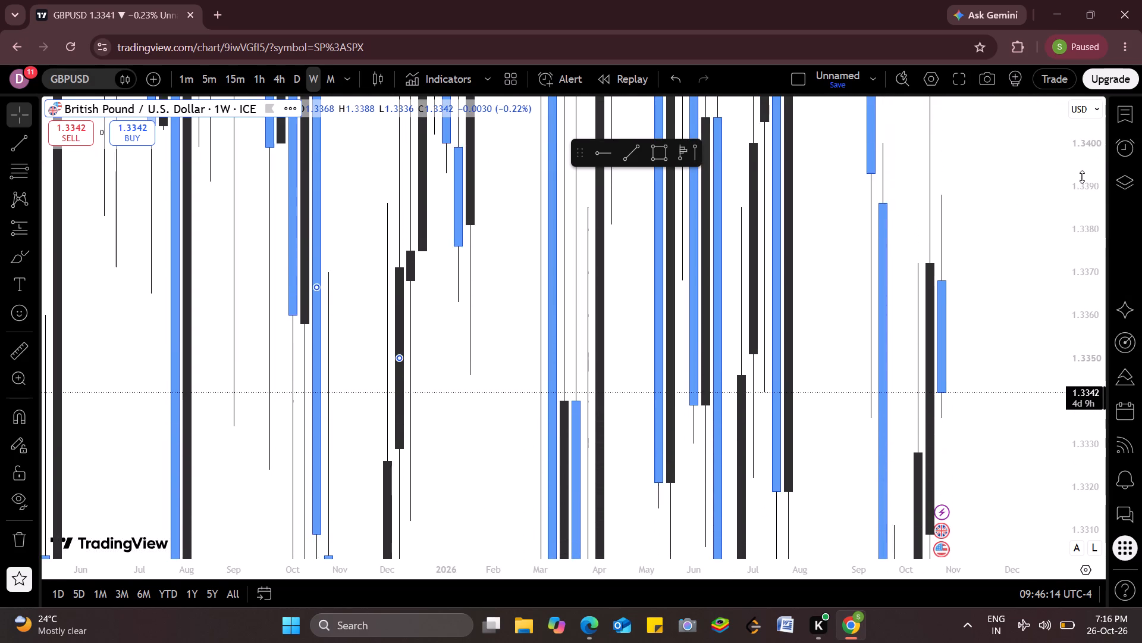
{"action": "scroll", "coordinate": [1082, 177], "scroll_direction": "down", "scroll_amount": 20}
{"action": "scroll", "coordinate": [1082, 177], "scroll_direction": "down", "scroll_amount": 7}
{"action": "right_click_drag", "start_coordinate": [993, 195], "coordinate": [828, 260]}
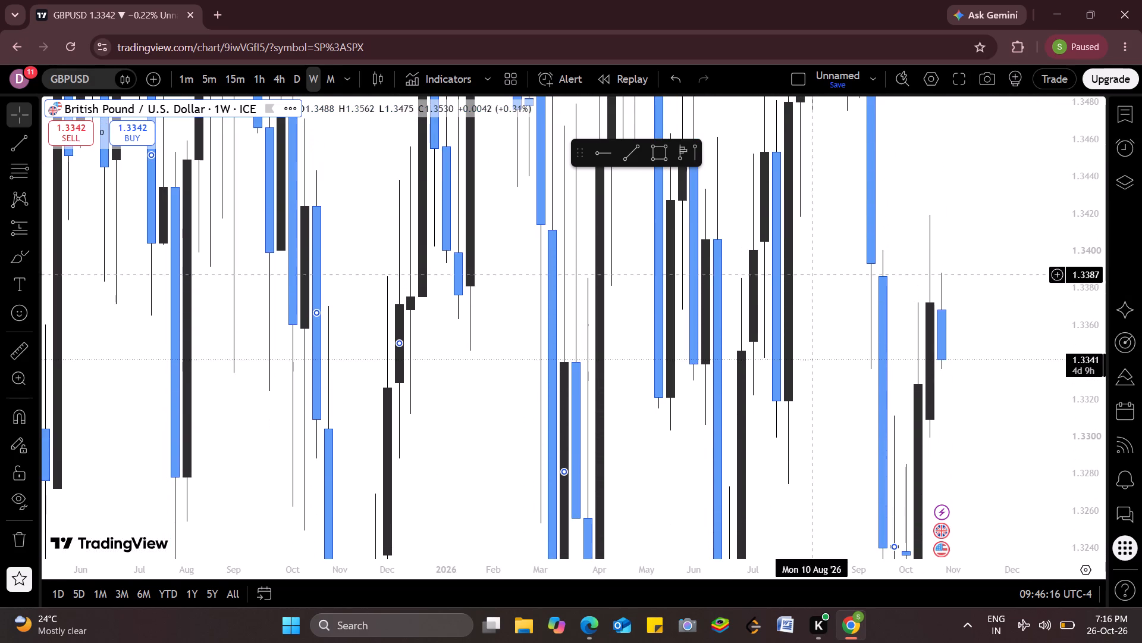
{"action": "right_click_drag", "start_coordinate": [973, 113], "coordinate": [958, 179]}
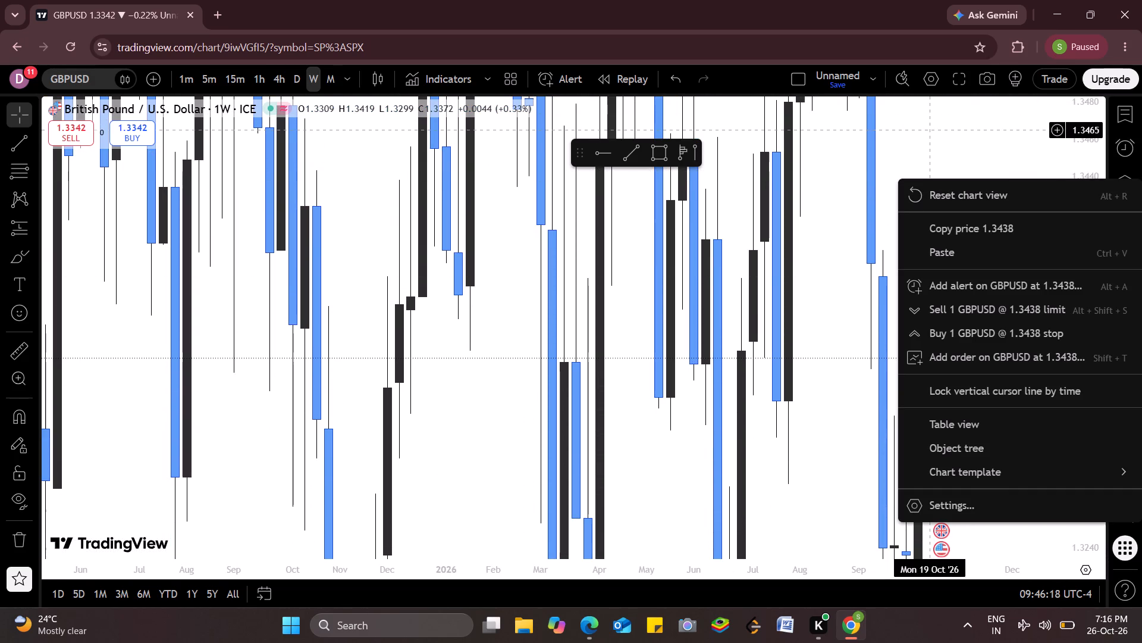
{"action": "left_click", "coordinate": [968, 170]}
{"action": "scroll", "coordinate": [1069, 180], "scroll_direction": "down", "scroll_amount": 5}
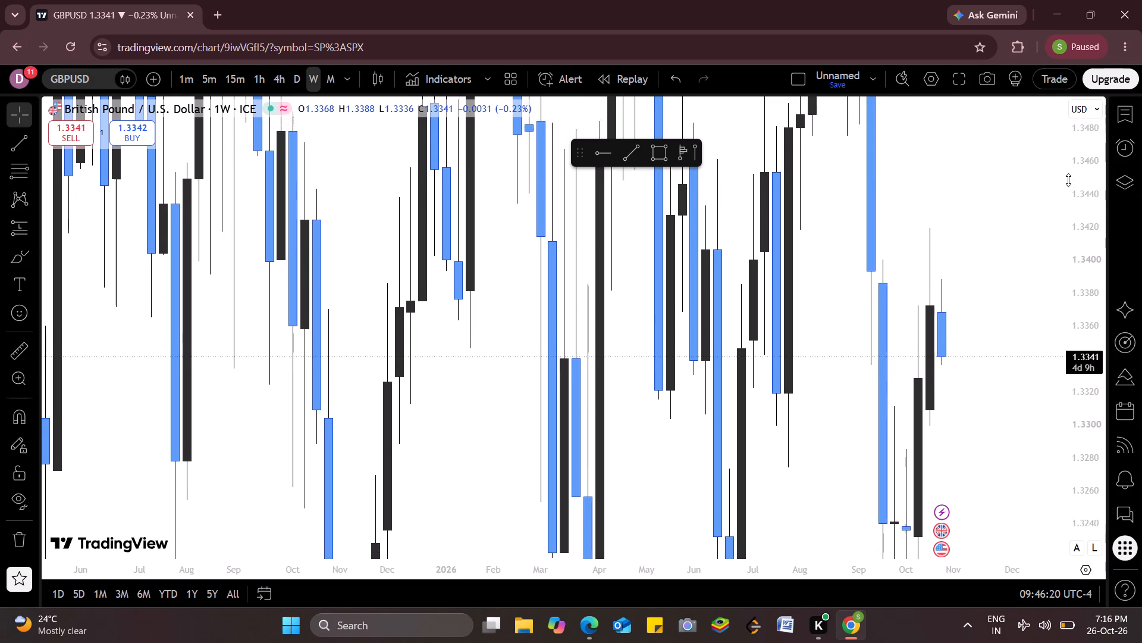
{"action": "scroll", "coordinate": [1068, 180], "scroll_direction": "down", "scroll_amount": 13}
{"action": "scroll", "coordinate": [1068, 179], "scroll_direction": "up", "scroll_amount": 1}
{"action": "scroll", "coordinate": [1069, 178], "scroll_direction": "down", "scroll_amount": 20}
{"action": "scroll", "coordinate": [1069, 178], "scroll_direction": "down", "scroll_amount": 6}
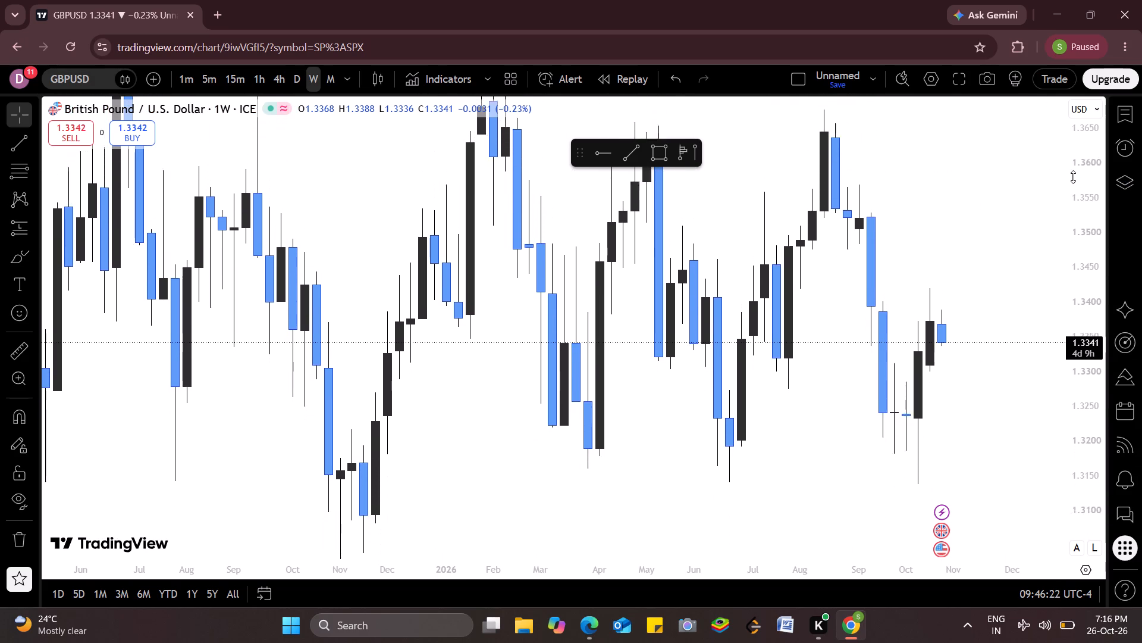
{"action": "scroll", "coordinate": [1073, 177], "scroll_direction": "down", "scroll_amount": 19}
{"action": "scroll", "coordinate": [1073, 177], "scroll_direction": "down", "scroll_amount": 5}
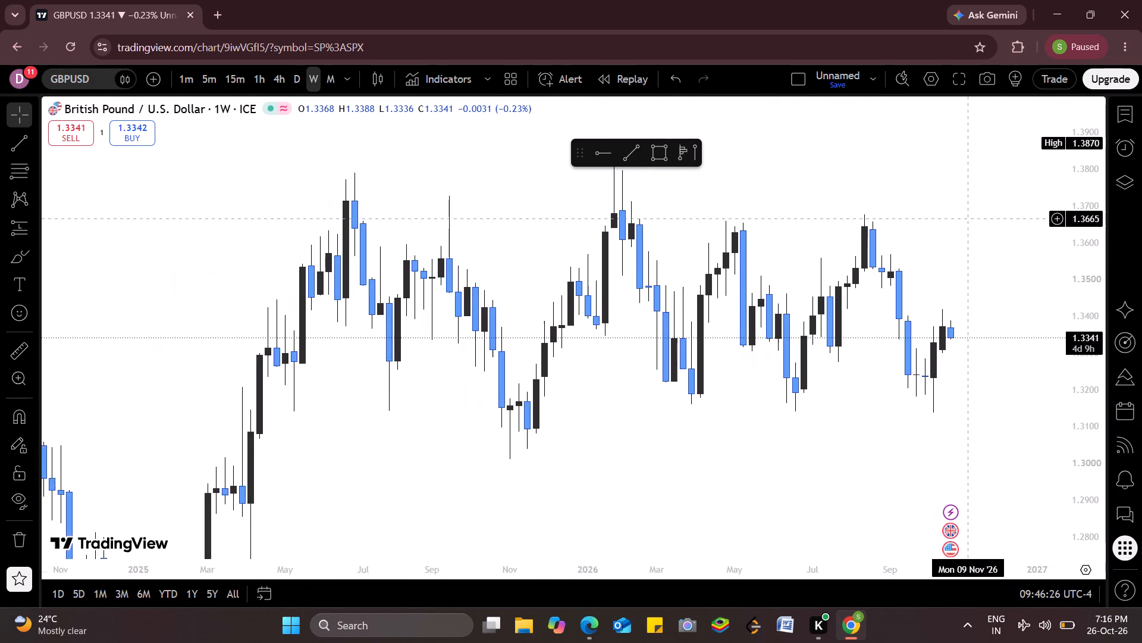
{"action": "scroll", "coordinate": [968, 219], "scroll_direction": "down", "scroll_amount": 5}
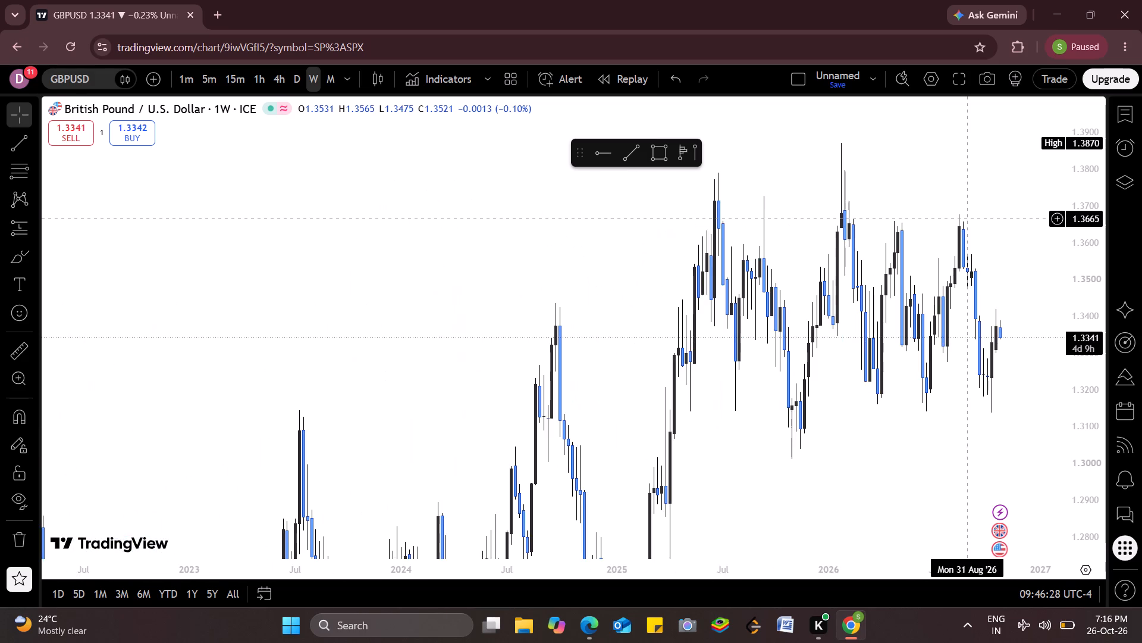
{"action": "scroll", "coordinate": [968, 219], "scroll_direction": "up", "scroll_amount": 3}
{"action": "scroll", "coordinate": [1044, 278], "scroll_direction": "down", "scroll_amount": 4}
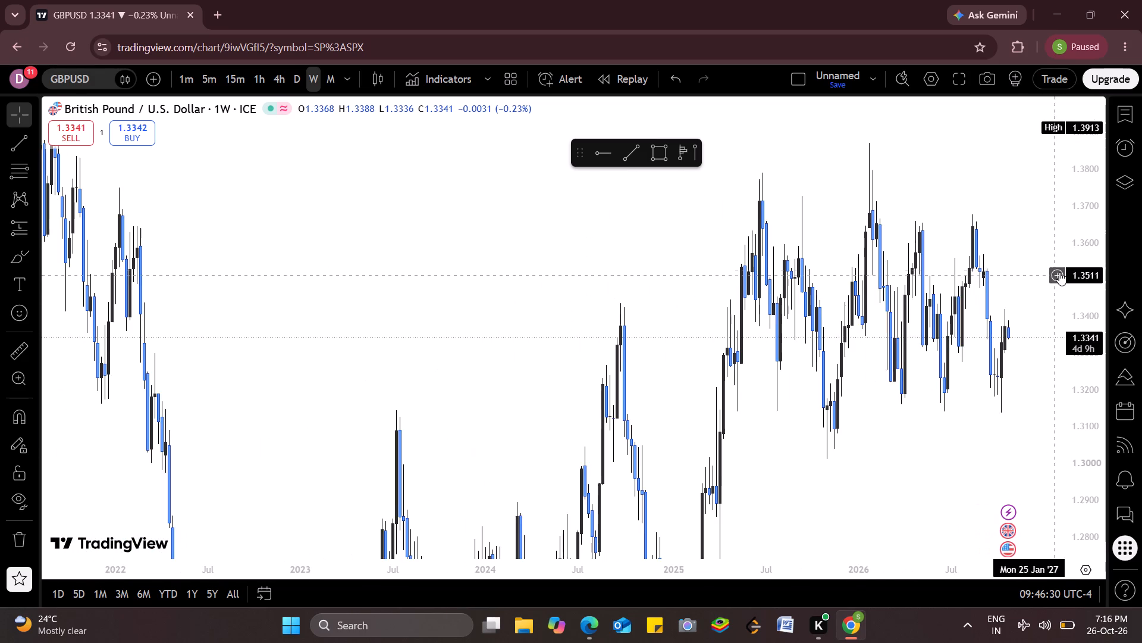
{"action": "scroll", "coordinate": [1067, 263], "scroll_direction": "up", "scroll_amount": 6}
{"action": "scroll", "coordinate": [1068, 263], "scroll_direction": "down", "scroll_amount": 13}
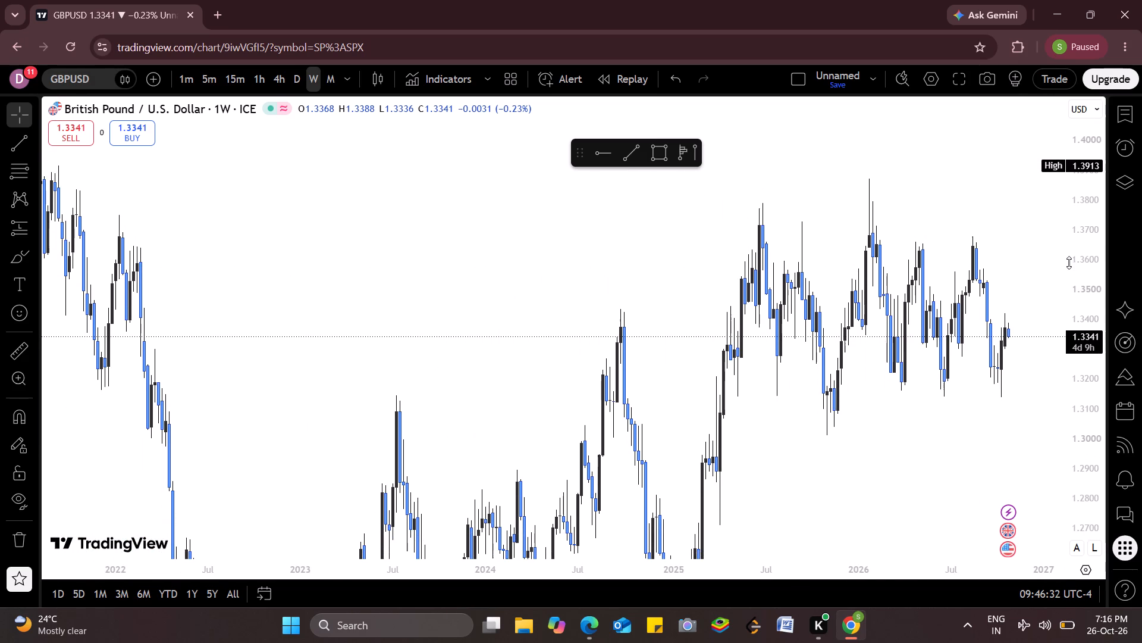
{"action": "scroll", "coordinate": [940, 466], "scroll_direction": "down", "scroll_amount": 1}
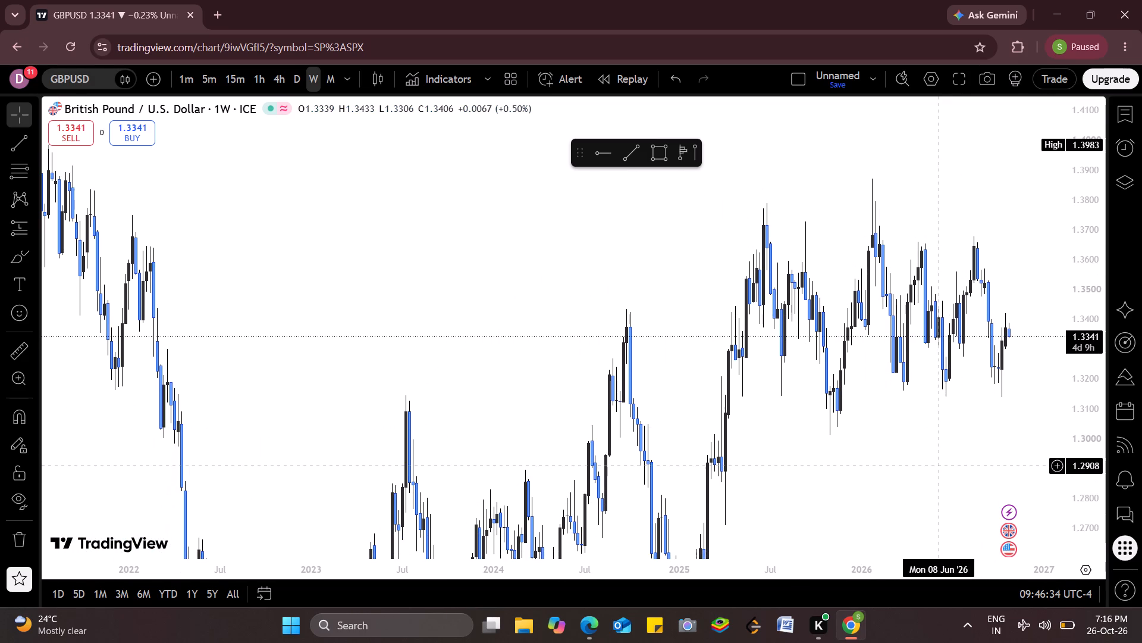
{"action": "scroll", "coordinate": [940, 466], "scroll_direction": "left", "scroll_amount": 4}
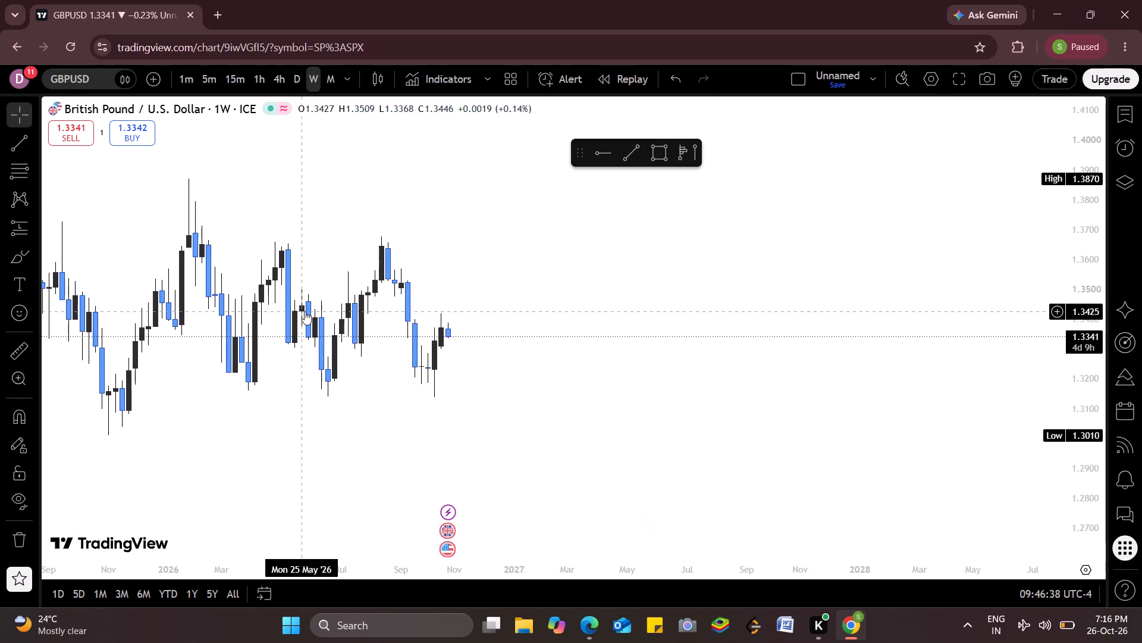
Switch the GBPUSD chart to the 1-day timeframe.
{"action": "left_click", "coordinate": [295, 76]}
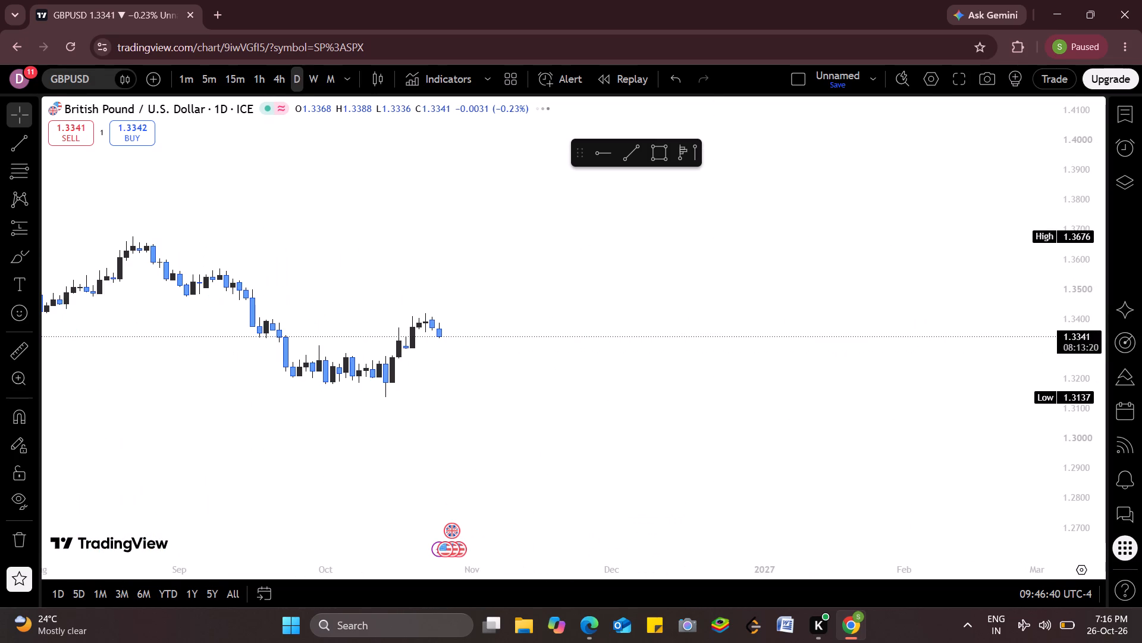
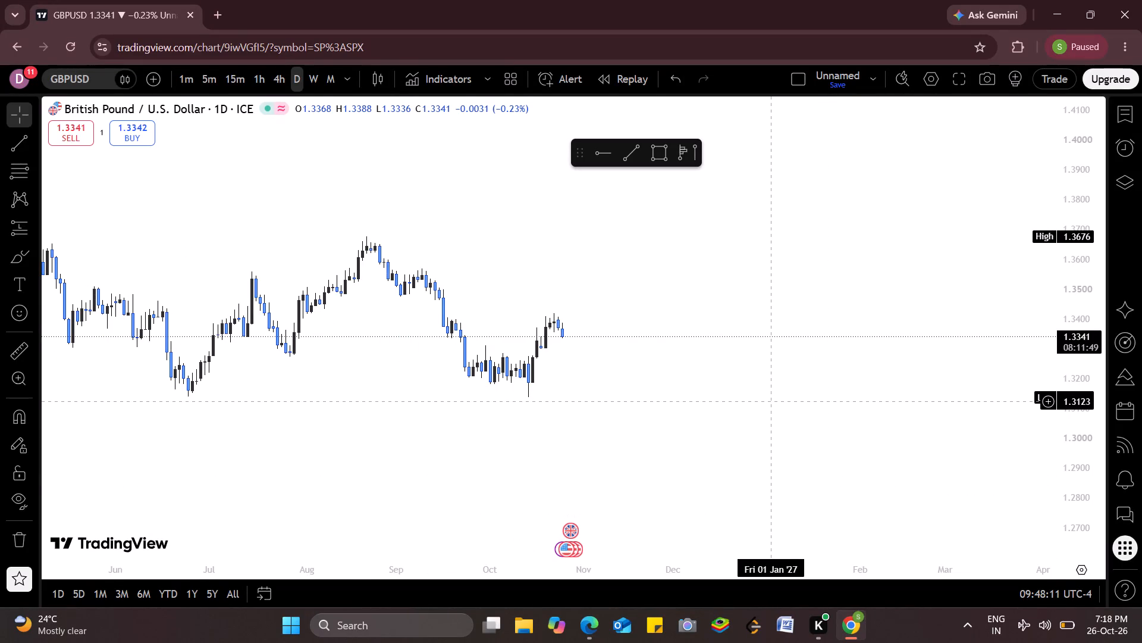
Examine the daily GBPUSD candles, from the latest October swing back to the March price history.
{"action": "left_click_drag", "start_coordinate": [783, 413], "coordinate": [1025, 361]}
{"action": "left_click", "coordinate": [1025, 361]}
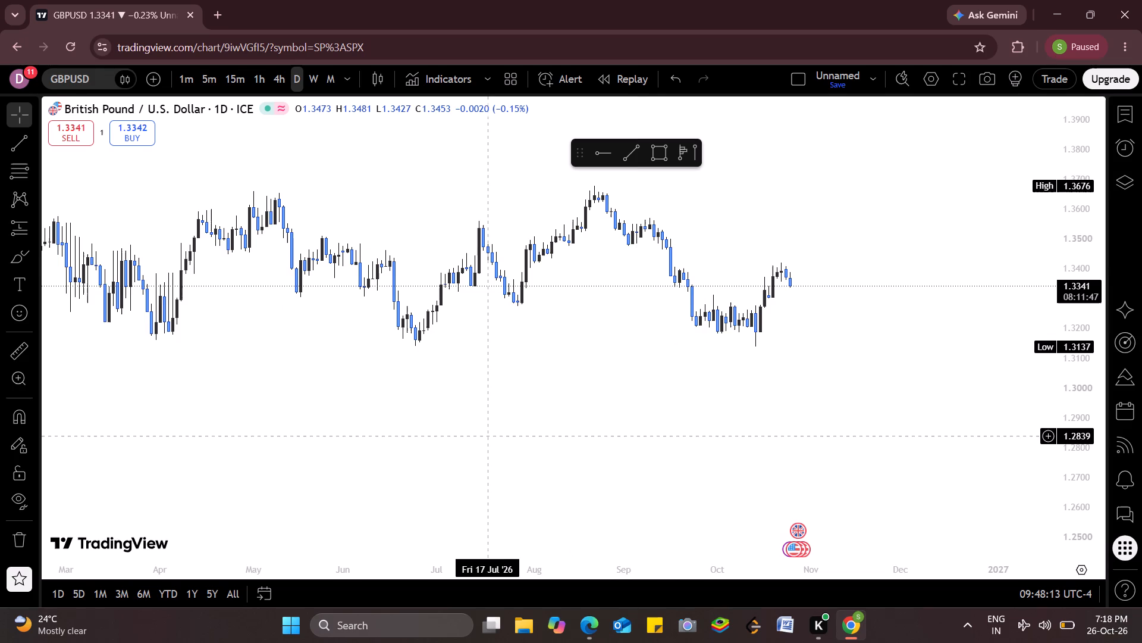
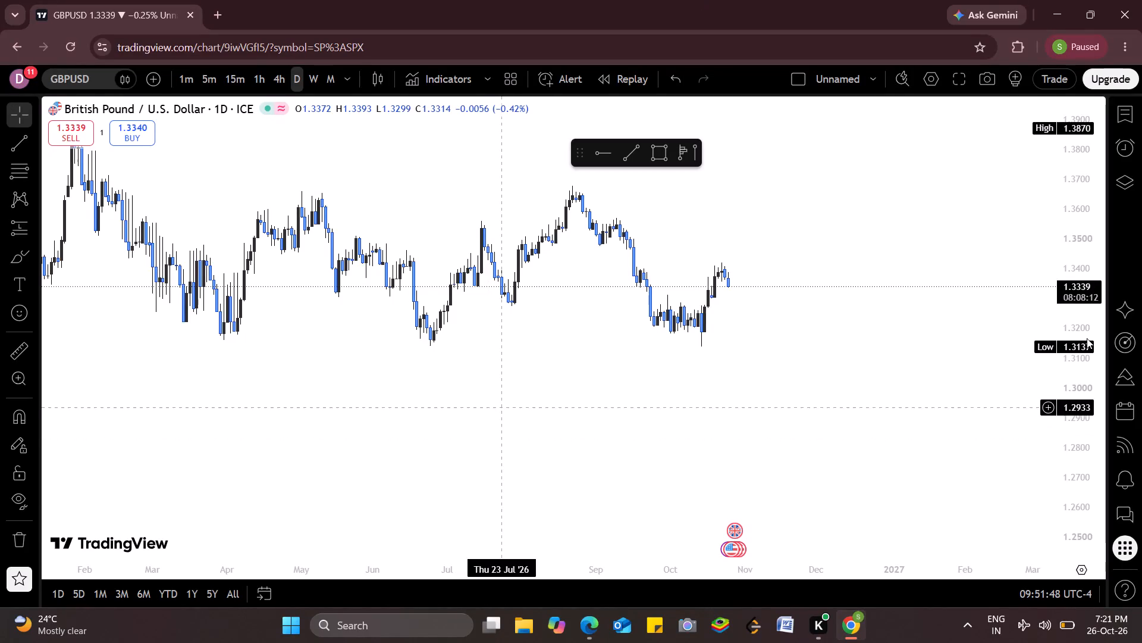
Change the chart symbol from GBPUSD to EURUSD, choosing it from the forex pairs.
{"action": "scroll", "coordinate": [481, 633], "scroll_direction": "up", "scroll_amount": 1}
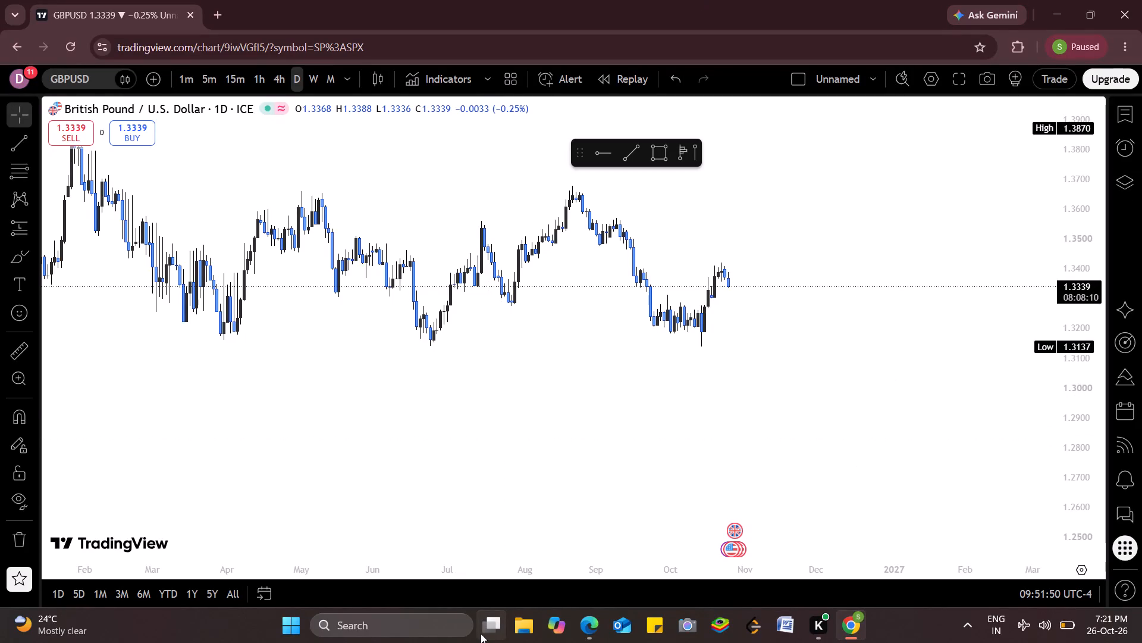
{"action": "scroll", "coordinate": [481, 633], "scroll_direction": "up", "scroll_amount": 2}
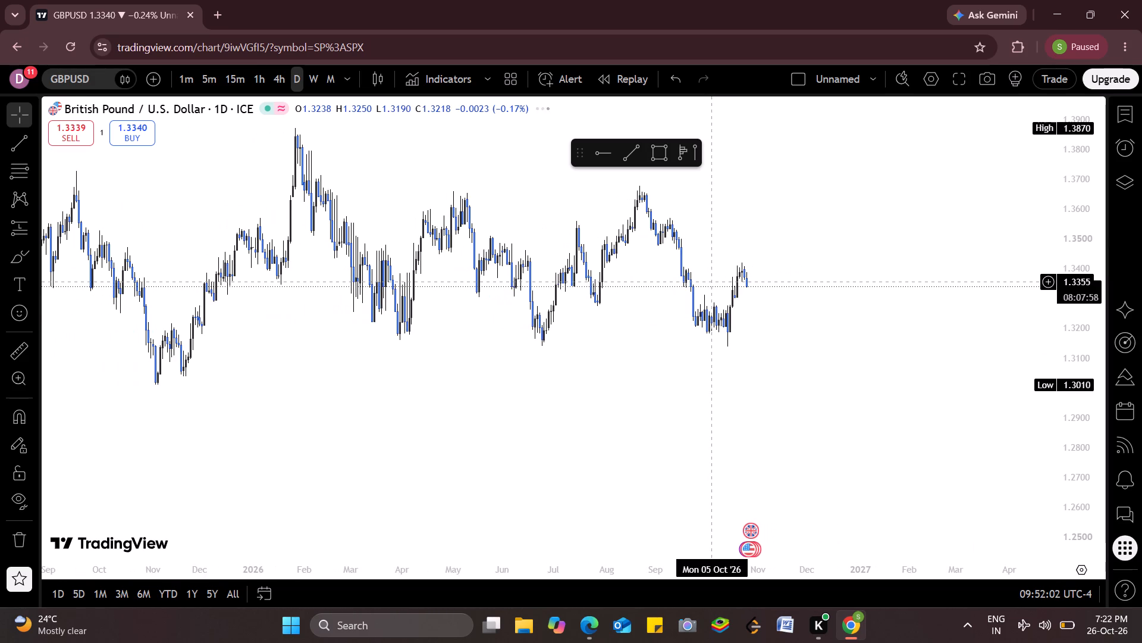
{"action": "left_click", "coordinate": [106, 105]}
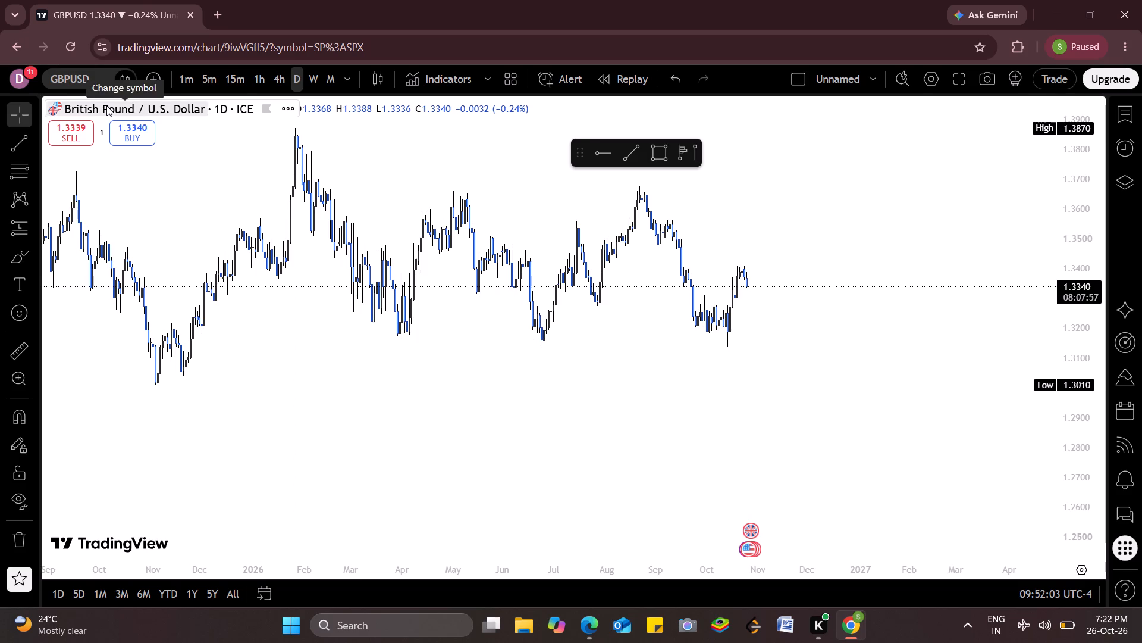
{"action": "left_click", "coordinate": [832, 108]}
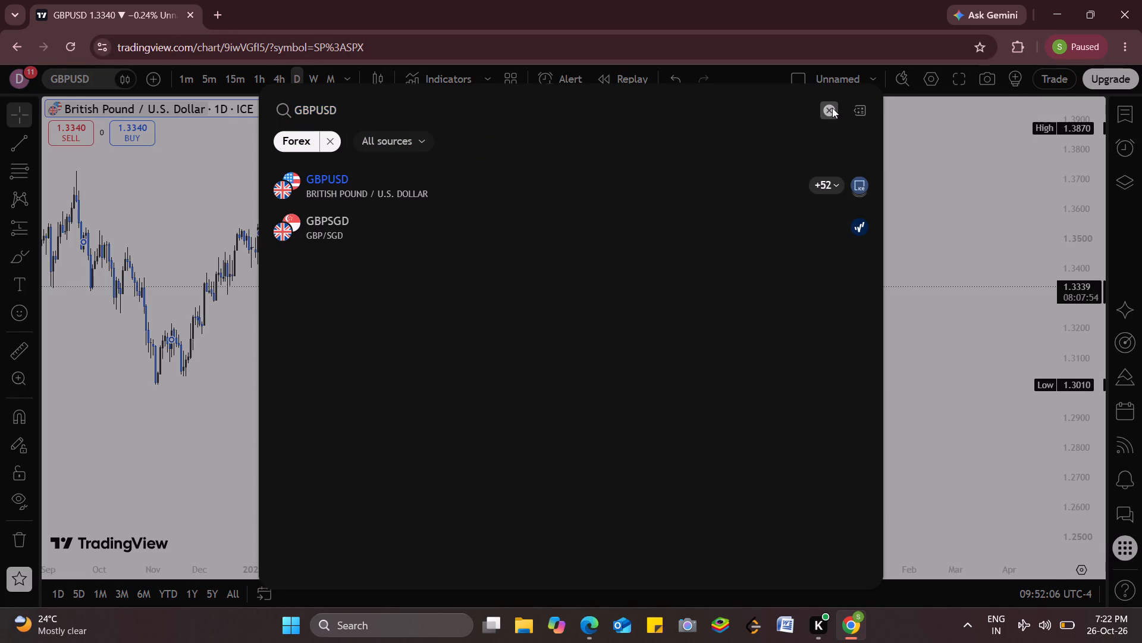
{"action": "left_click", "coordinate": [480, 185]}
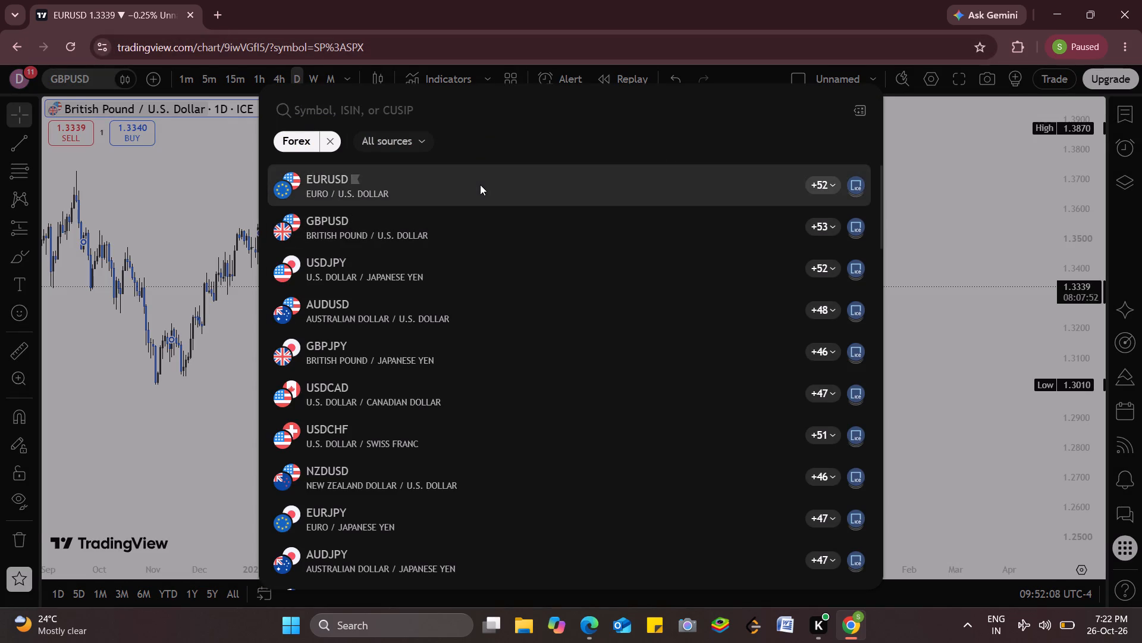
Switch the EURUSD chart from the daily to the 4-hour timeframe.
{"action": "scroll", "coordinate": [849, 348], "scroll_direction": "left", "scroll_amount": 1}
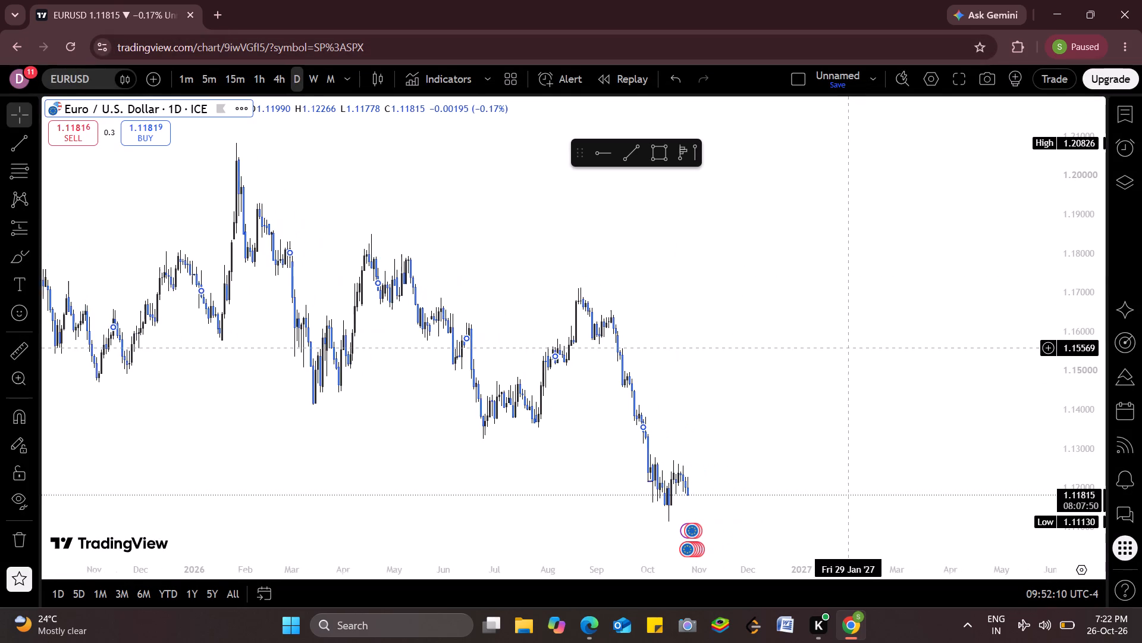
{"action": "scroll", "coordinate": [849, 348], "scroll_direction": "down", "scroll_amount": 1}
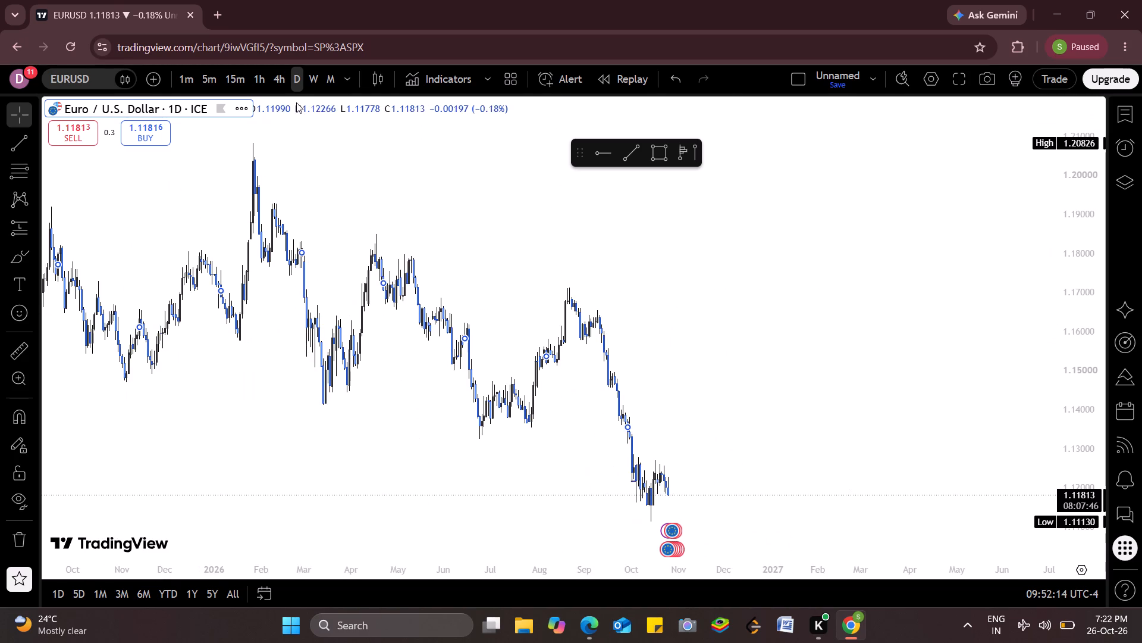
{"action": "left_click", "coordinate": [273, 74]}
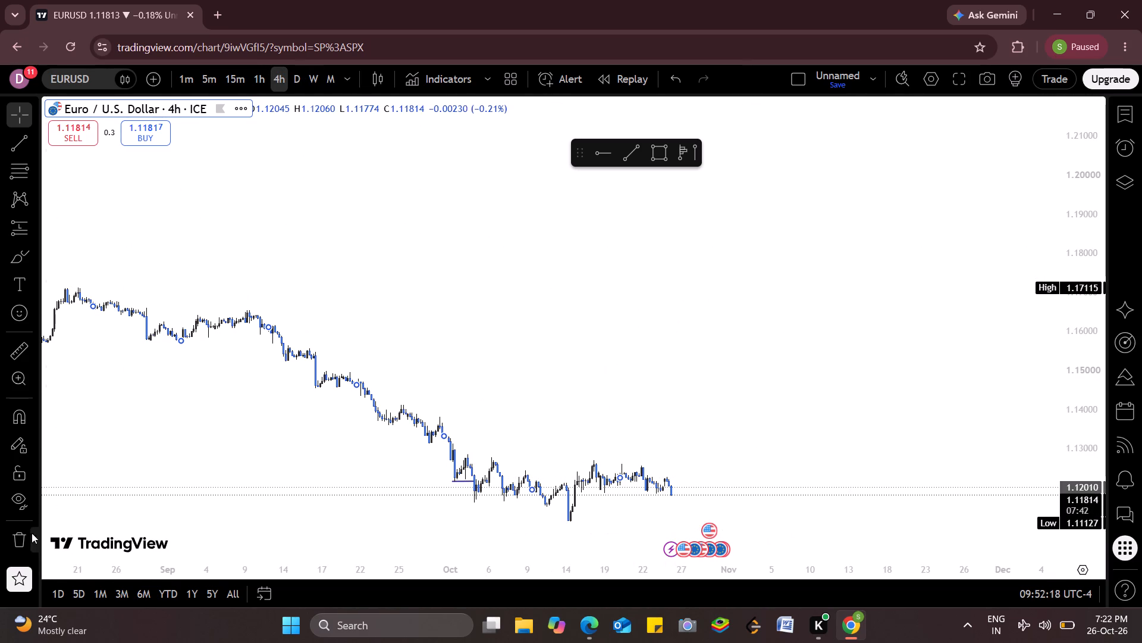
Remove all drawings and indicators from the EURUSD chart.
{"action": "left_click", "coordinate": [15, 547]}
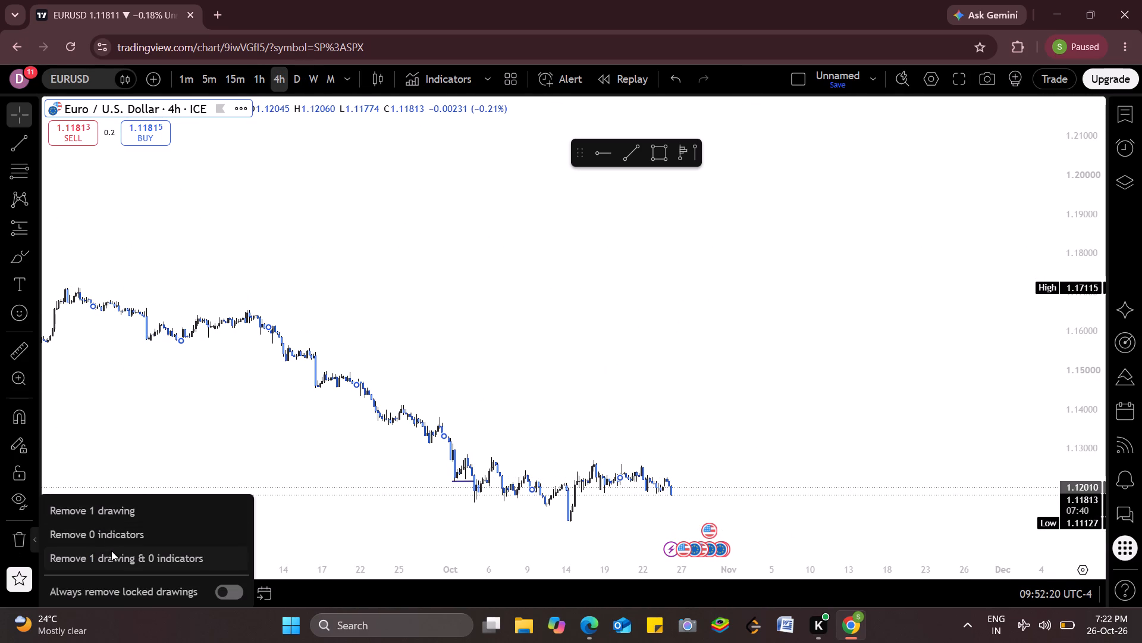
{"action": "left_click", "coordinate": [111, 552]}
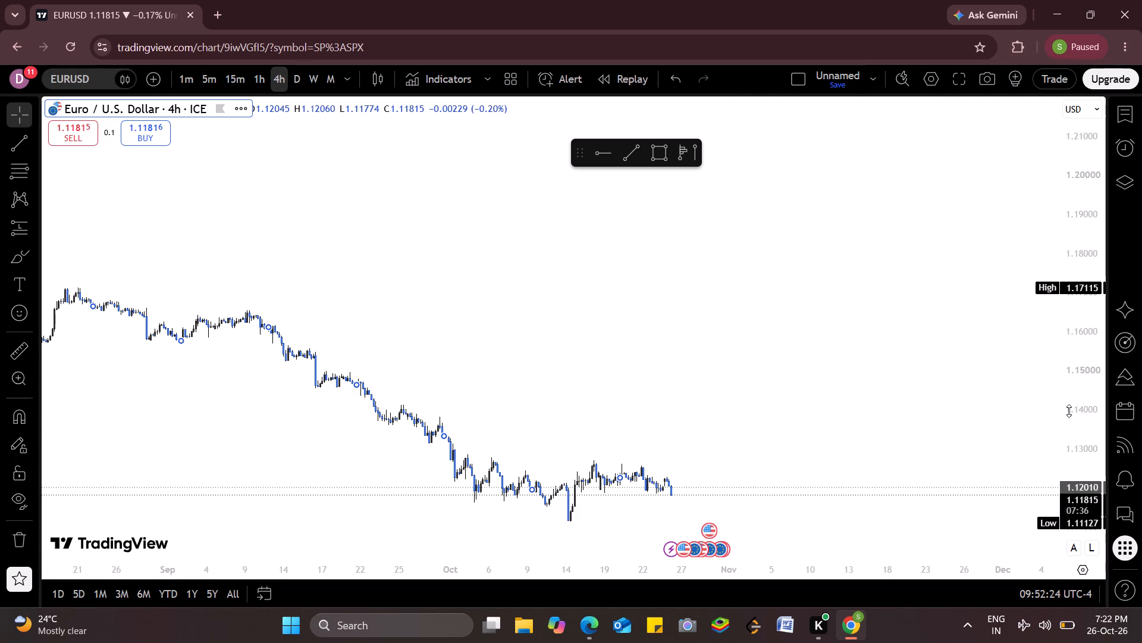
Examine the 4-hour EURUSD candles at close range, from the October decline through to the latest price on 26 October.
{"action": "left_click_drag", "start_coordinate": [1069, 411], "coordinate": [1105, 18]}
{"action": "scroll", "coordinate": [611, 317], "scroll_direction": "left", "scroll_amount": 4}
{"action": "left_click_drag", "start_coordinate": [574, 347], "coordinate": [588, 224]}
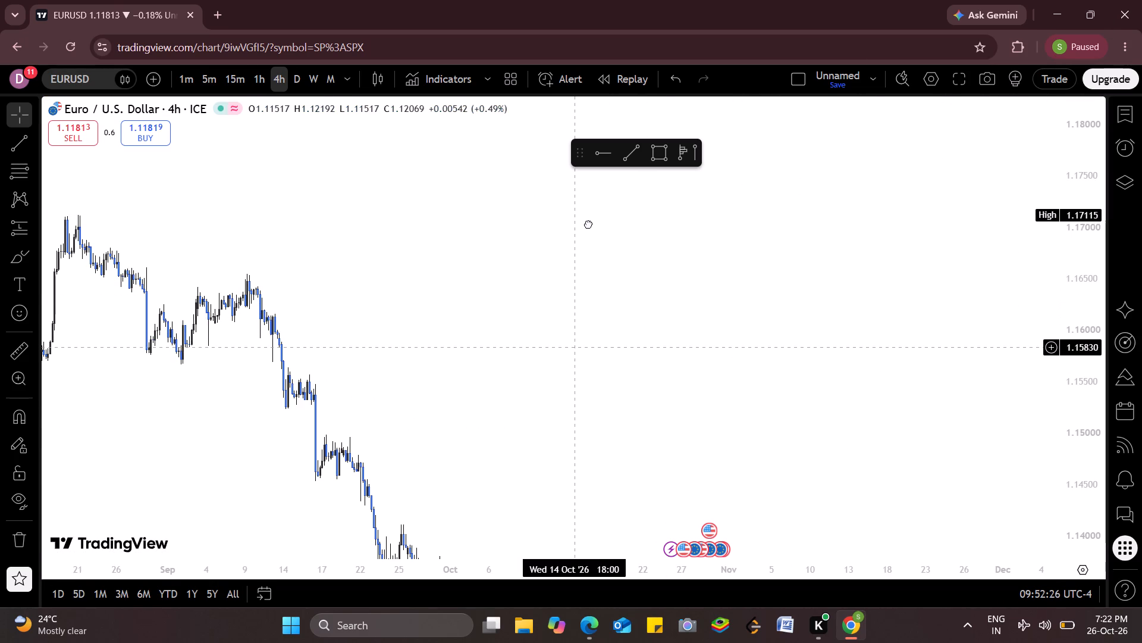
{"action": "left_click_drag", "start_coordinate": [588, 224], "coordinate": [411, 54]}
{"action": "left_click_drag", "start_coordinate": [379, 336], "coordinate": [381, 254]}
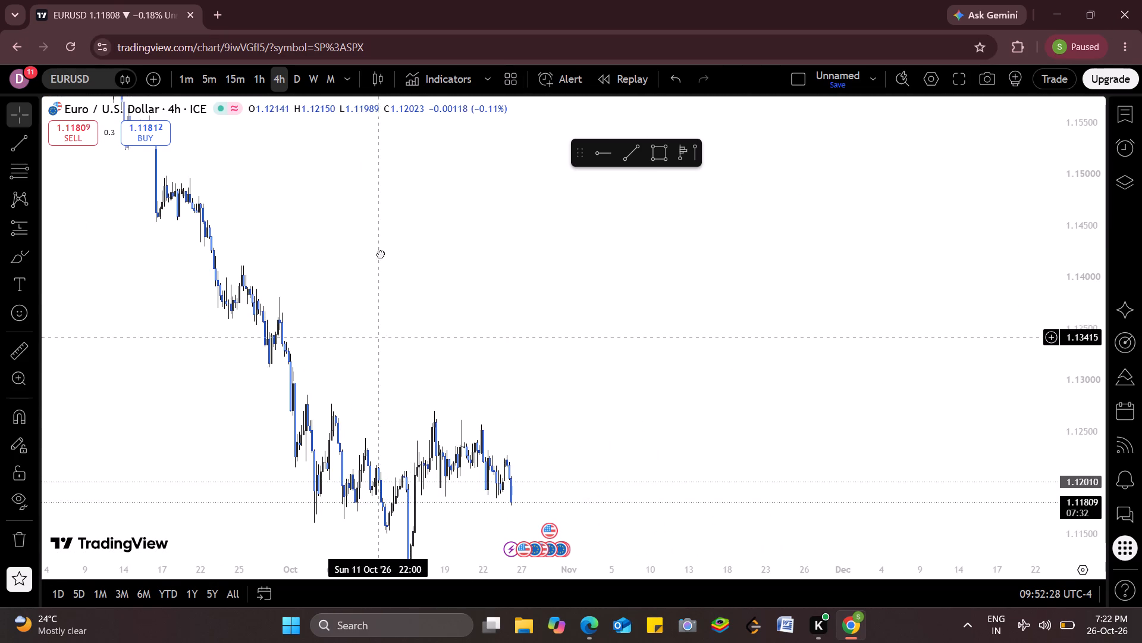
{"action": "left_click_drag", "start_coordinate": [381, 254], "coordinate": [350, 145]}
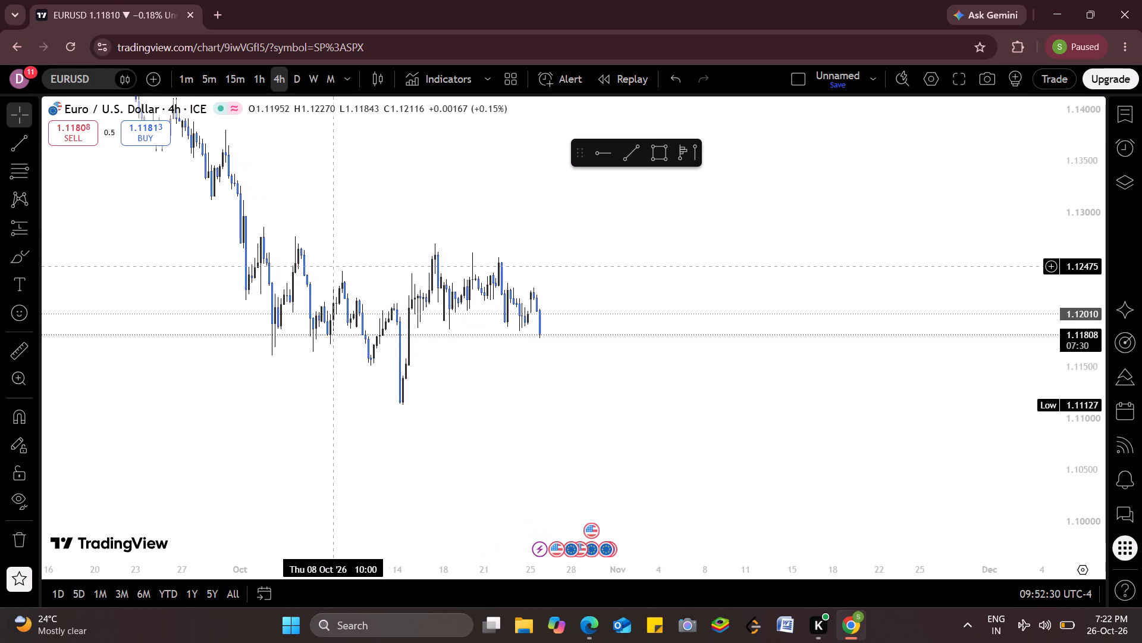
{"action": "scroll", "coordinate": [333, 266], "scroll_direction": "left", "scroll_amount": 1}
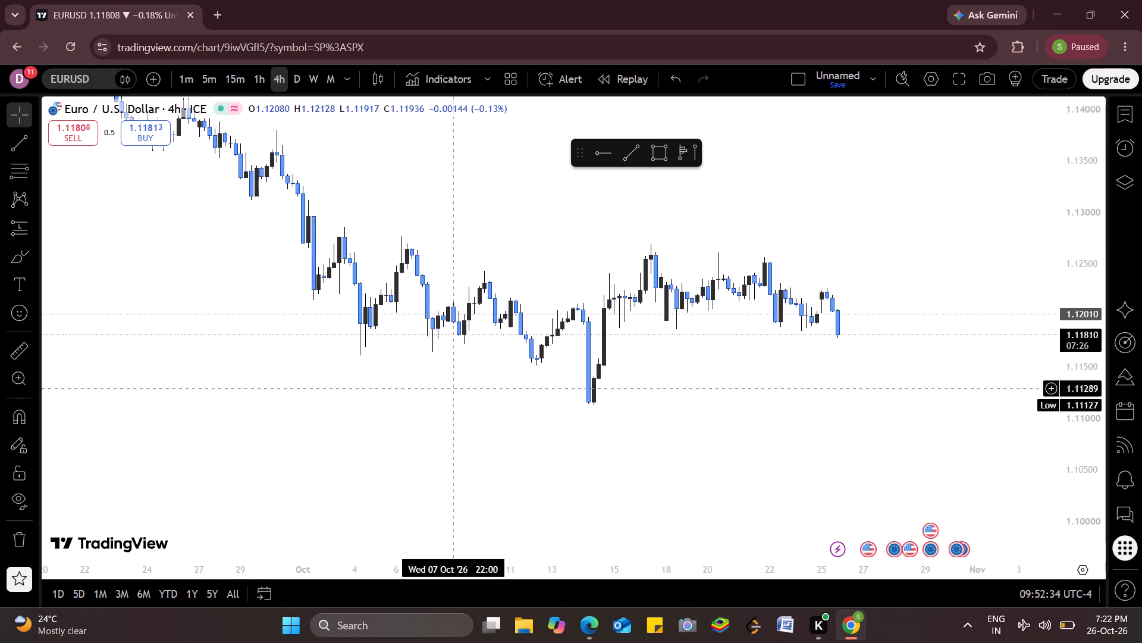
{"action": "left_click_drag", "start_coordinate": [917, 390], "coordinate": [688, 423]}
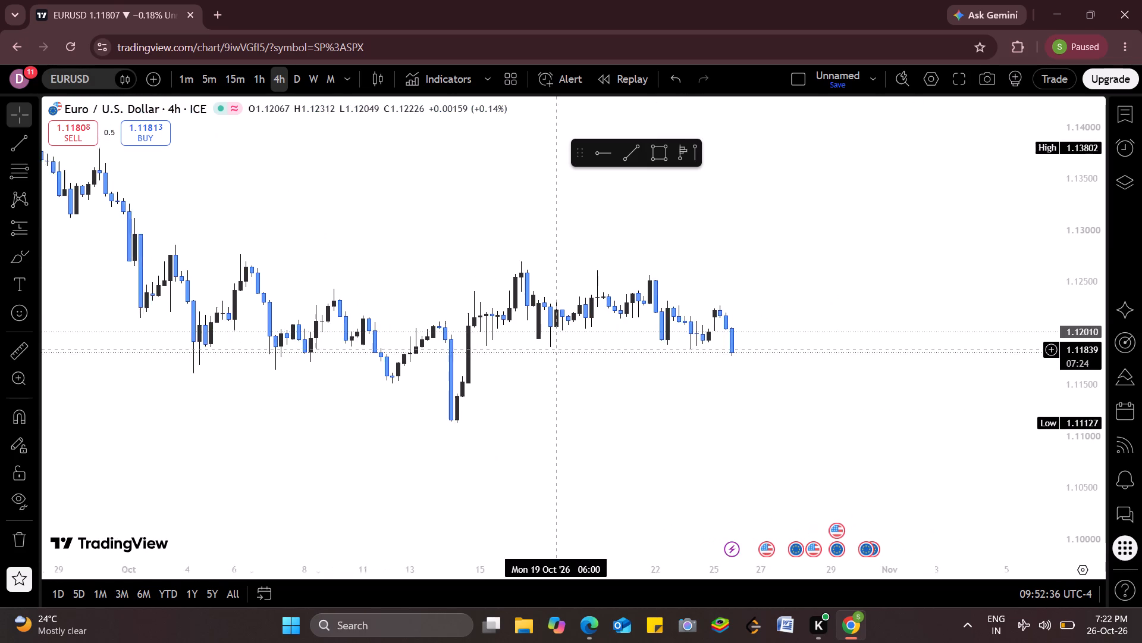
{"action": "scroll", "coordinate": [556, 349], "scroll_direction": "left", "scroll_amount": 1}
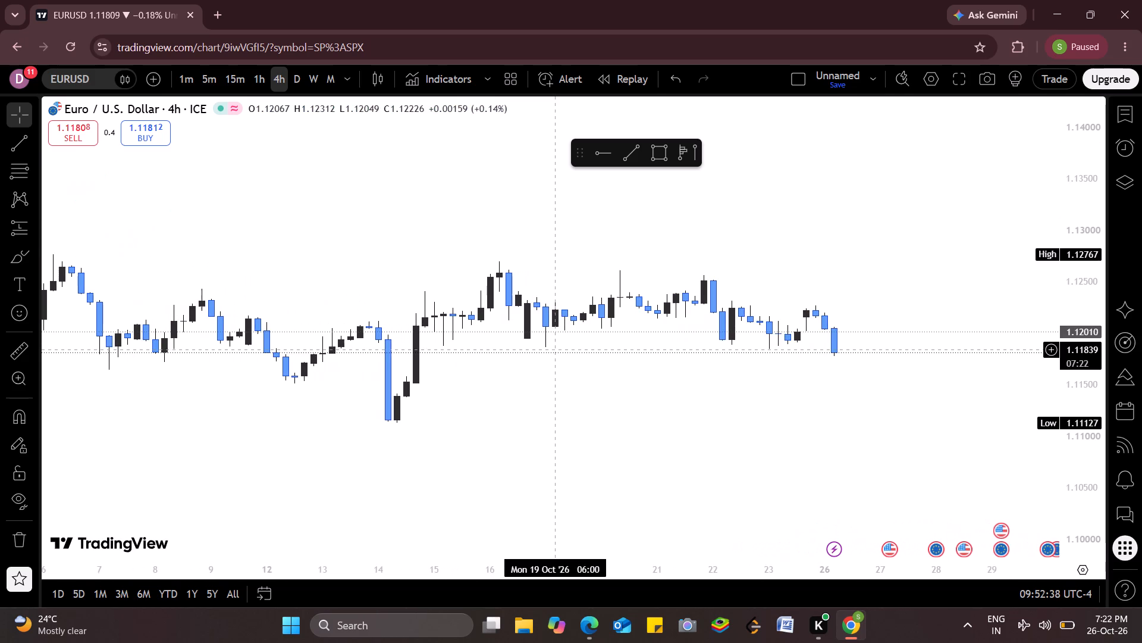
{"action": "left_click_drag", "start_coordinate": [1072, 424], "coordinate": [1069, 60]}
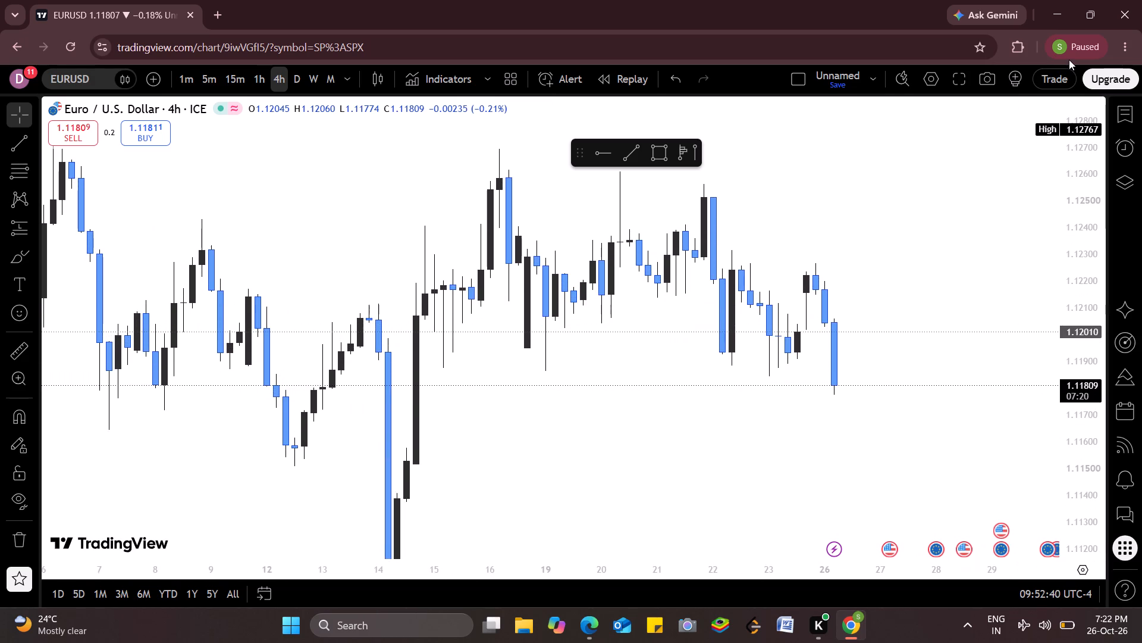
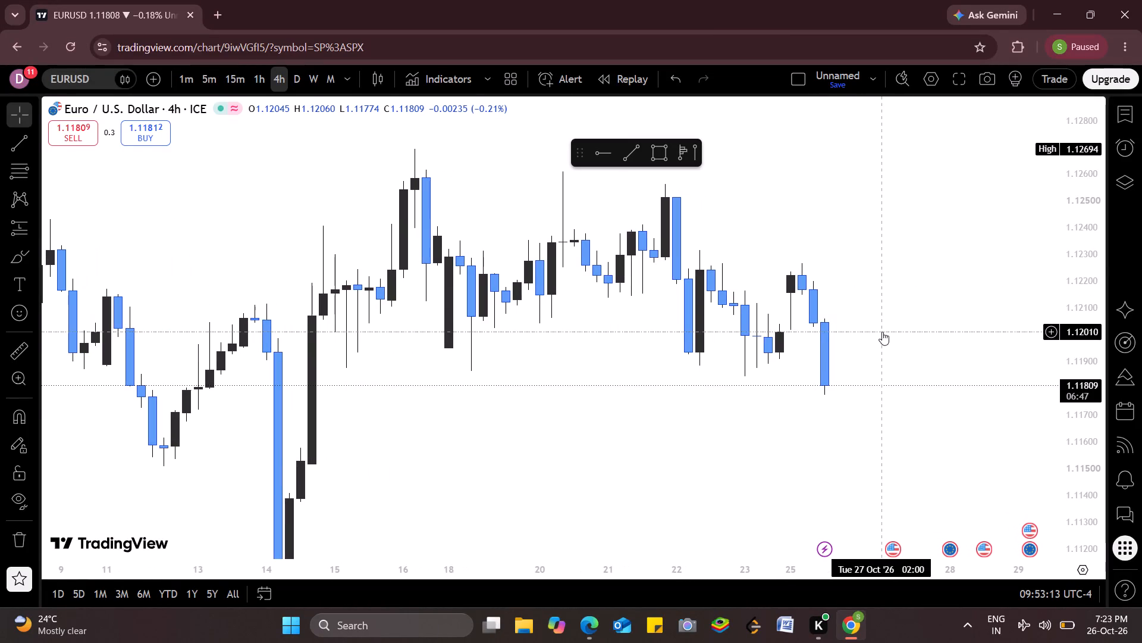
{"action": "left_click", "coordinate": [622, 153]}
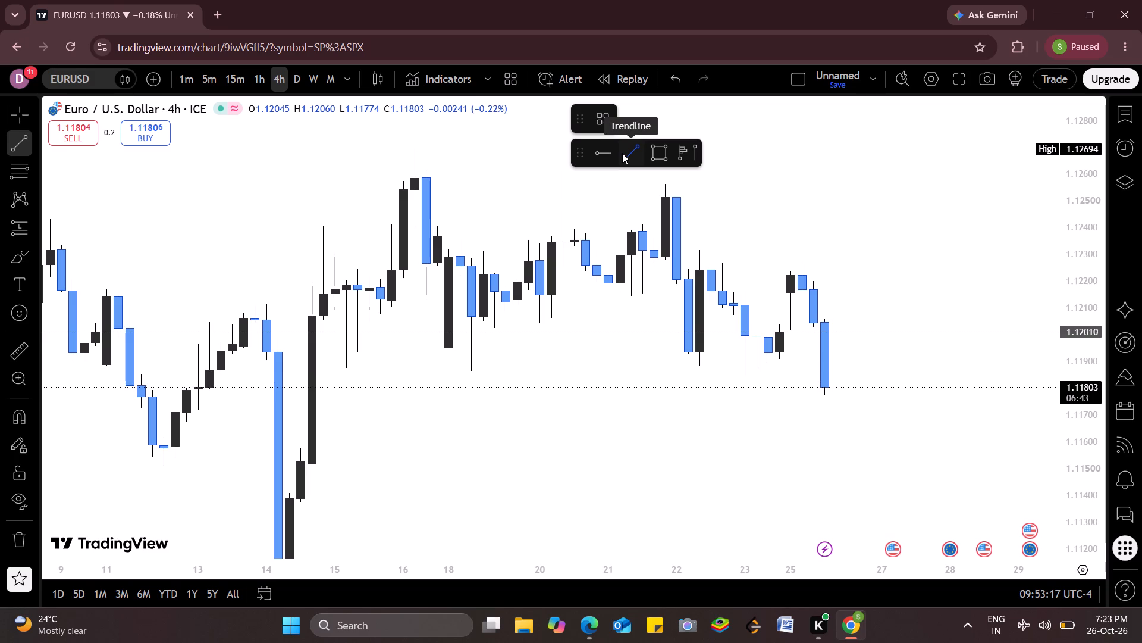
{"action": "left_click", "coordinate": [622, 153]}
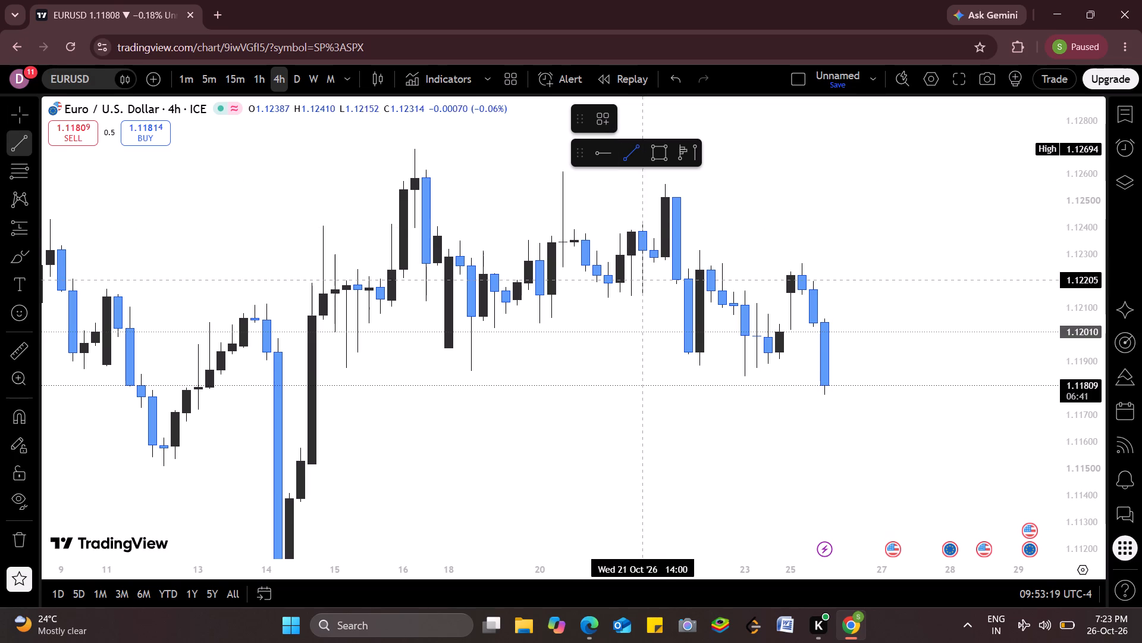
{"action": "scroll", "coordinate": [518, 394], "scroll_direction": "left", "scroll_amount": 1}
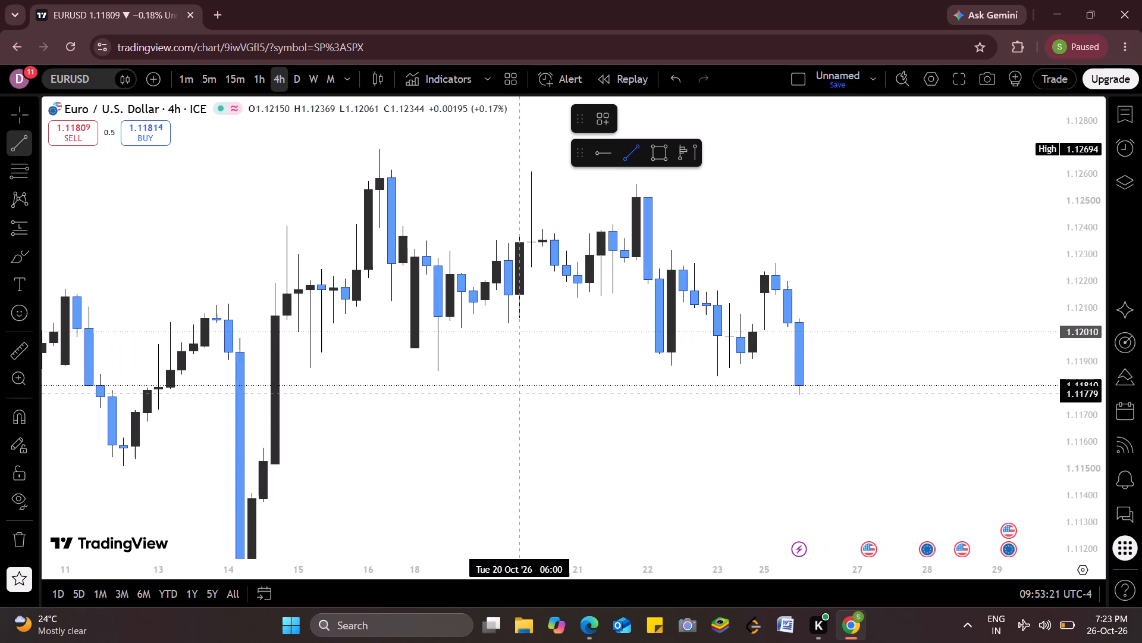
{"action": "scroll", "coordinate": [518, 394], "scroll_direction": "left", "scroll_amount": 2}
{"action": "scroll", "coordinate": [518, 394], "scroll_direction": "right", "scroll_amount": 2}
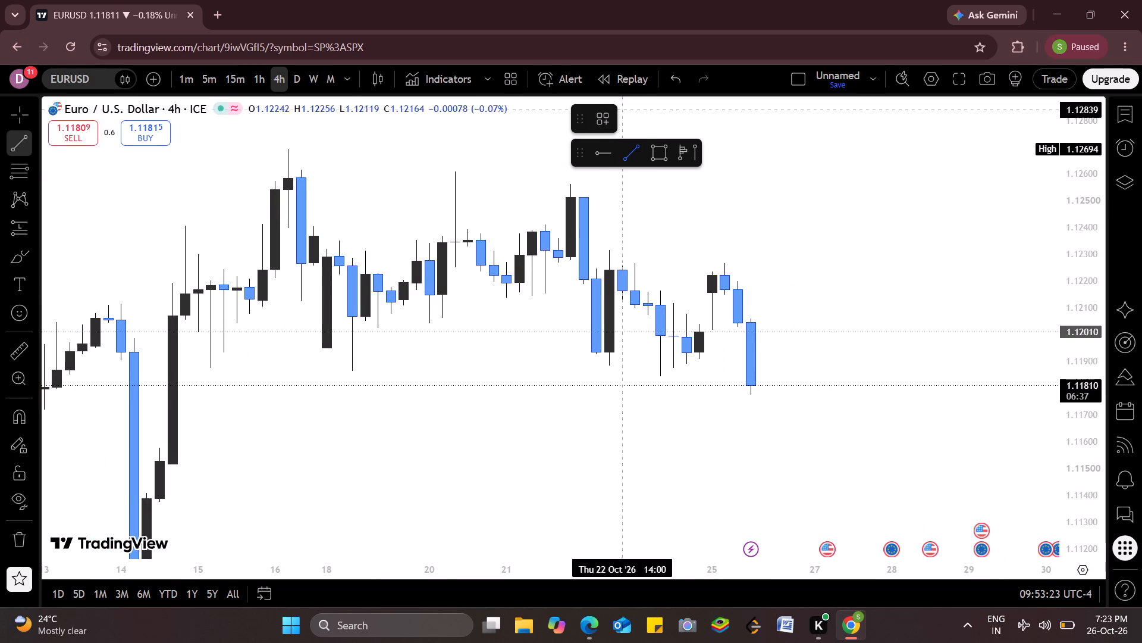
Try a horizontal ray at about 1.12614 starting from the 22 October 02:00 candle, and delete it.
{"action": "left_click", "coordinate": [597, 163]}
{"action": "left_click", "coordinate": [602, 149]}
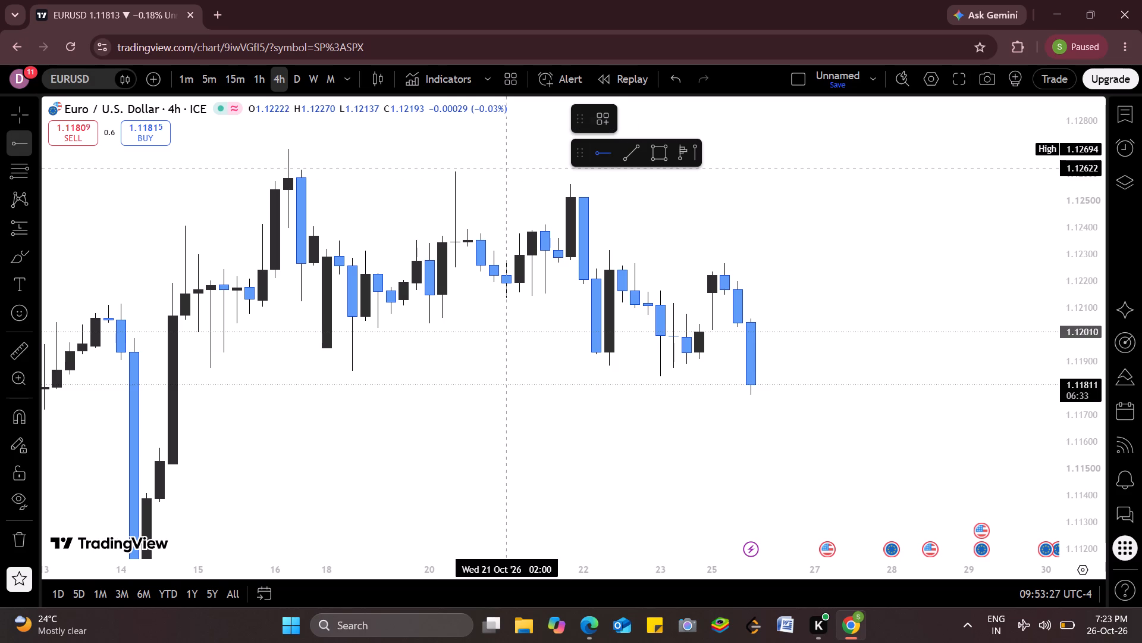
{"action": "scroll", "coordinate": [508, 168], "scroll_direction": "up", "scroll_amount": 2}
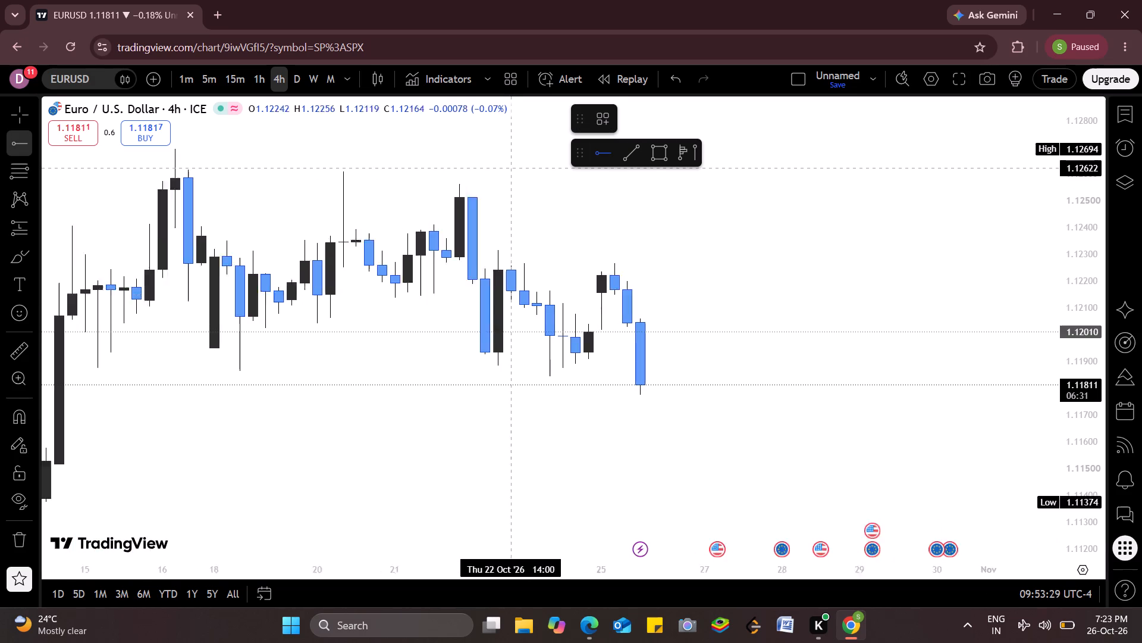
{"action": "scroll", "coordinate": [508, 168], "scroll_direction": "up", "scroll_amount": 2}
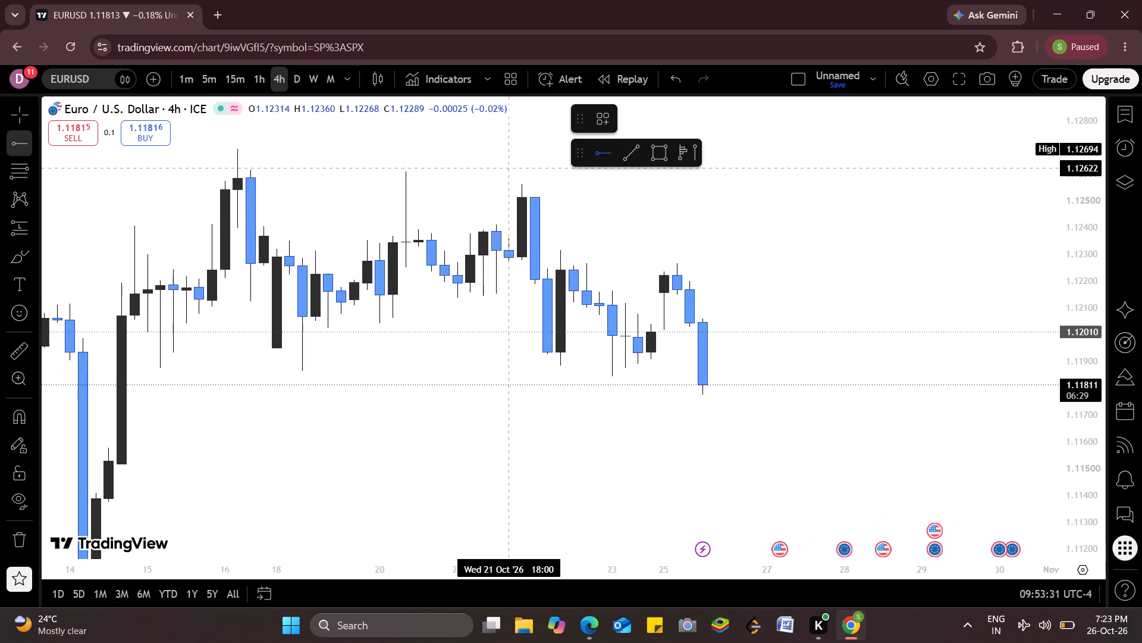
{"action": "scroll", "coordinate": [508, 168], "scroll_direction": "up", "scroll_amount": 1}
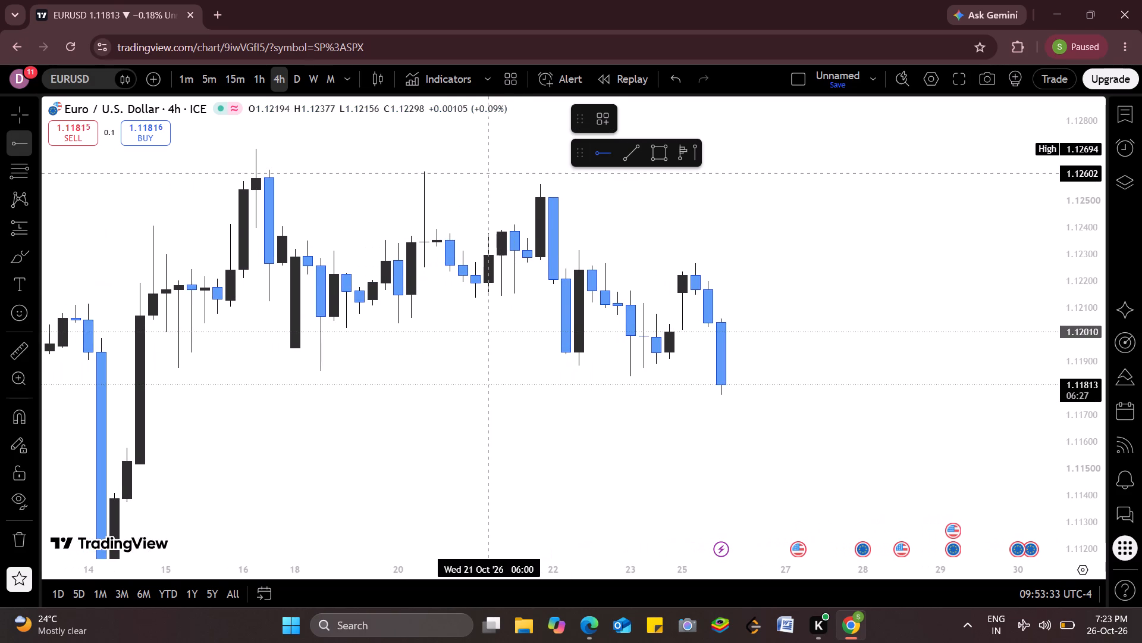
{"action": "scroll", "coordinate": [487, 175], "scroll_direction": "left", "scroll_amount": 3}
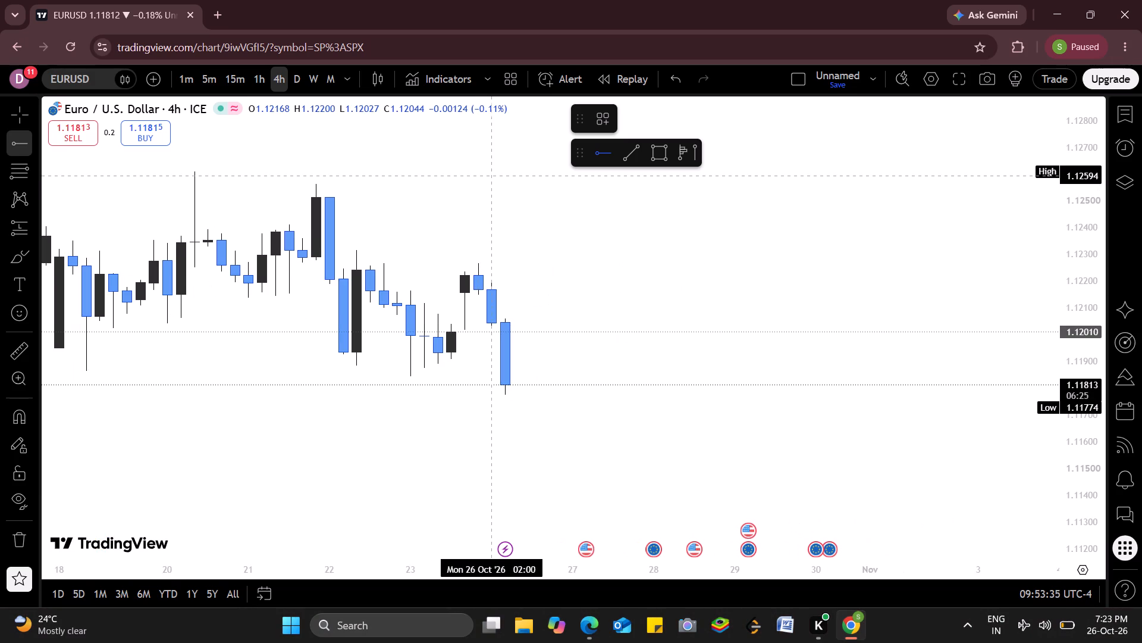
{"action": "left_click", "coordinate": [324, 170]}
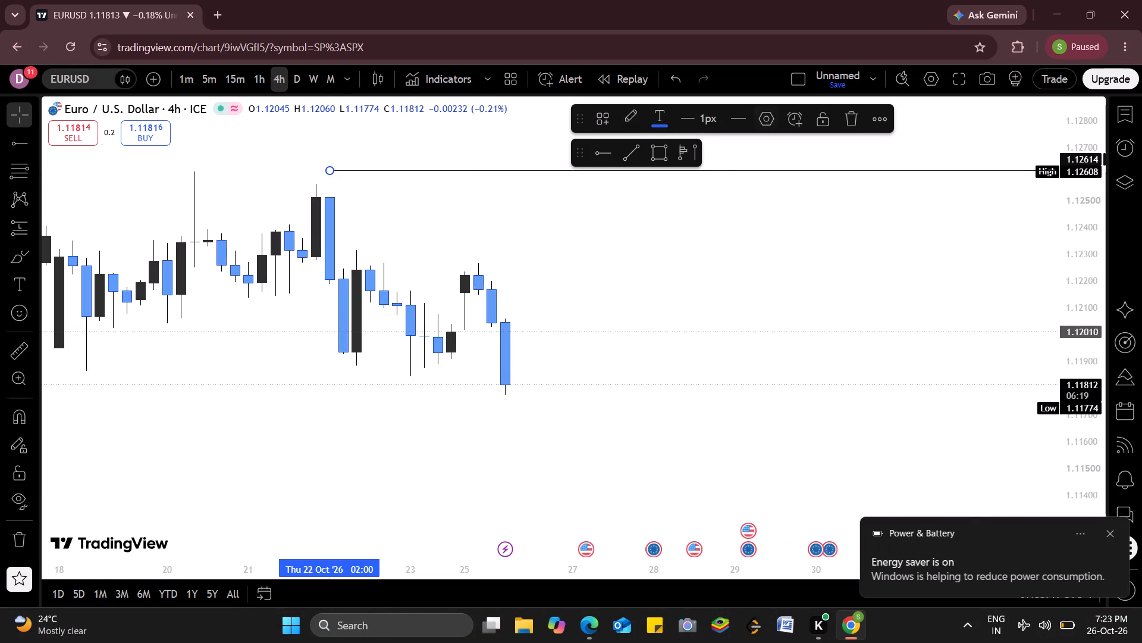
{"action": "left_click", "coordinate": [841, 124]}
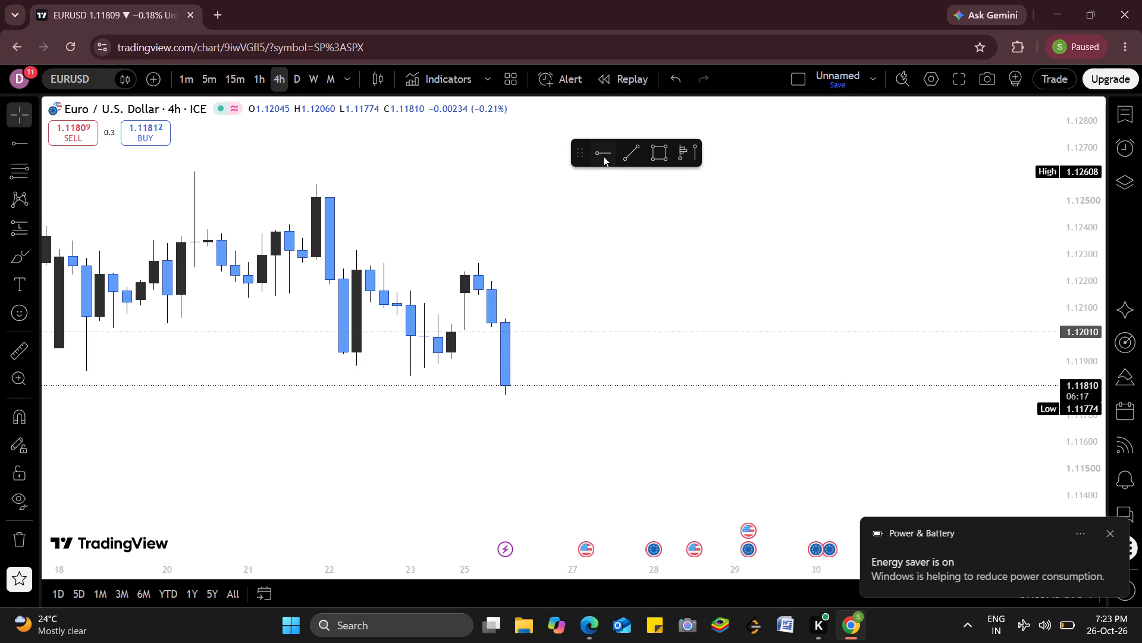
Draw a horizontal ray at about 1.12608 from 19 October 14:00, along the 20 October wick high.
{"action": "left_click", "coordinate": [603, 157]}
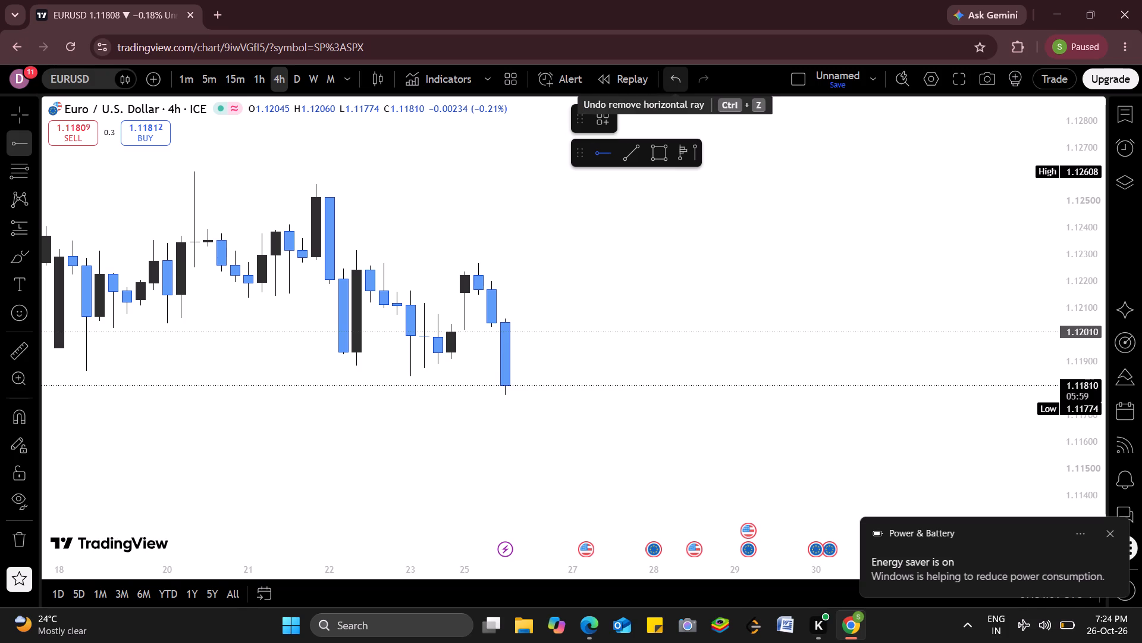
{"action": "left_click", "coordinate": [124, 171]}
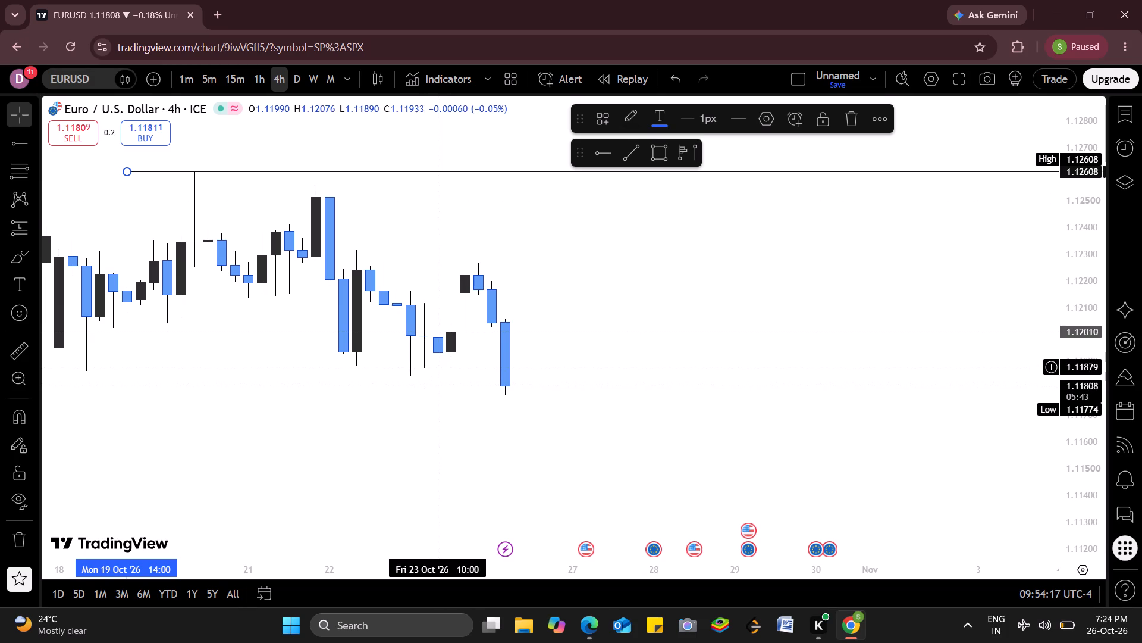
Draw a horizontal ray at about 1.11840 from 22 October 18:00, along the 23 October swing low.
{"action": "left_click", "coordinate": [613, 158]}
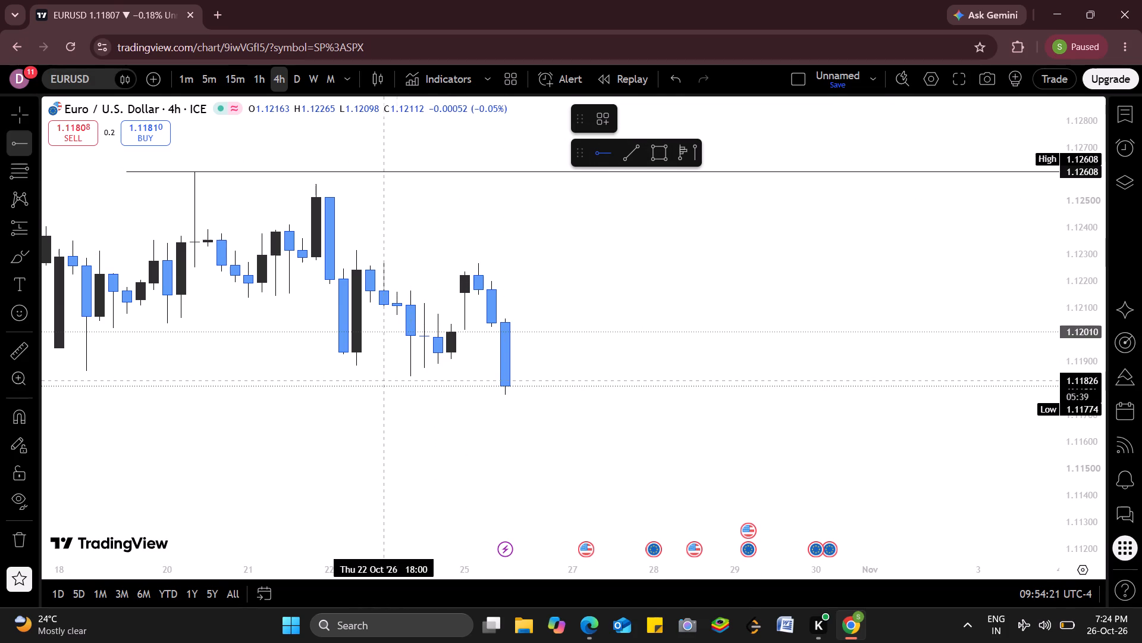
{"action": "left_click", "coordinate": [385, 377]}
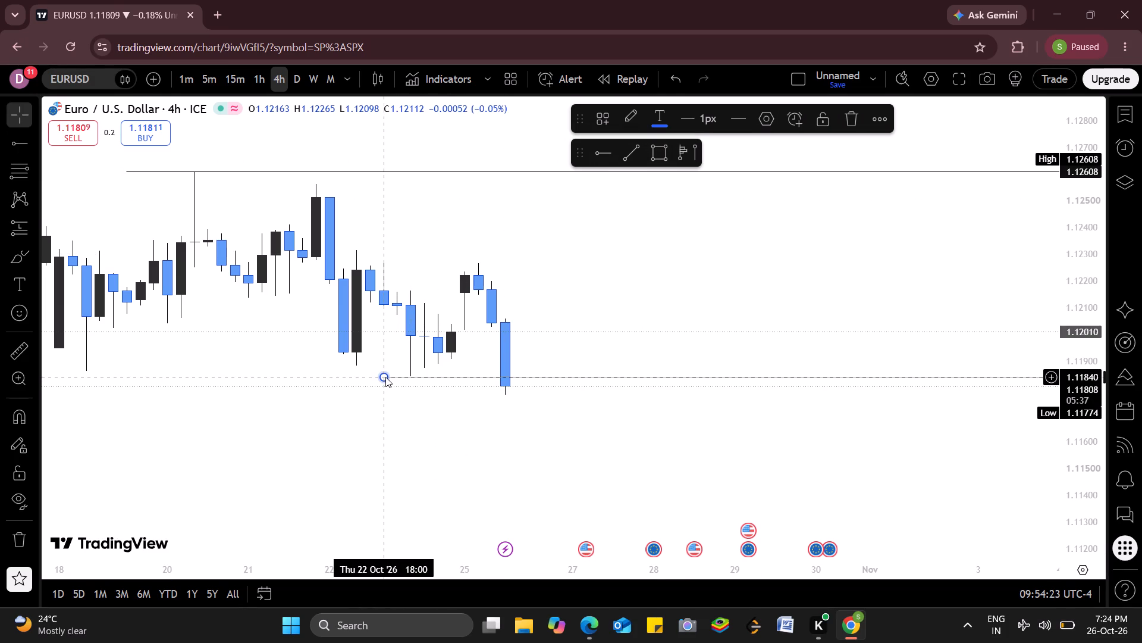
{"action": "left_click", "coordinate": [367, 422]}
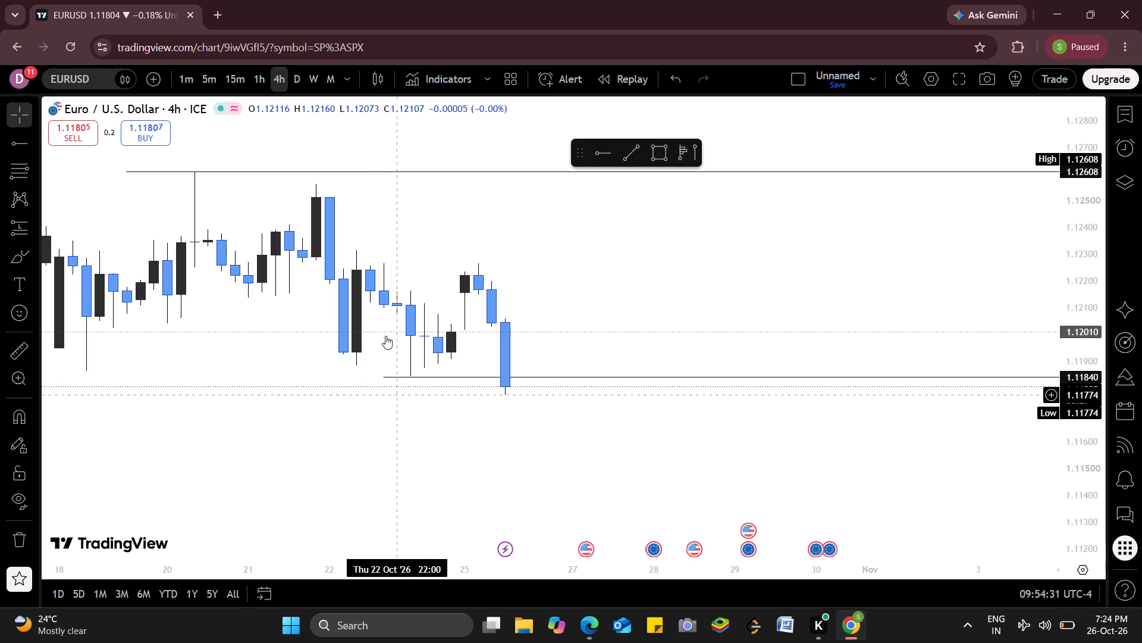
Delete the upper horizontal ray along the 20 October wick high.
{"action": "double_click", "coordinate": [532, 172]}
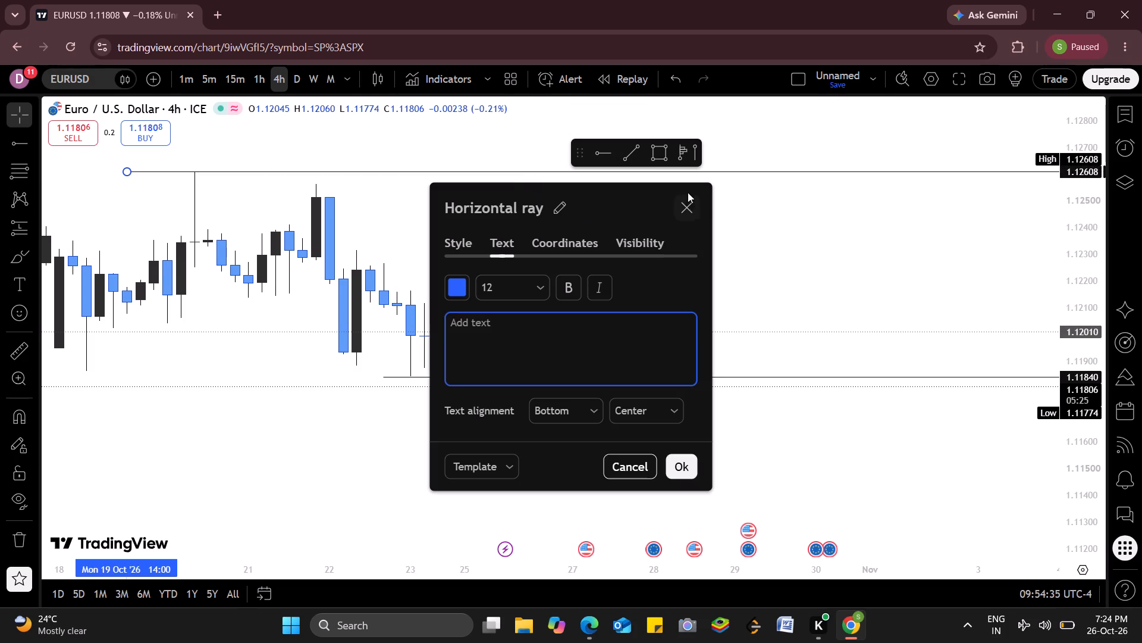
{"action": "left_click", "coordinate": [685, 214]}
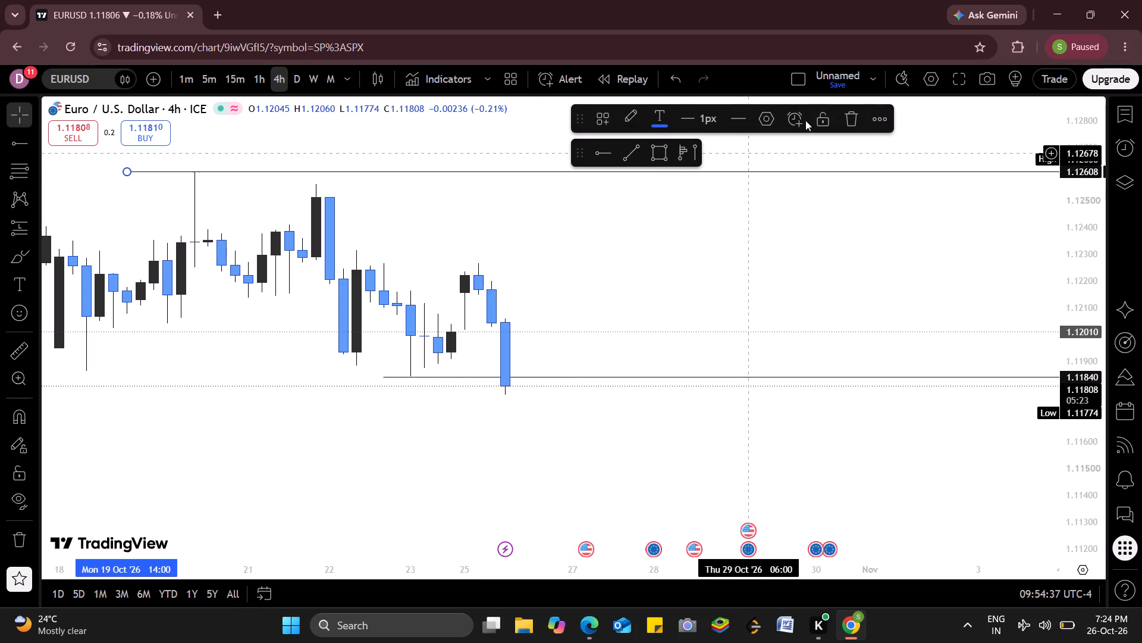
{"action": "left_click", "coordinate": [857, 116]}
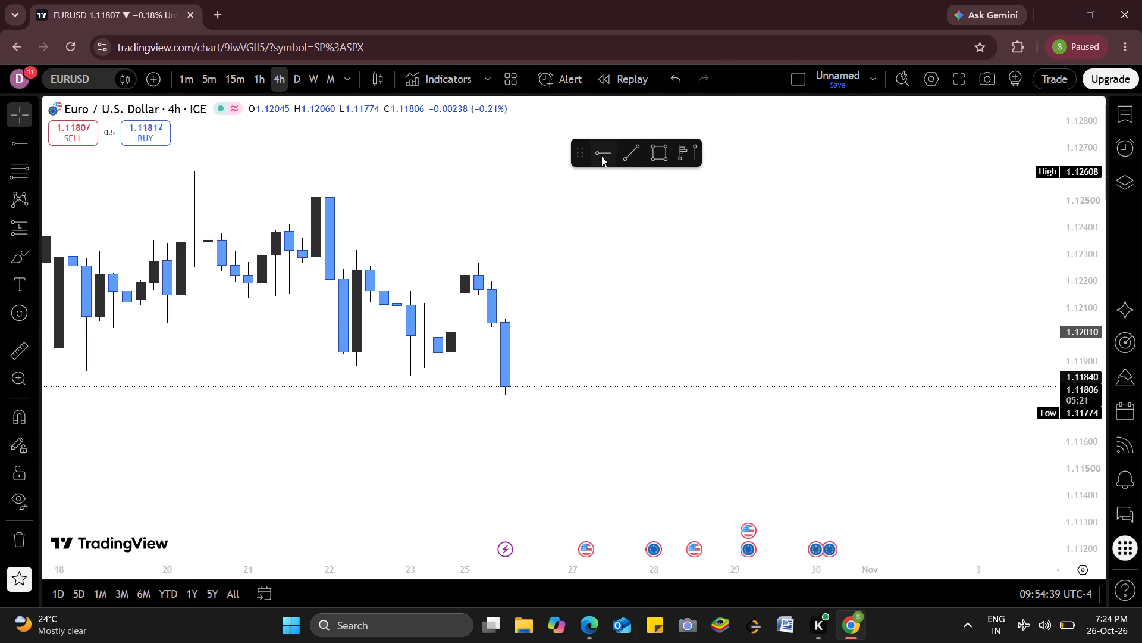
Draw a horizontal ray at about 1.12563 from 21 October 10:00, along the swing high just before 22 October.
{"action": "left_click", "coordinate": [601, 154]}
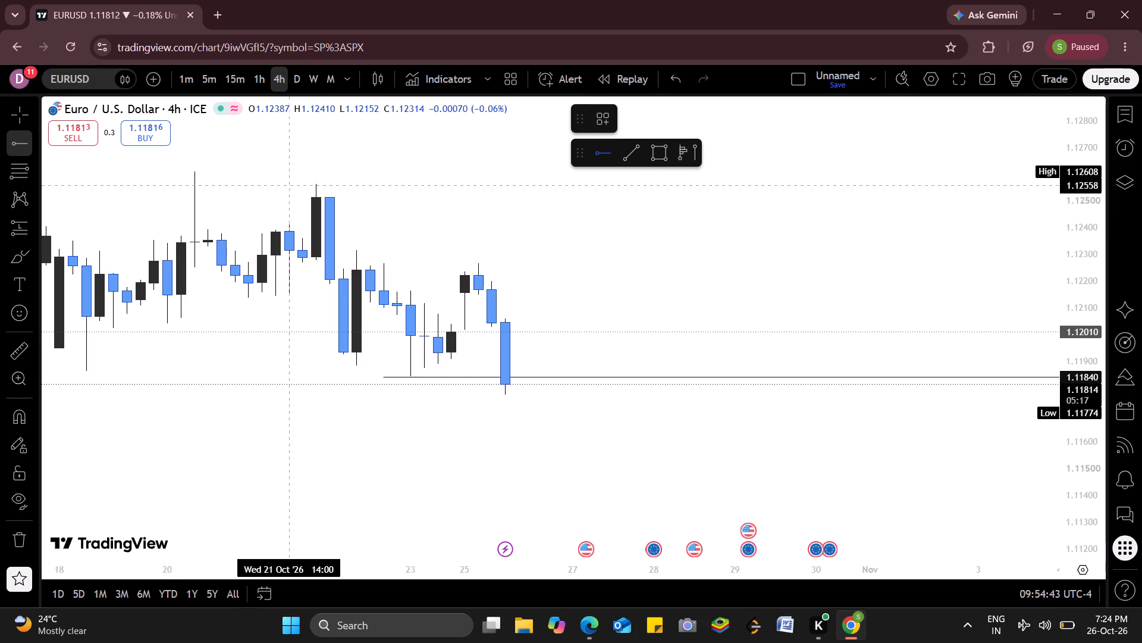
{"action": "left_click", "coordinate": [282, 183]}
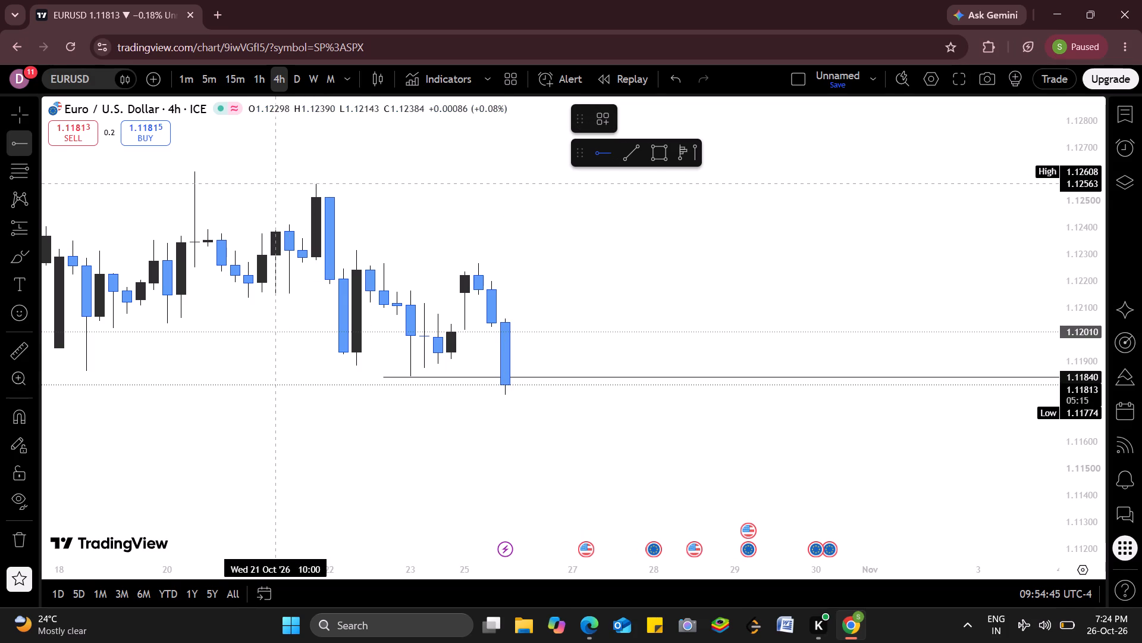
{"action": "left_click", "coordinate": [312, 265]}
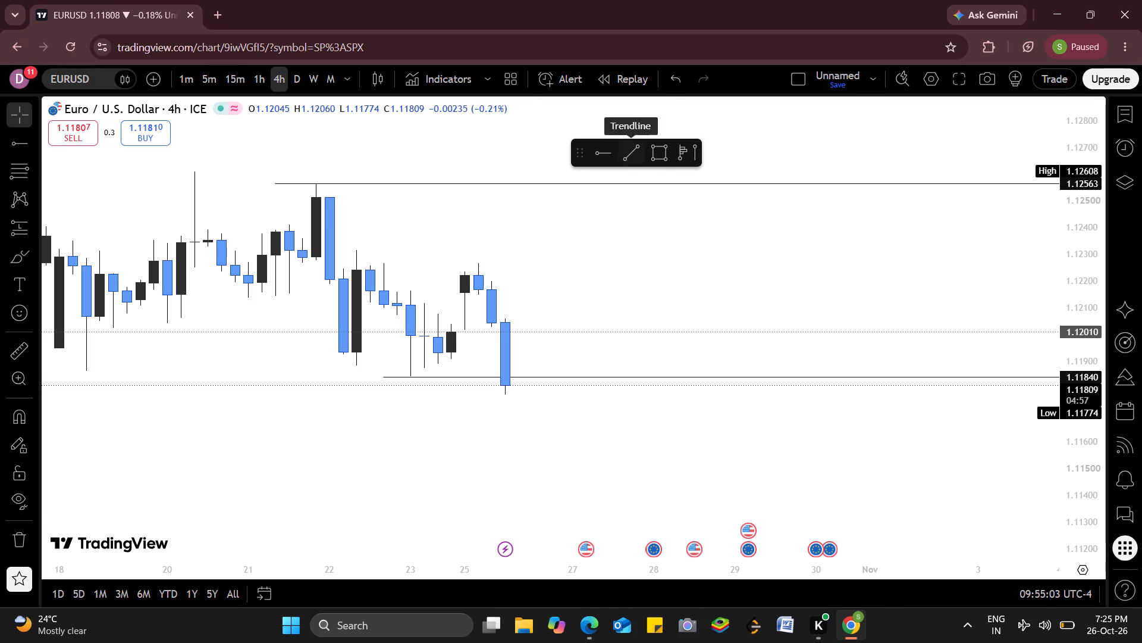
Draw a rectangle zone from 25 October 18:00 to 3 November 01:00, spanning about 1.12152 down to 1.12057.
{"action": "left_click", "coordinate": [653, 155]}
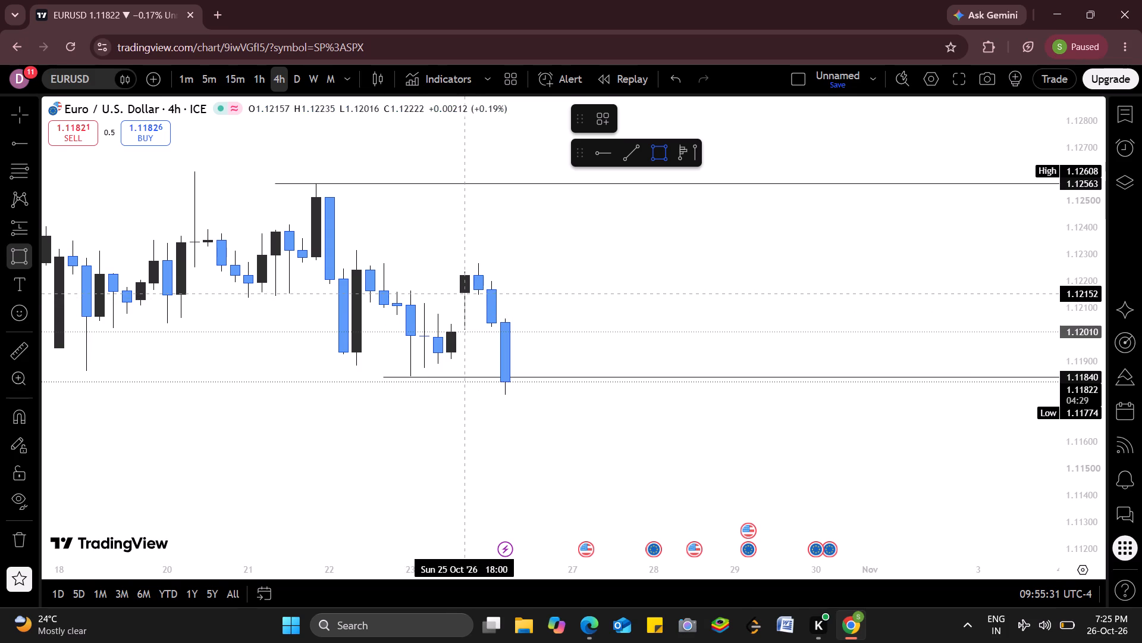
{"action": "left_click_drag", "start_coordinate": [461, 294], "coordinate": [983, 320]}
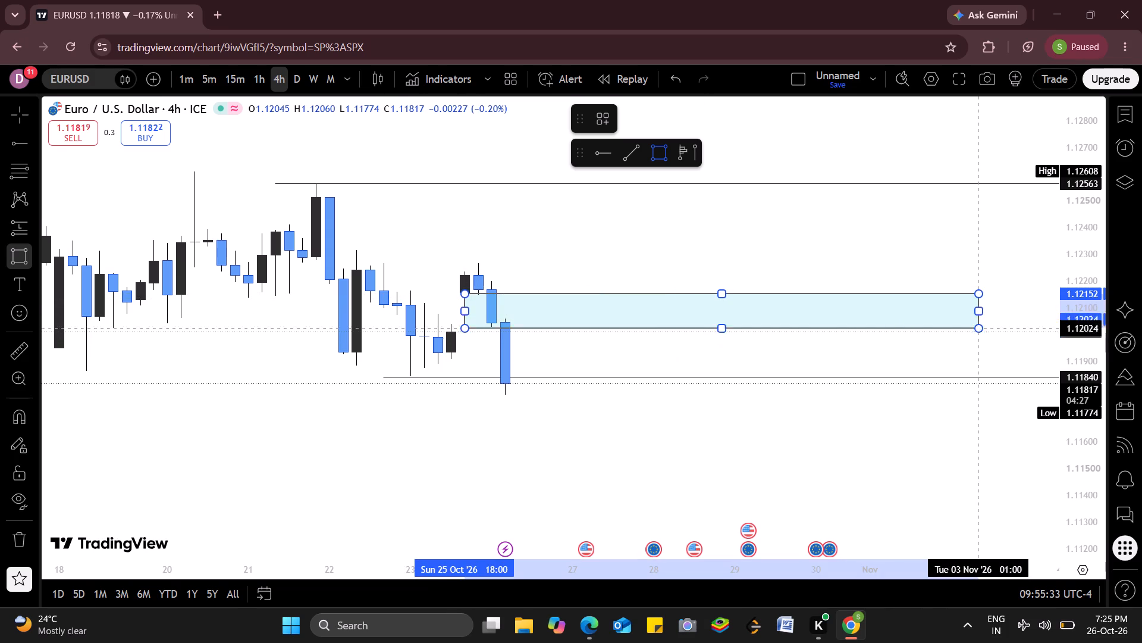
{"action": "left_click_drag", "start_coordinate": [983, 320], "coordinate": [977, 319]}
{"action": "left_click", "coordinate": [977, 319]}
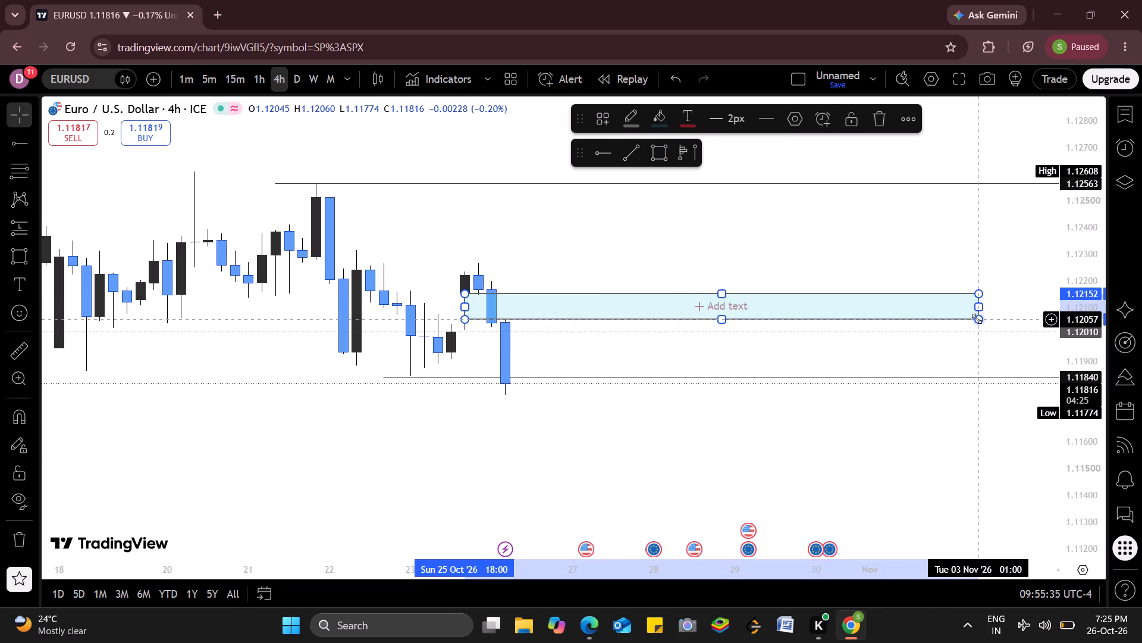
Change the rectangle zone's fill colour to light grey.
{"action": "left_click", "coordinate": [654, 121]}
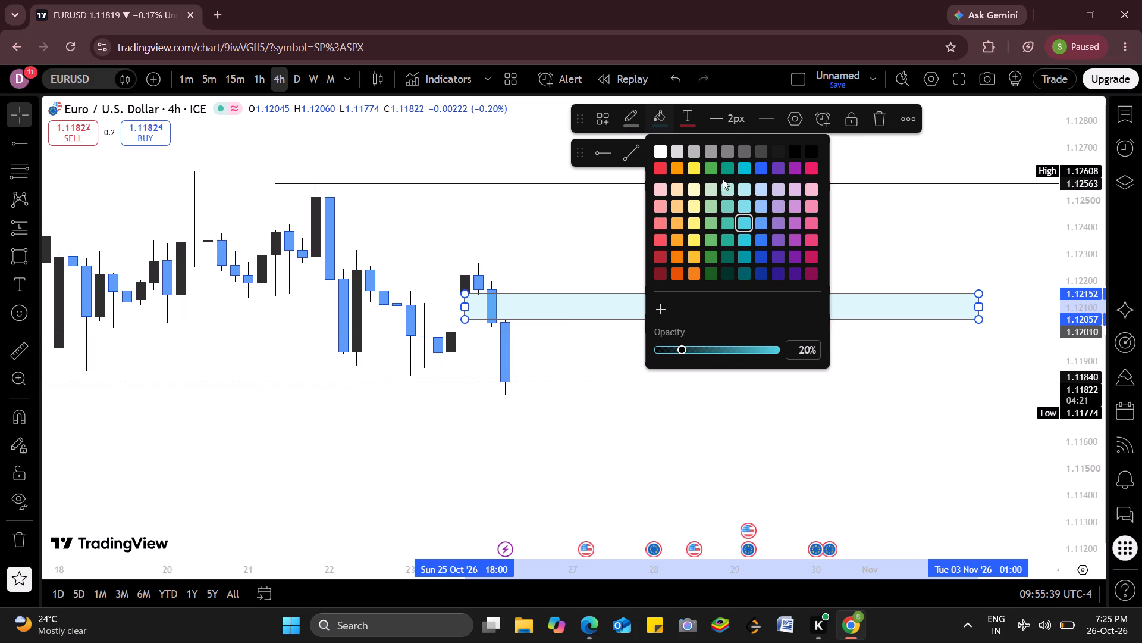
{"action": "left_click", "coordinate": [675, 152]}
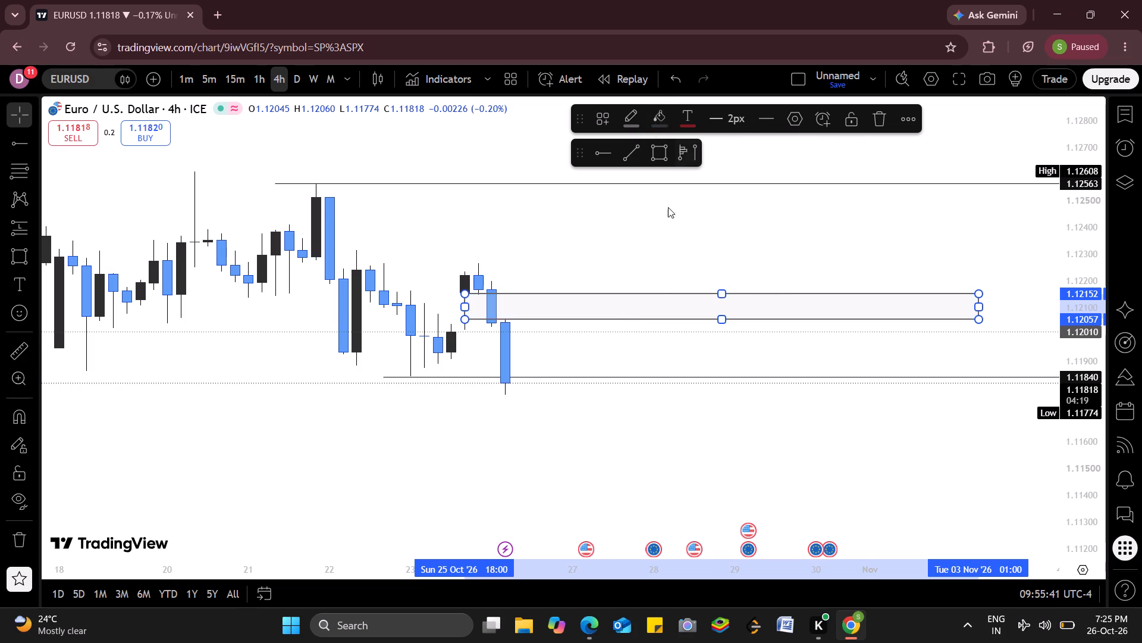
{"action": "left_click", "coordinate": [668, 248]}
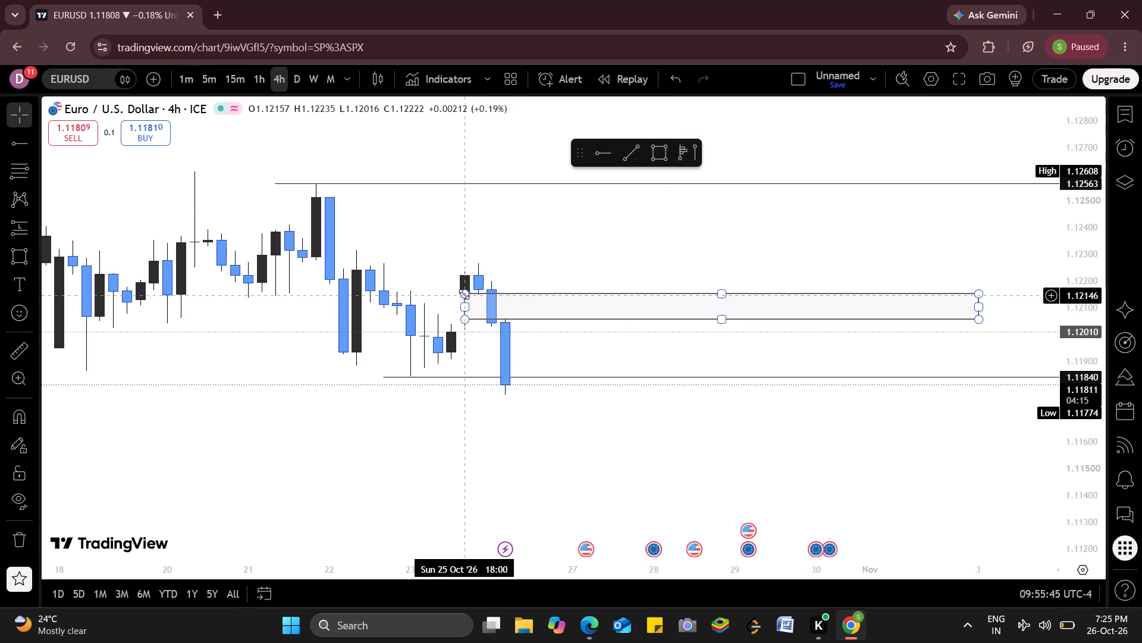
Adjust the rectangle zone's upper starting corner to 25 October 22:00 at about 1.12146.
{"action": "left_click_drag", "start_coordinate": [464, 294], "coordinate": [473, 296]}
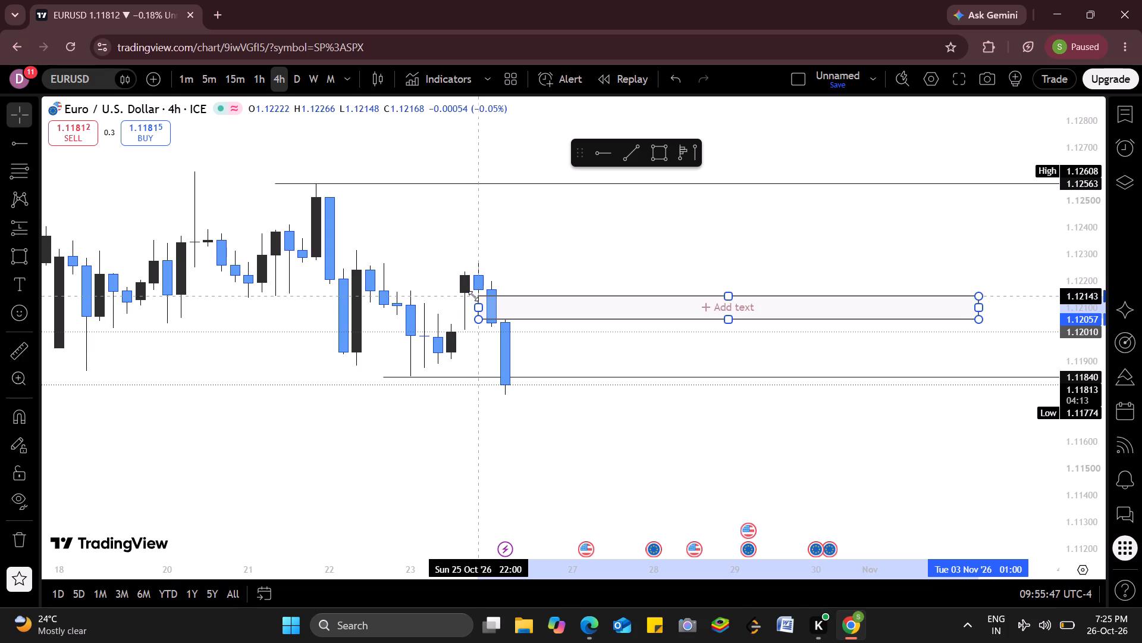
{"action": "left_click_drag", "start_coordinate": [473, 296], "coordinate": [470, 295]}
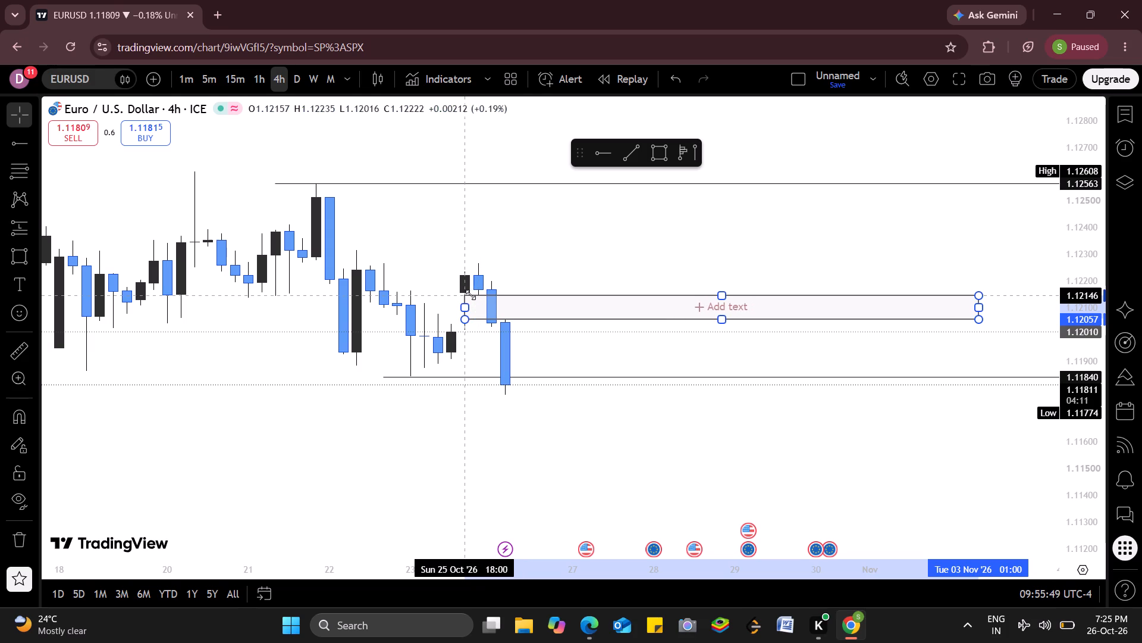
{"action": "left_click_drag", "start_coordinate": [470, 295], "coordinate": [472, 295]}
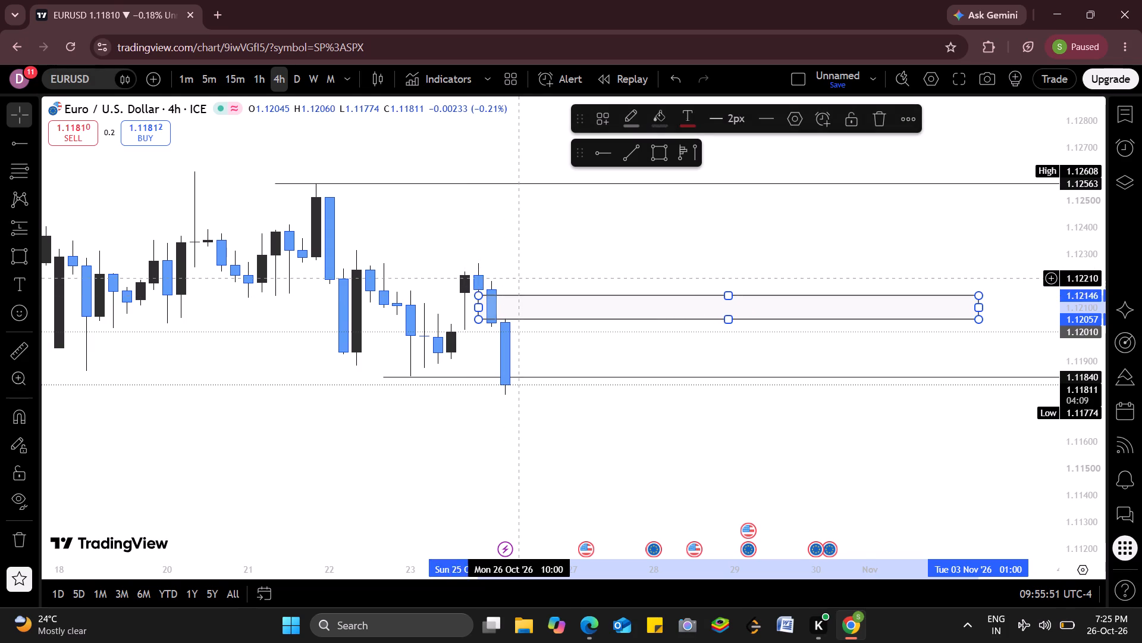
{"action": "left_click", "coordinate": [522, 278]}
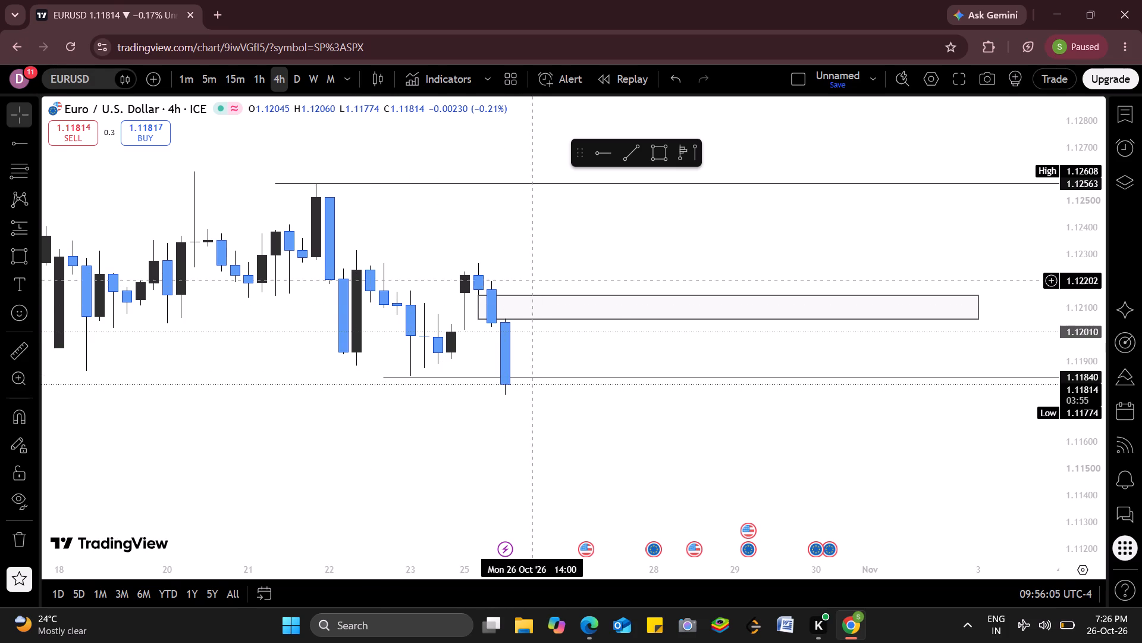
Draw a trendline labelled "lqs" at about 1.11854, from 22 October 18:00 to 26 October 06:00, just above the swing-low ray.
{"action": "left_click", "coordinate": [626, 164]}
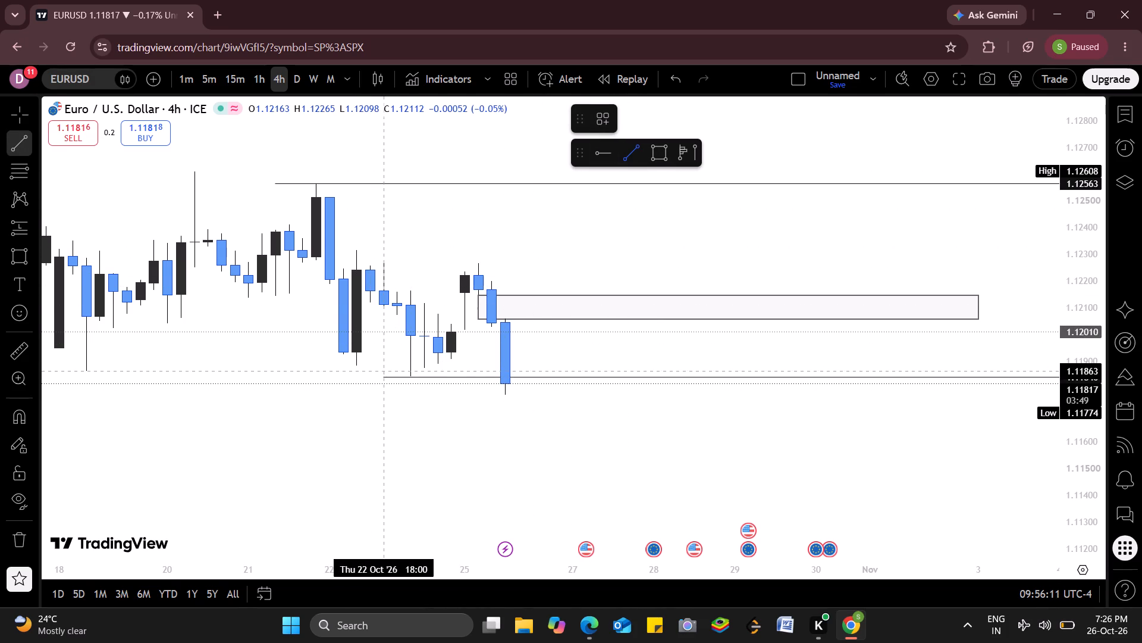
{"action": "left_click_drag", "start_coordinate": [388, 373], "coordinate": [516, 369]}
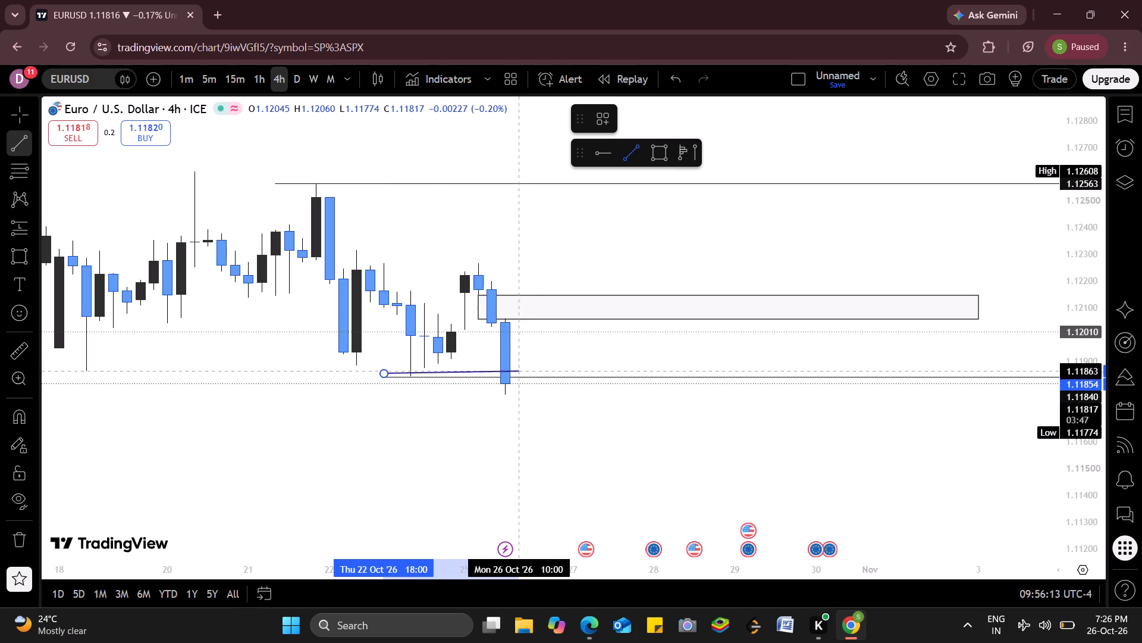
{"action": "left_click_drag", "start_coordinate": [516, 369], "coordinate": [506, 373]}
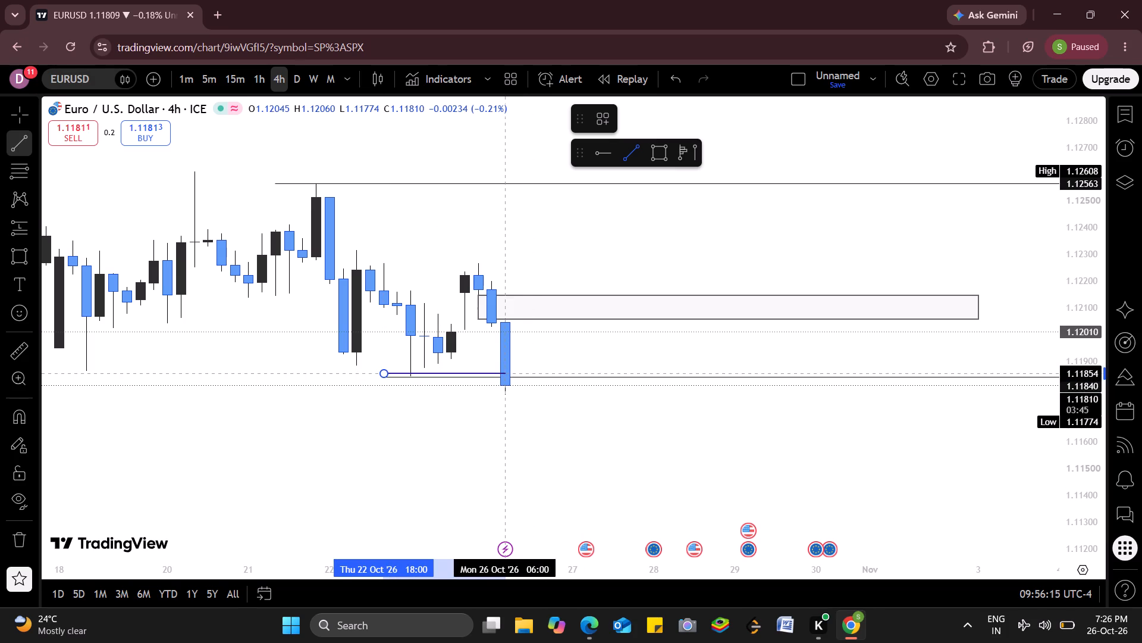
{"action": "left_click", "coordinate": [506, 373]}
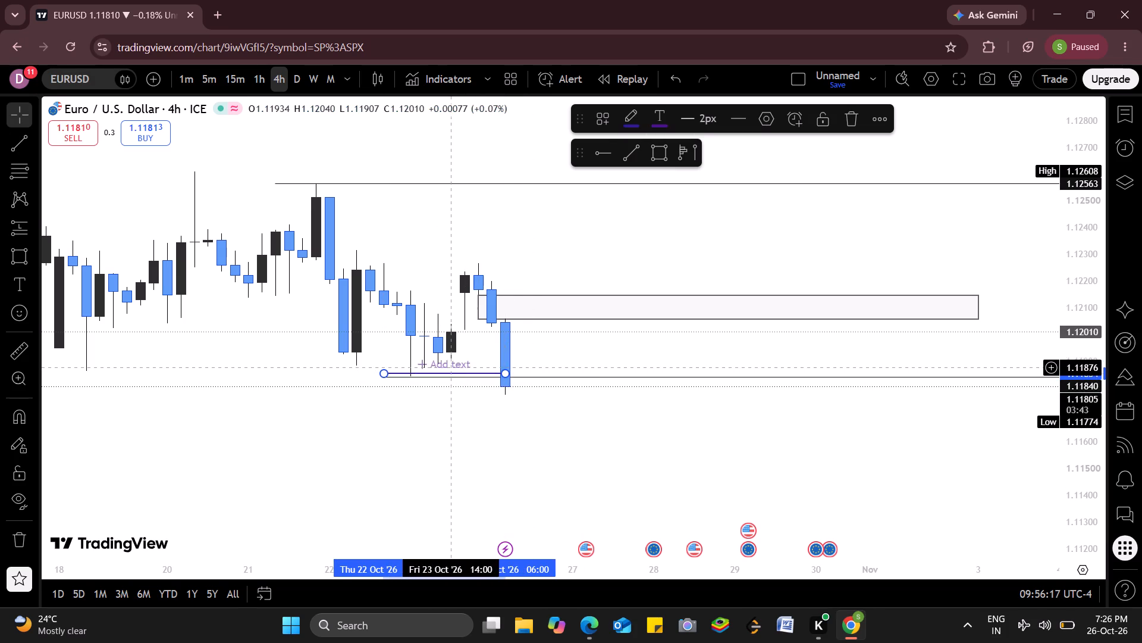
{"action": "left_click", "coordinate": [456, 367]}
{"action": "type", "text": "lqs"}
{"action": "left_click", "coordinate": [437, 412]}
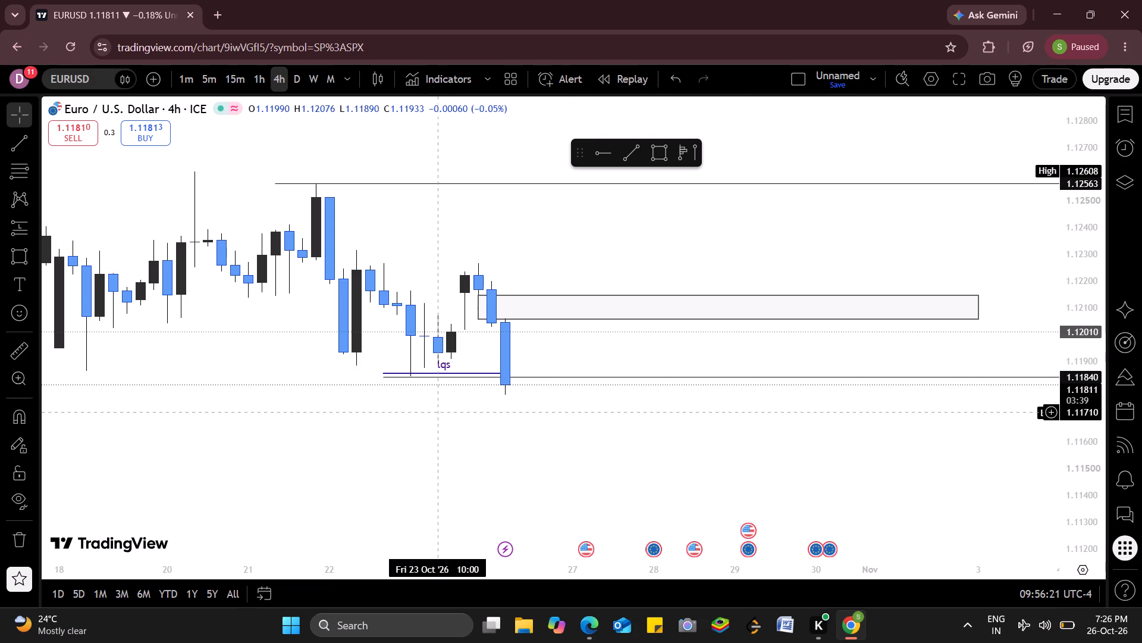
Shift the "lqs" trendline slightly down so that it lies along the swing-low ray.
{"action": "left_click", "coordinate": [461, 371]}
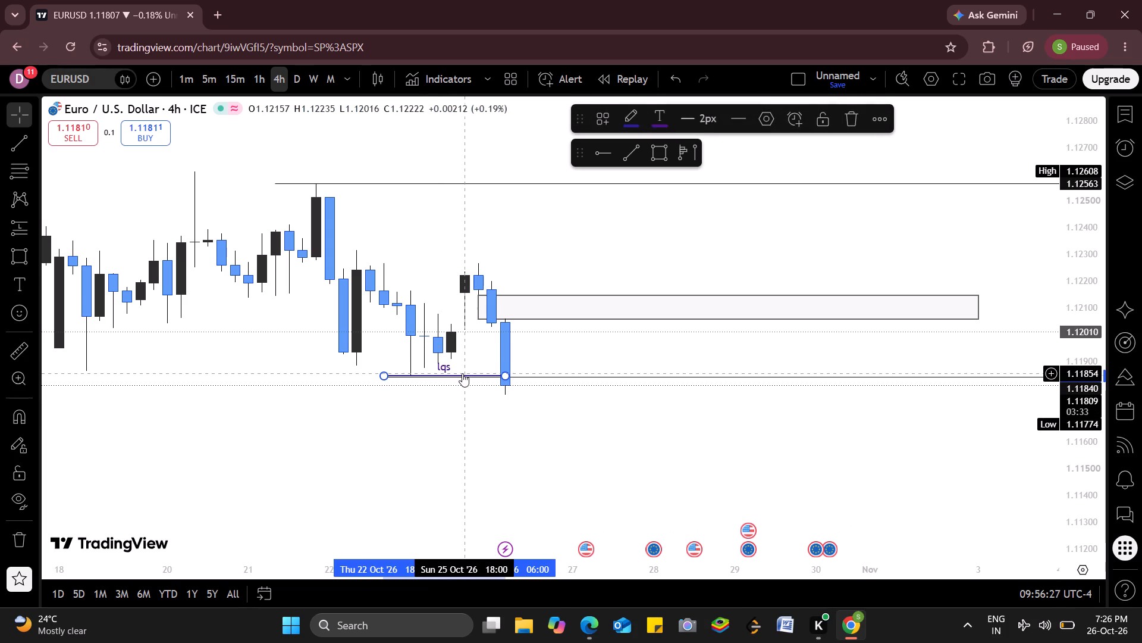
{"action": "left_click", "coordinate": [465, 416]}
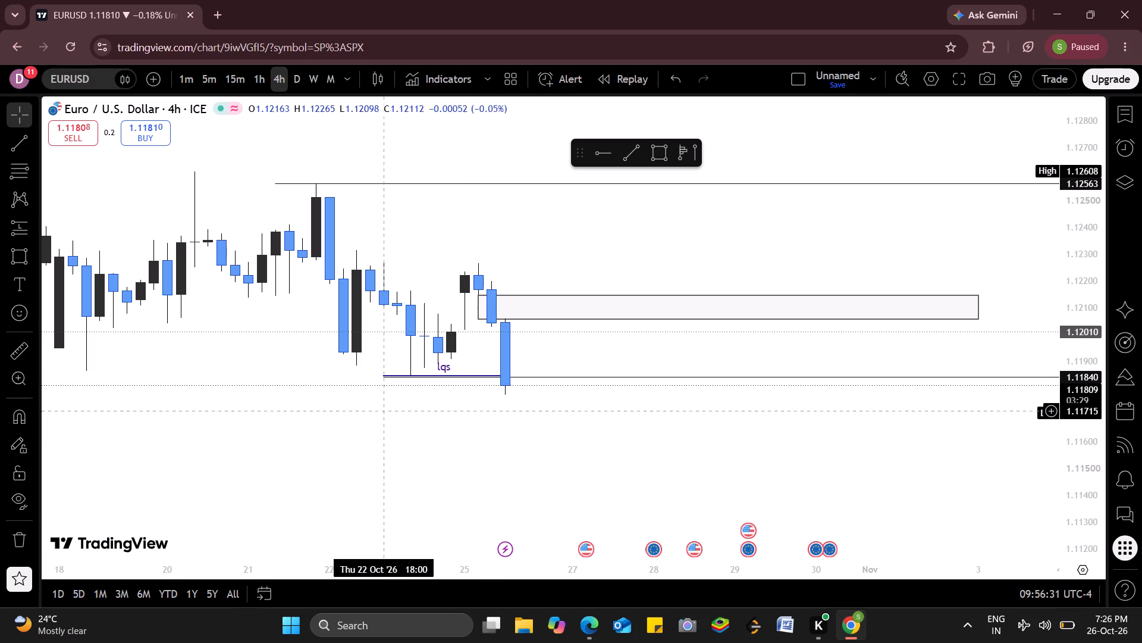
Move the swing-low ray's starting point back to 21 October 18:00 at about 1.11843.
{"action": "left_click", "coordinate": [539, 375]}
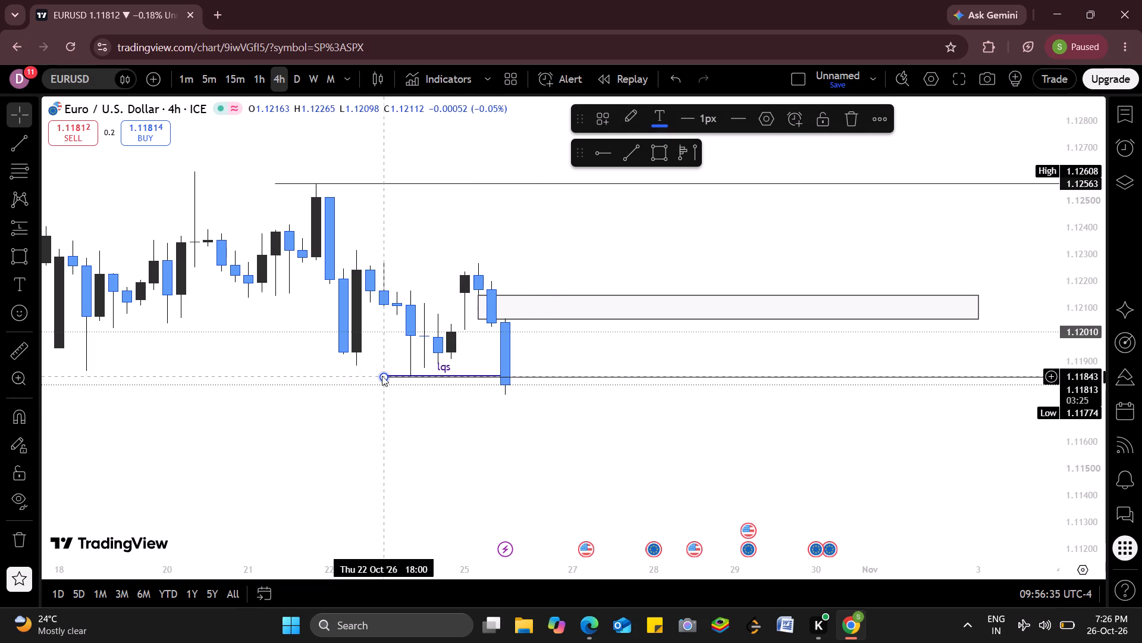
{"action": "left_click_drag", "start_coordinate": [382, 376], "coordinate": [308, 377]}
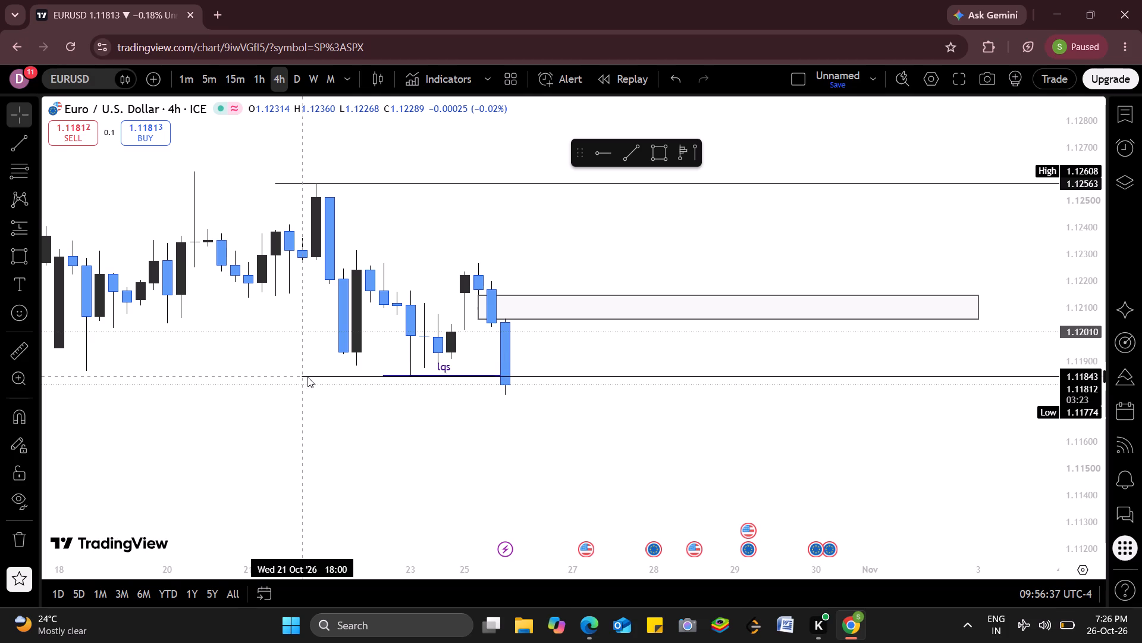
{"action": "left_click_drag", "start_coordinate": [308, 377], "coordinate": [308, 376]}
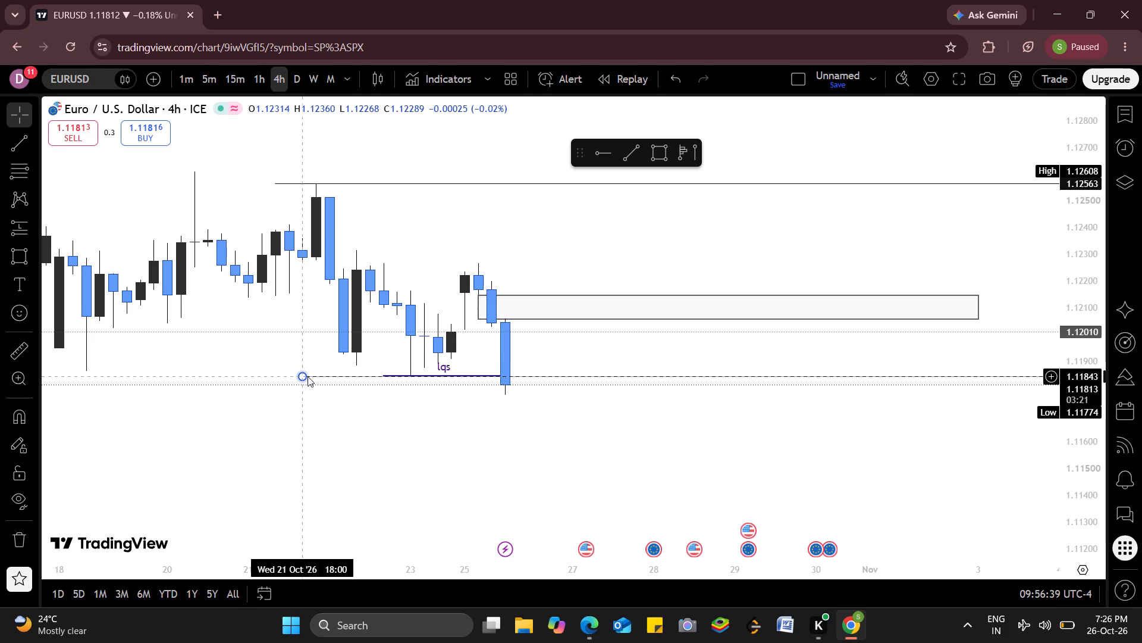
{"action": "left_click", "coordinate": [308, 376]}
{"action": "left_click", "coordinate": [380, 426]}
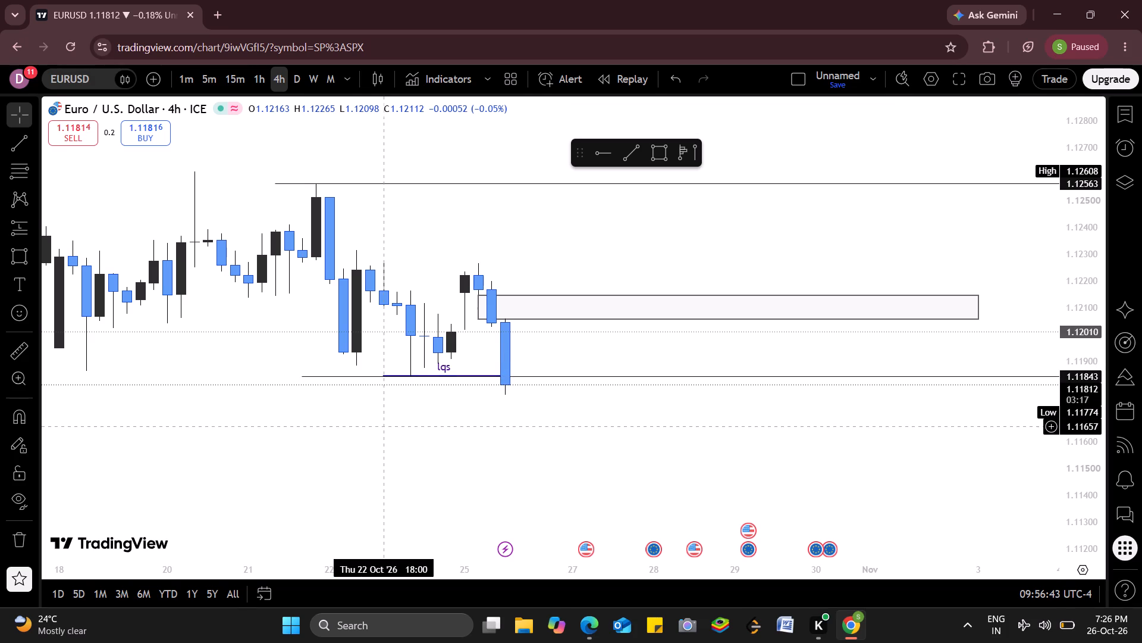
Draw a second rectangle zone from 23 October 02:00 to 28 October 06:00, spanning about 1.12149 down to 1.12035.
{"action": "left_click", "coordinate": [651, 159]}
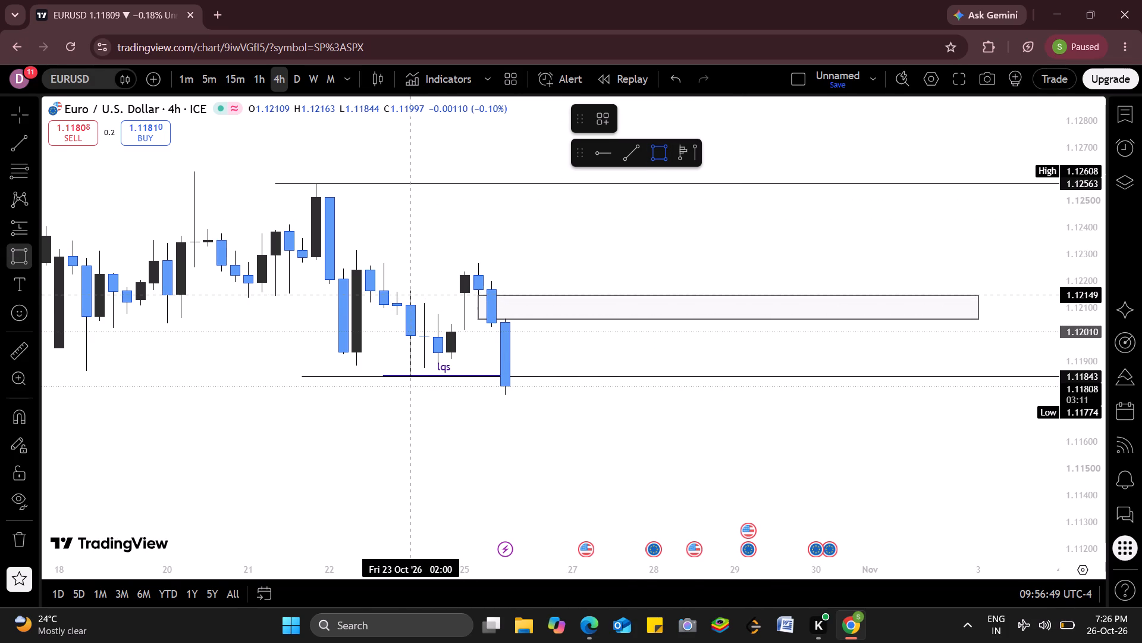
{"action": "left_click_drag", "start_coordinate": [414, 294], "coordinate": [641, 322]}
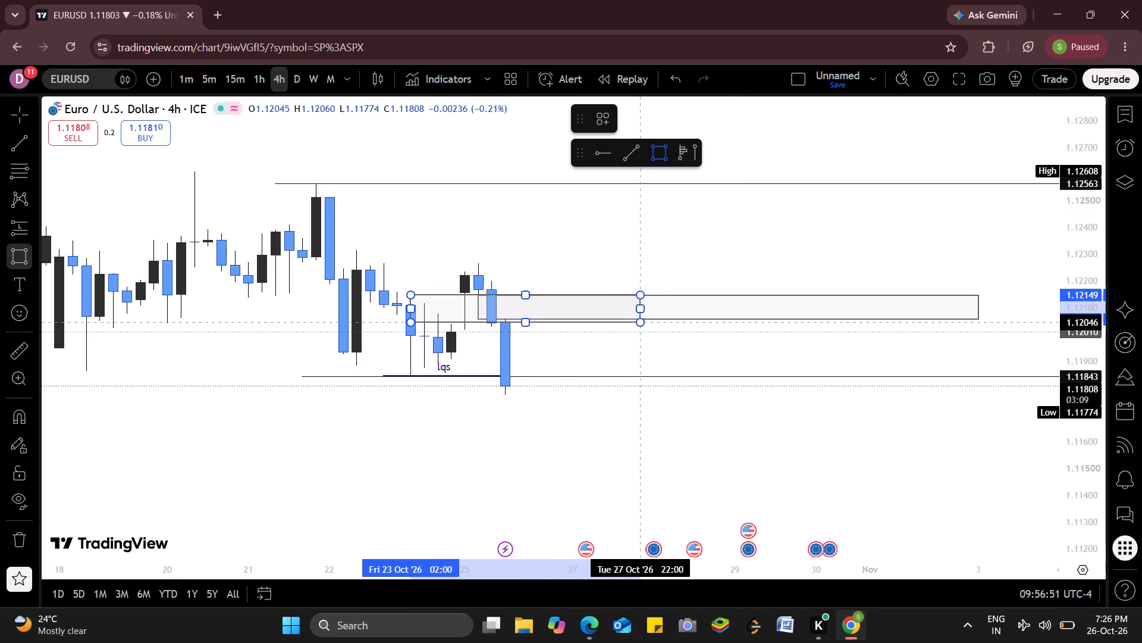
{"action": "left_click_drag", "start_coordinate": [641, 322], "coordinate": [663, 325]}
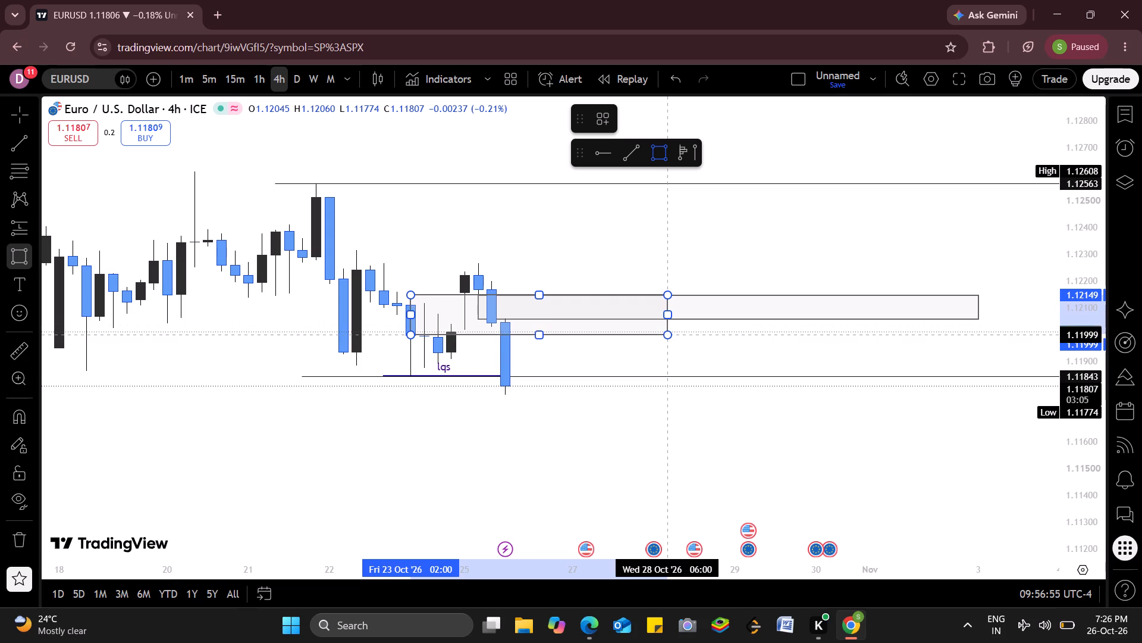
{"action": "left_click", "coordinate": [663, 324]}
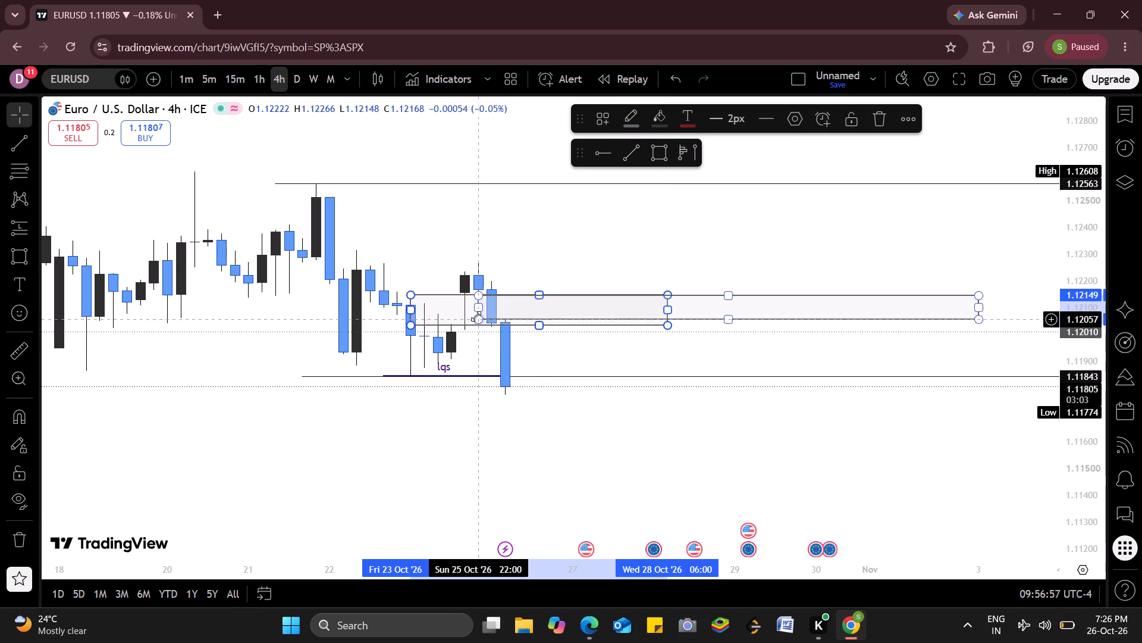
Adjust the second rectangle zone's starting edge to 23 October 10:00.
{"action": "left_click_drag", "start_coordinate": [410, 308], "coordinate": [423, 308]}
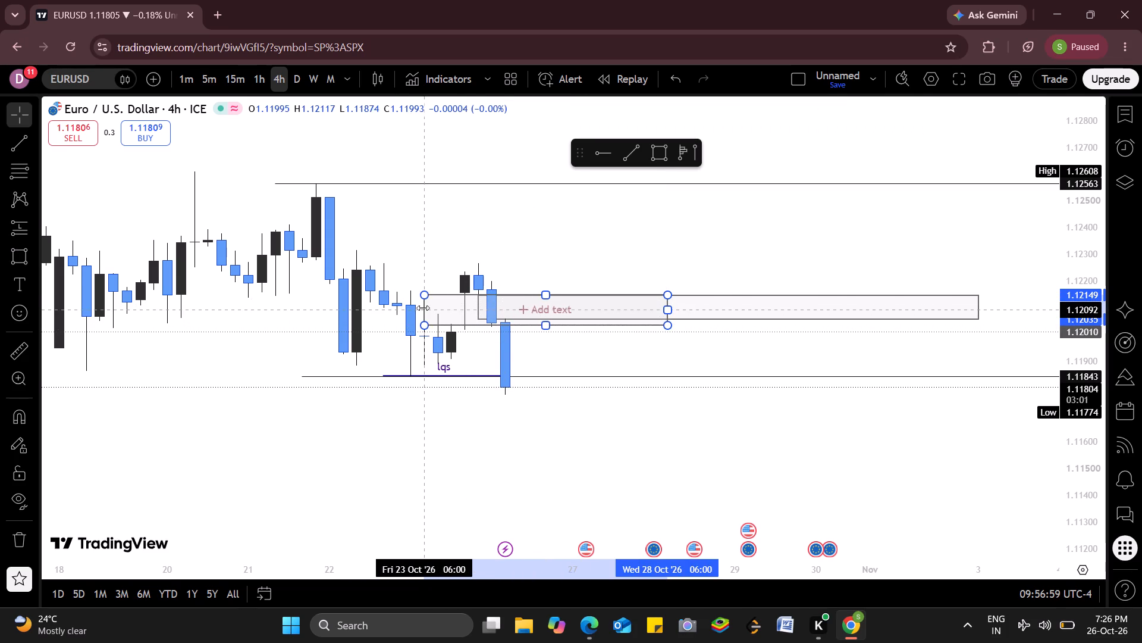
{"action": "left_click_drag", "start_coordinate": [423, 308], "coordinate": [447, 313]}
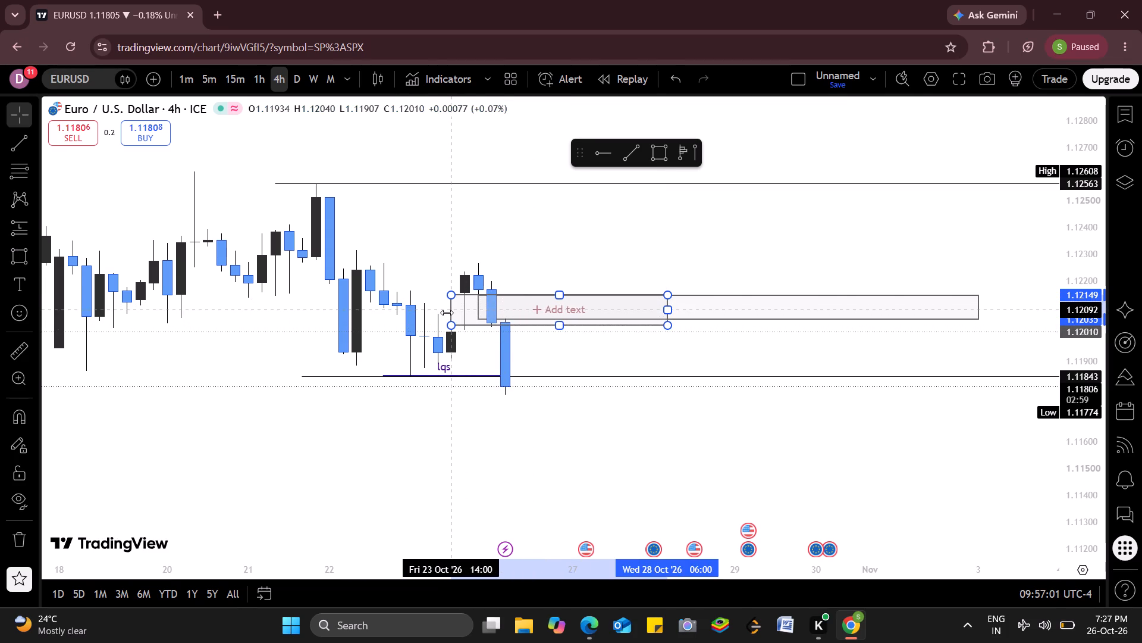
{"action": "left_click_drag", "start_coordinate": [447, 313], "coordinate": [444, 311]}
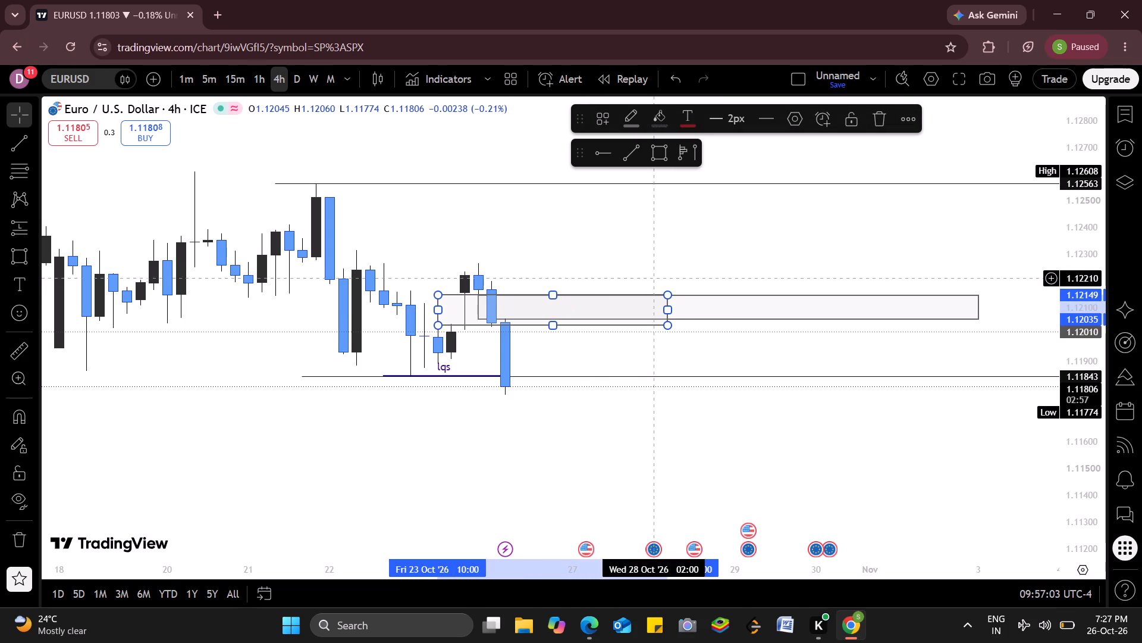
Change the second, shorter rectangle zone's fill colour to green.
{"action": "left_click", "coordinate": [655, 126]}
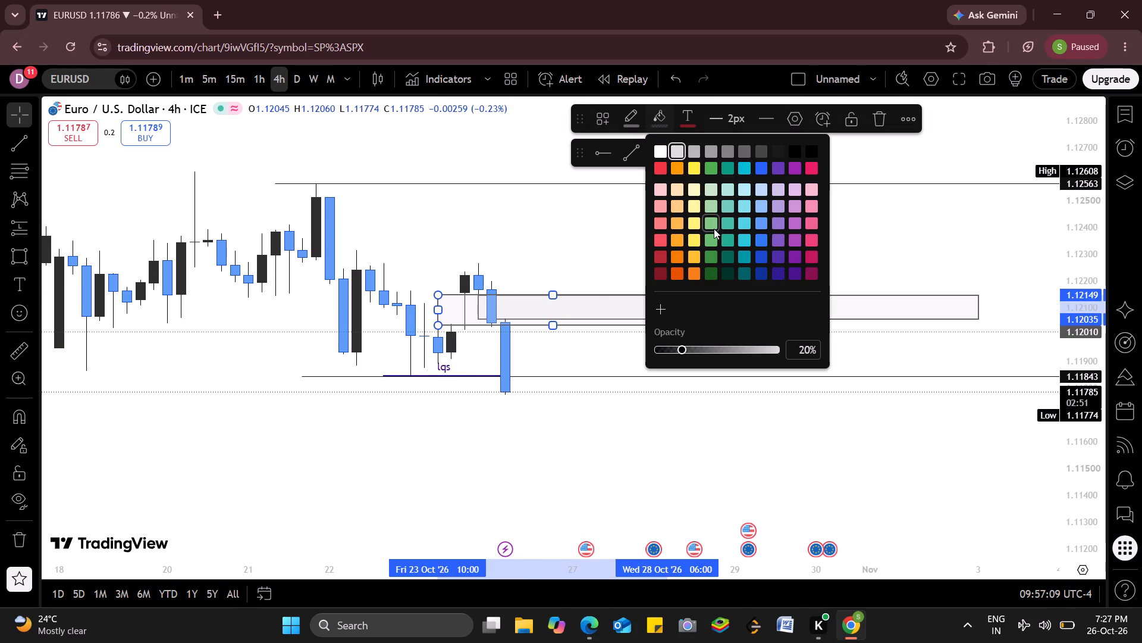
{"action": "left_click", "coordinate": [710, 205]}
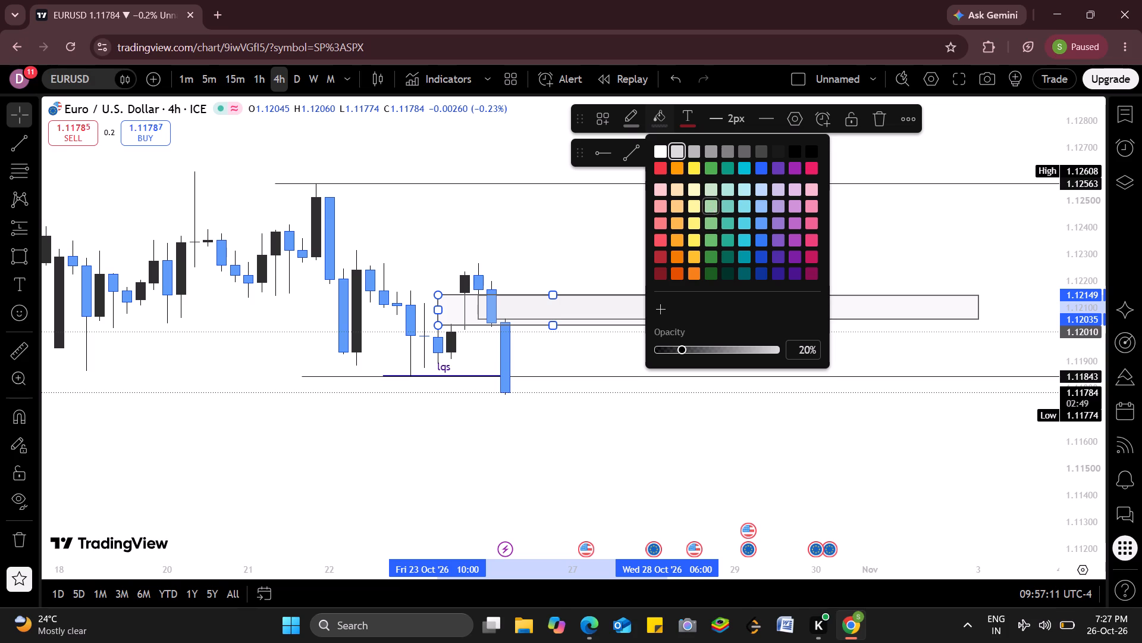
{"action": "left_click", "coordinate": [708, 226]}
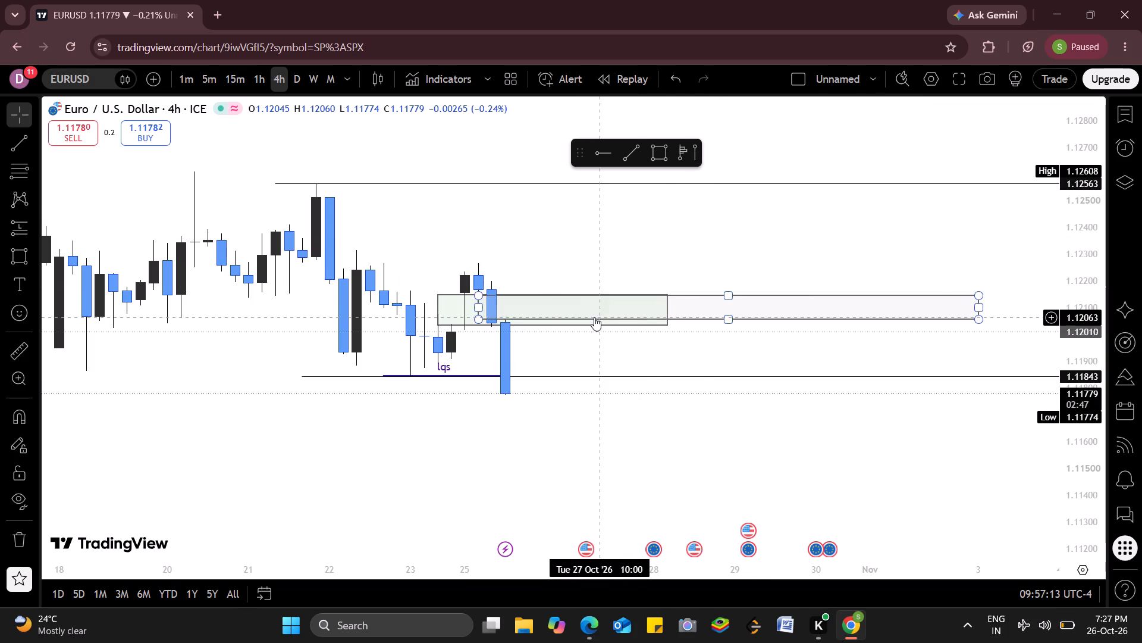
Change the fill colour of the longer rectangle zone ending on 3 November to light red.
{"action": "left_click", "coordinate": [712, 311]}
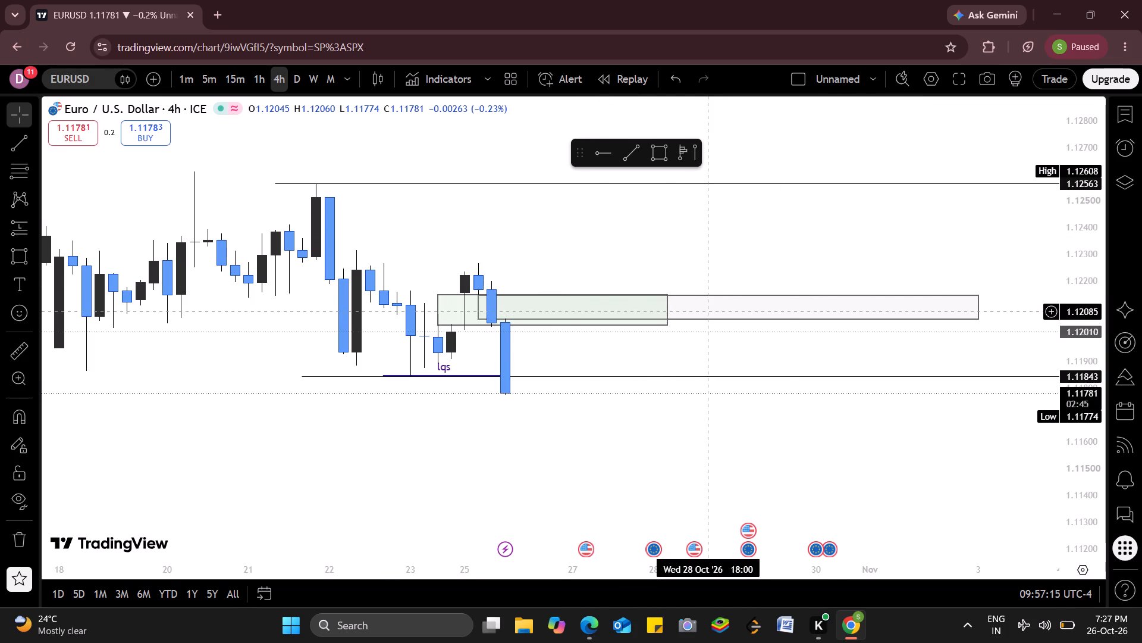
{"action": "left_click", "coordinate": [797, 316]}
{"action": "left_click", "coordinate": [799, 317]}
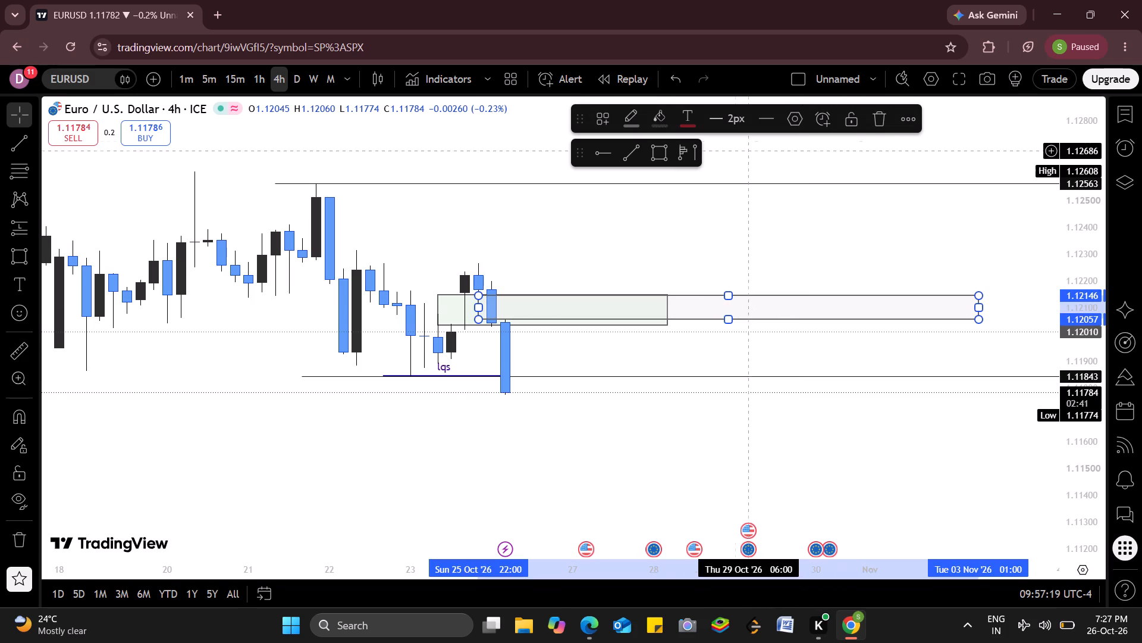
{"action": "left_click", "coordinate": [652, 118]}
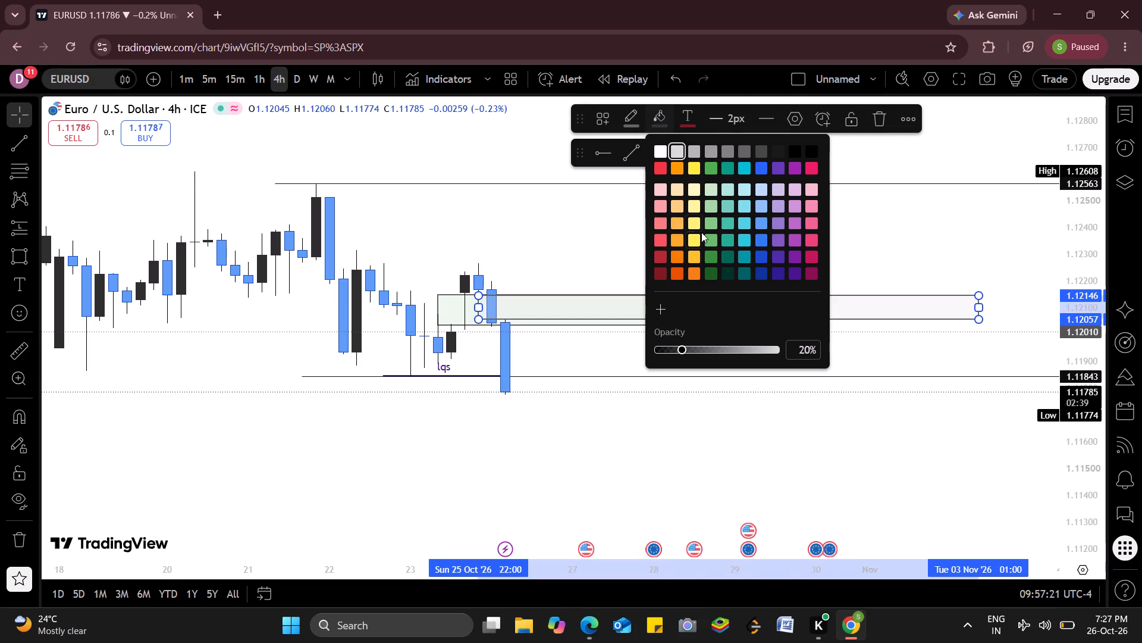
{"action": "left_click", "coordinate": [664, 210]}
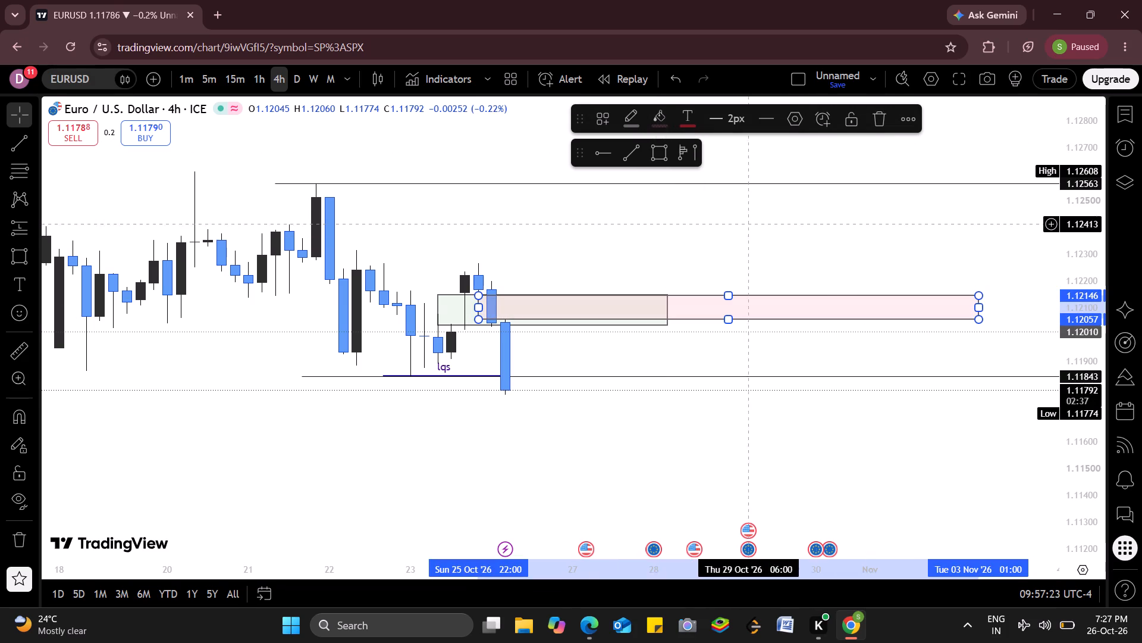
{"action": "left_click", "coordinate": [833, 237]}
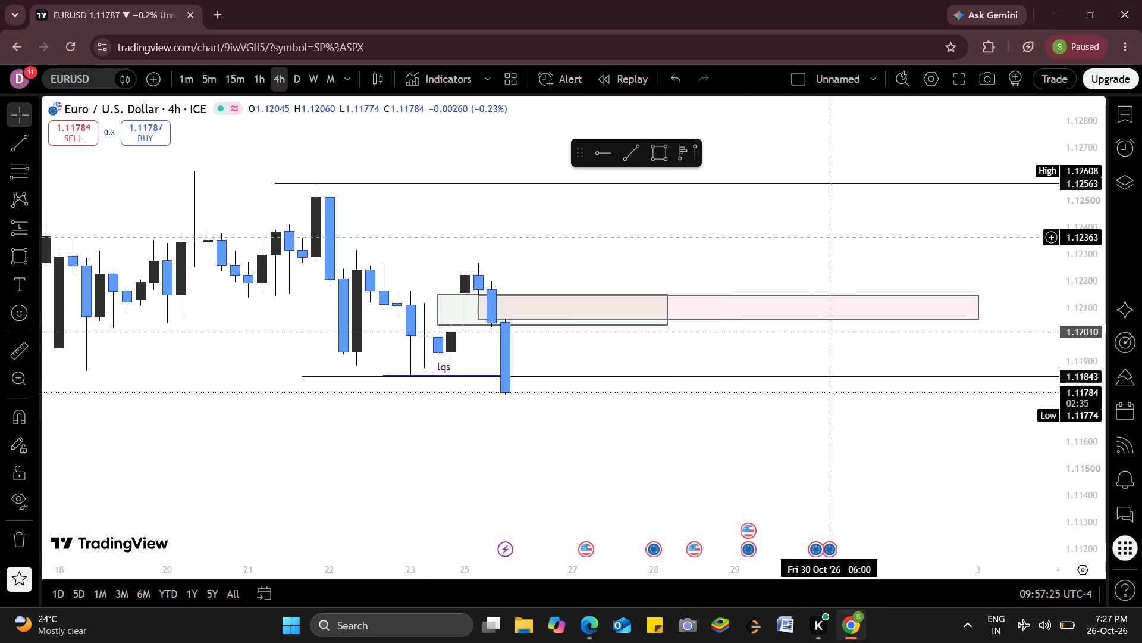
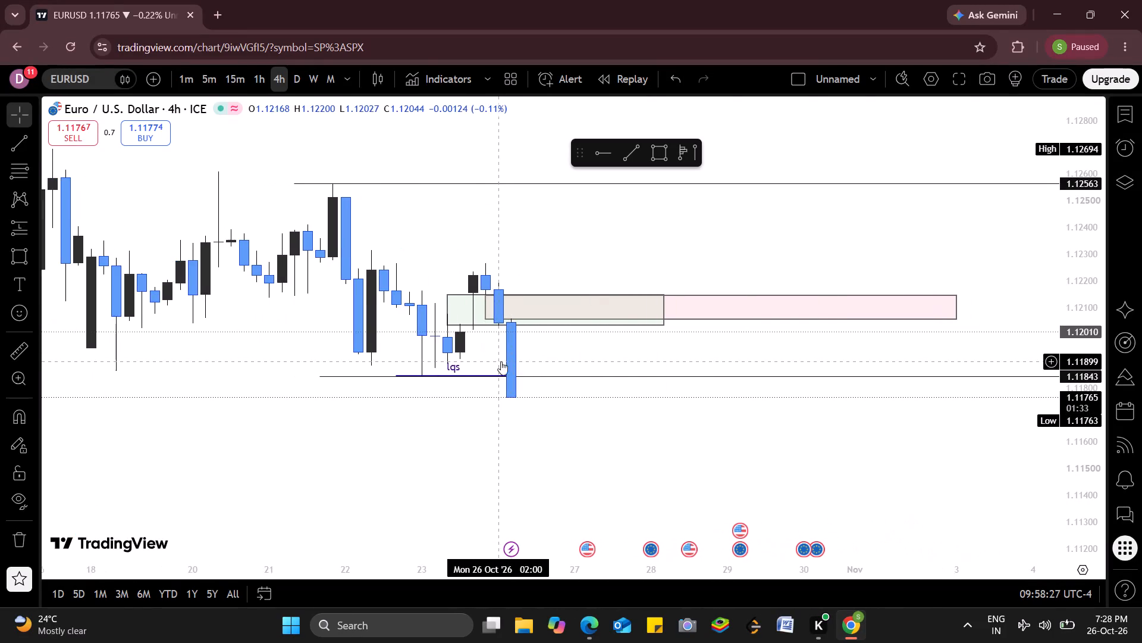
Examine the 4-hour EURUSD candles before and around the "lqs" level and the overlapping green and light red zones.
{"action": "scroll", "coordinate": [501, 361], "scroll_direction": "right", "scroll_amount": 2}
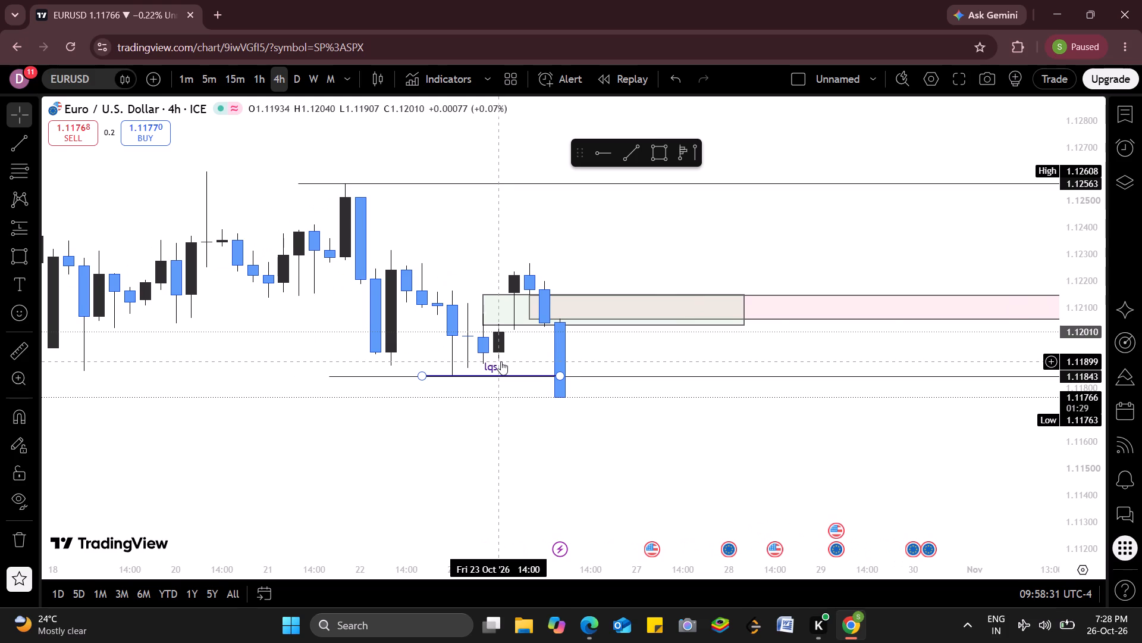
{"action": "scroll", "coordinate": [501, 361], "scroll_direction": "left", "scroll_amount": 1}
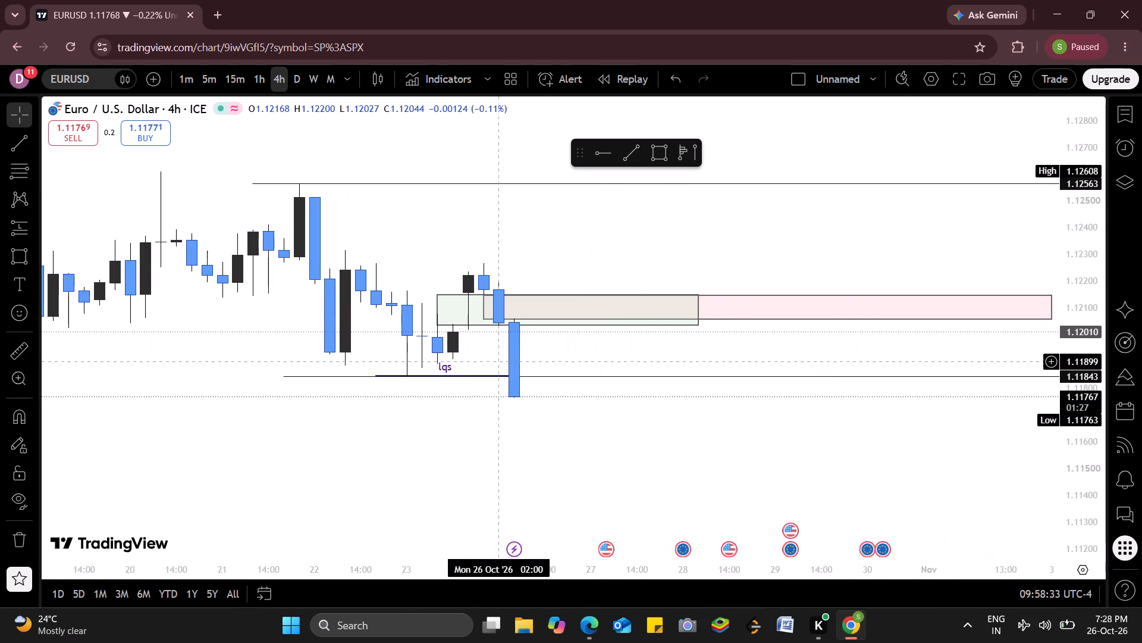
{"action": "scroll", "coordinate": [501, 361], "scroll_direction": "left", "scroll_amount": 2}
{"action": "scroll", "coordinate": [501, 361], "scroll_direction": "right", "scroll_amount": 1}
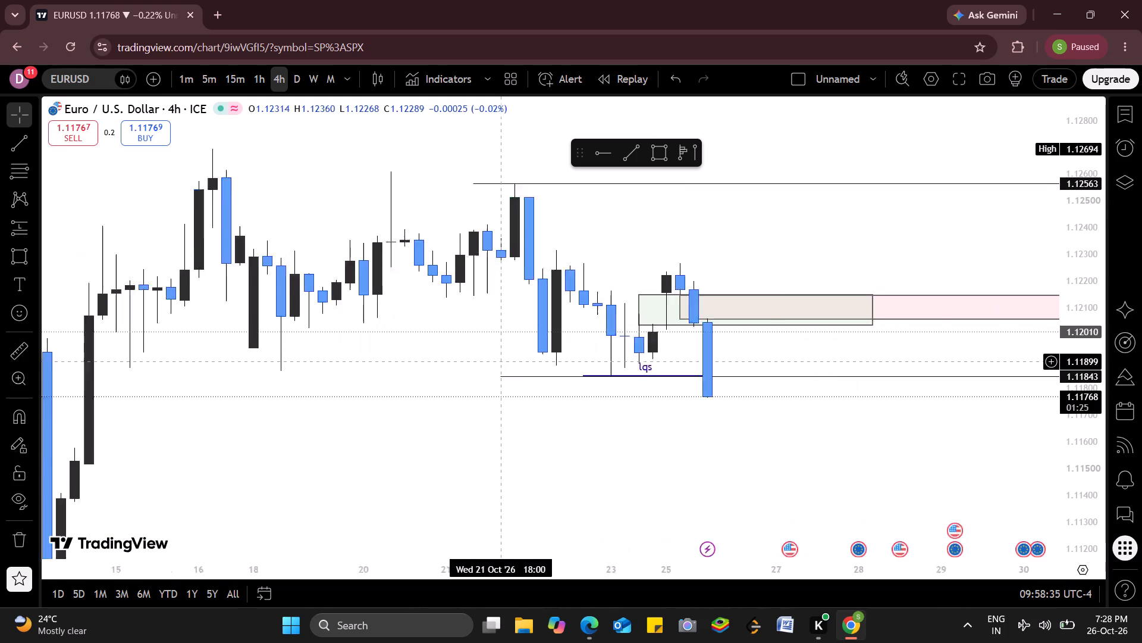
{"action": "scroll", "coordinate": [501, 361], "scroll_direction": "right", "scroll_amount": 2}
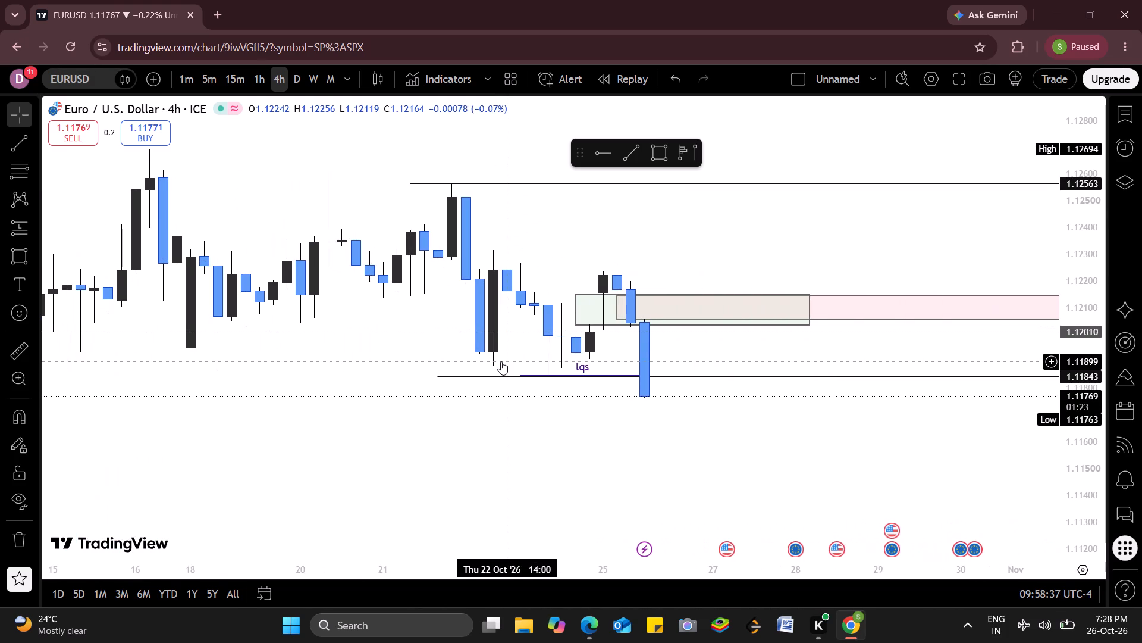
{"action": "scroll", "coordinate": [501, 361], "scroll_direction": "left", "scroll_amount": 1}
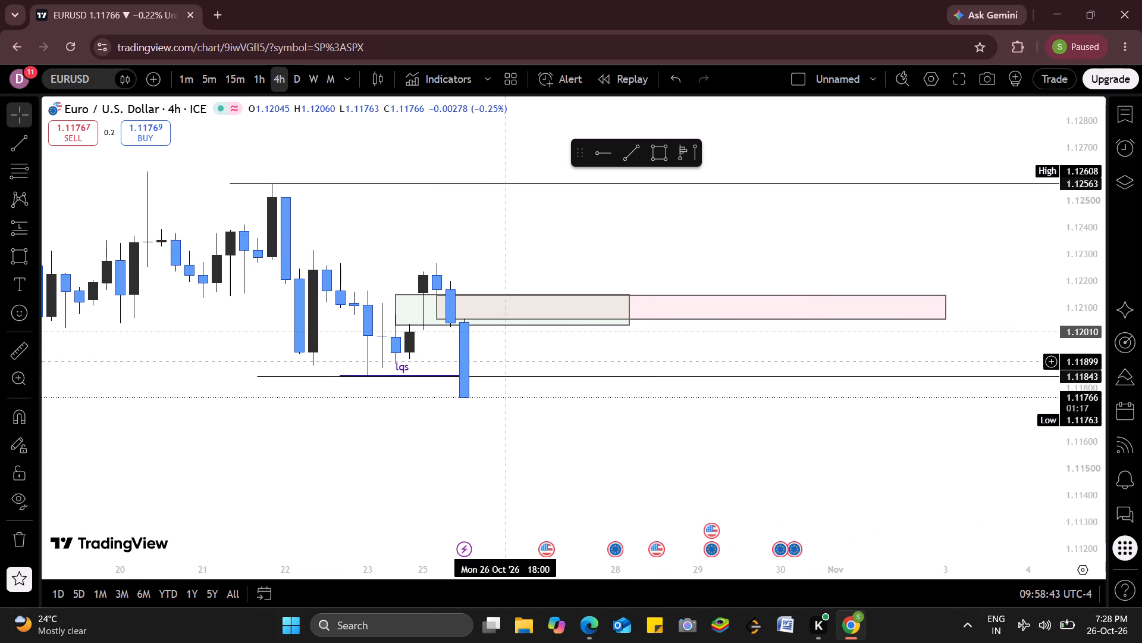
{"action": "scroll", "coordinate": [501, 361], "scroll_direction": "right", "scroll_amount": 1}
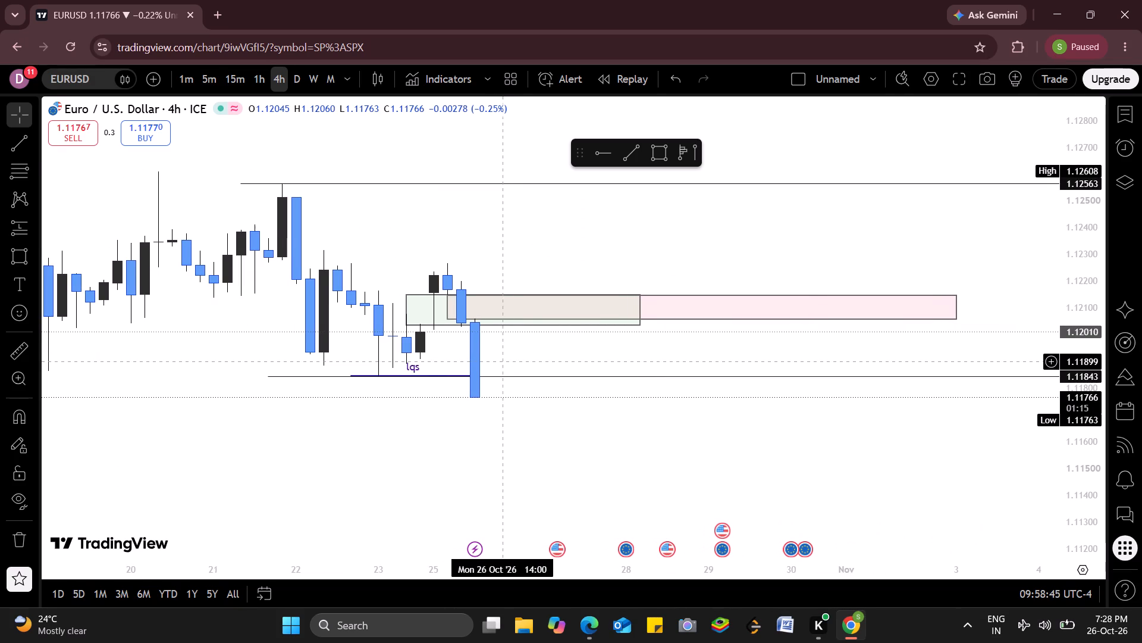
{"action": "scroll", "coordinate": [501, 361], "scroll_direction": "left", "scroll_amount": 1}
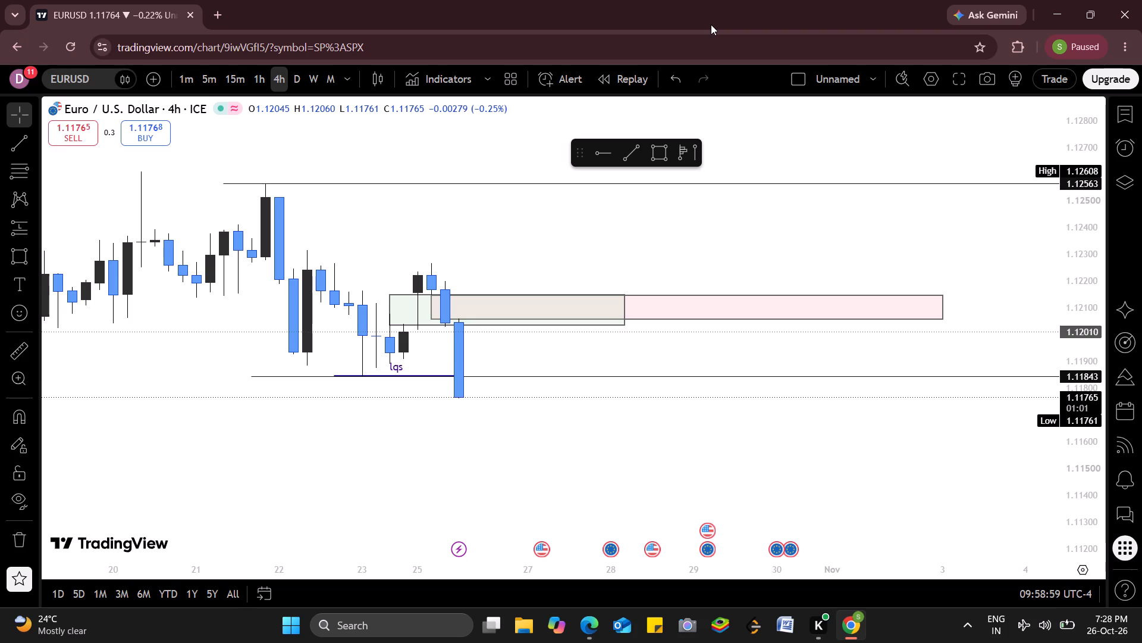
{"action": "scroll", "coordinate": [967, 235], "scroll_direction": "up", "scroll_amount": 2}
{"action": "right_click_drag", "start_coordinate": [941, 516], "coordinate": [941, 642]}
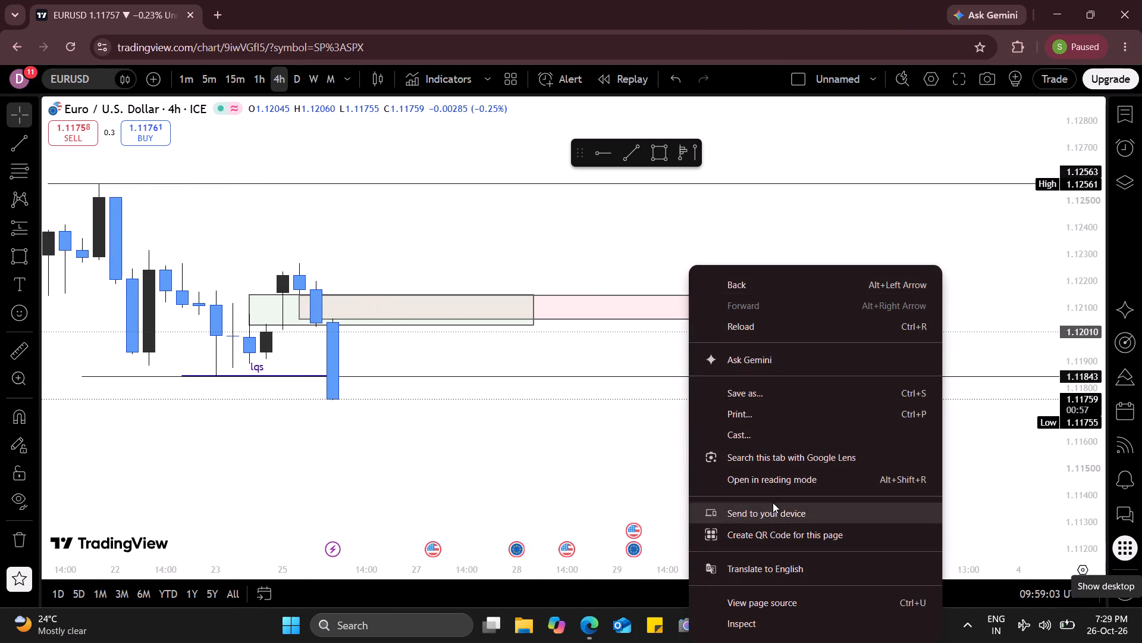
{"action": "left_click", "coordinate": [587, 275]}
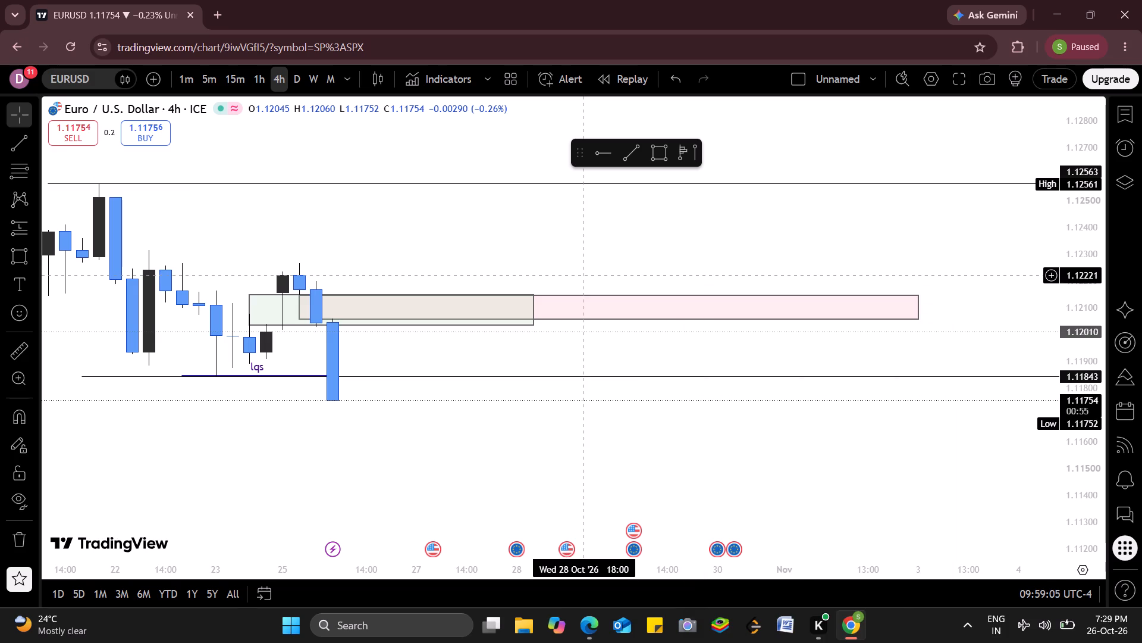
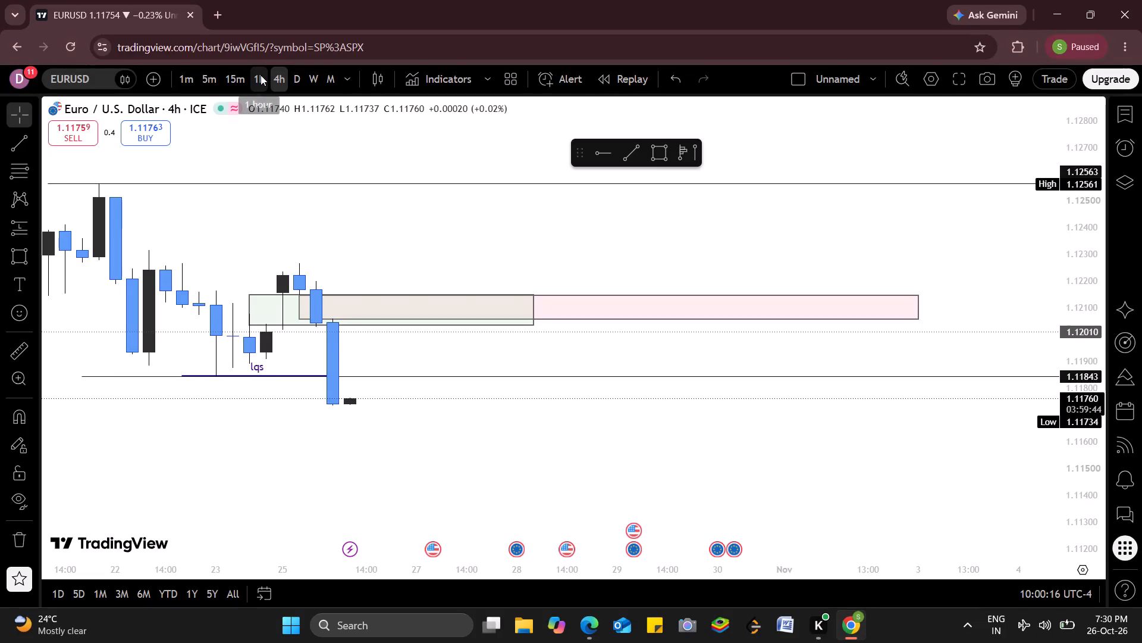
Switch the EURUSD chart to the 1-hour timeframe and examine the latest candles around the overlapping zones and the "lqs" level.
{"action": "left_click", "coordinate": [261, 75]}
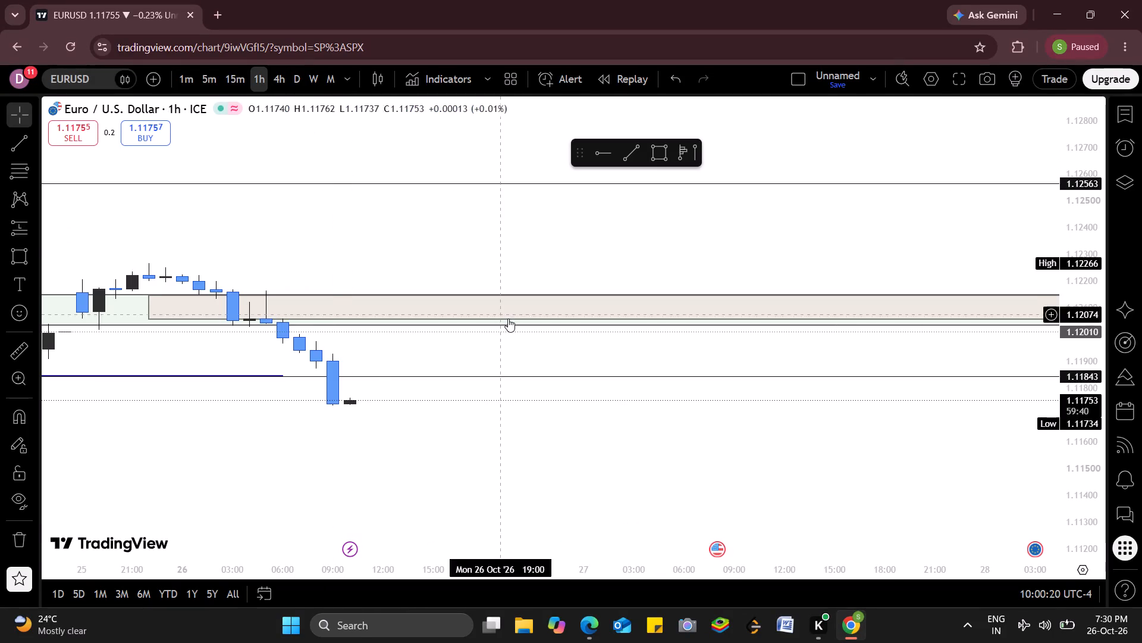
{"action": "left_click_drag", "start_coordinate": [1083, 486], "coordinate": [1058, 201]}
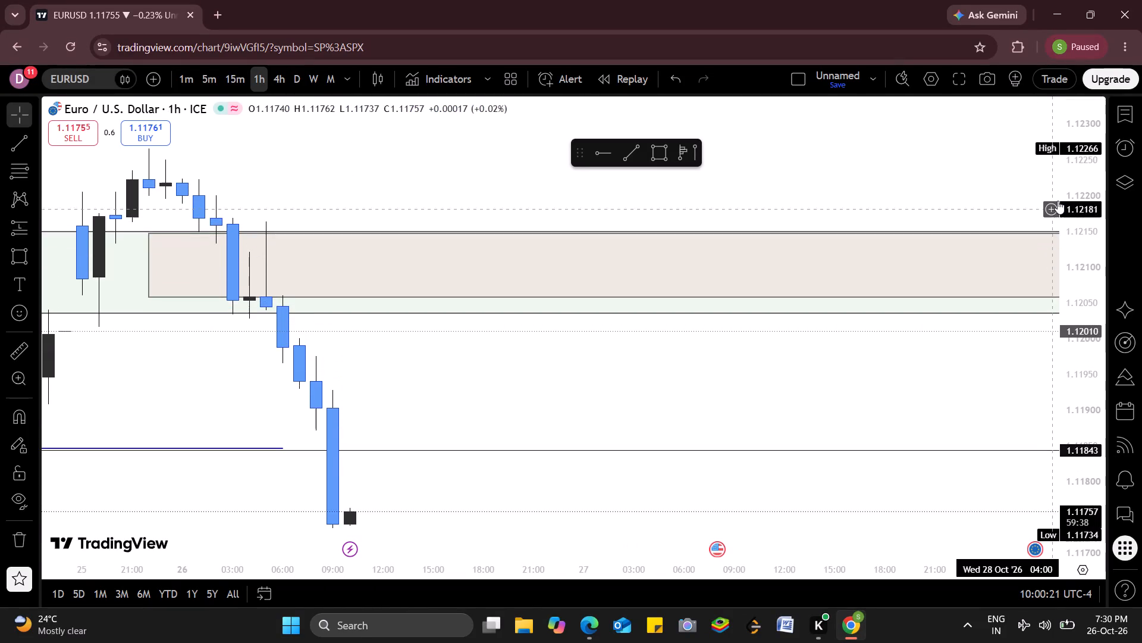
{"action": "left_click_drag", "start_coordinate": [1058, 201], "coordinate": [1058, 199]}
{"action": "left_click_drag", "start_coordinate": [440, 391], "coordinate": [564, 331]}
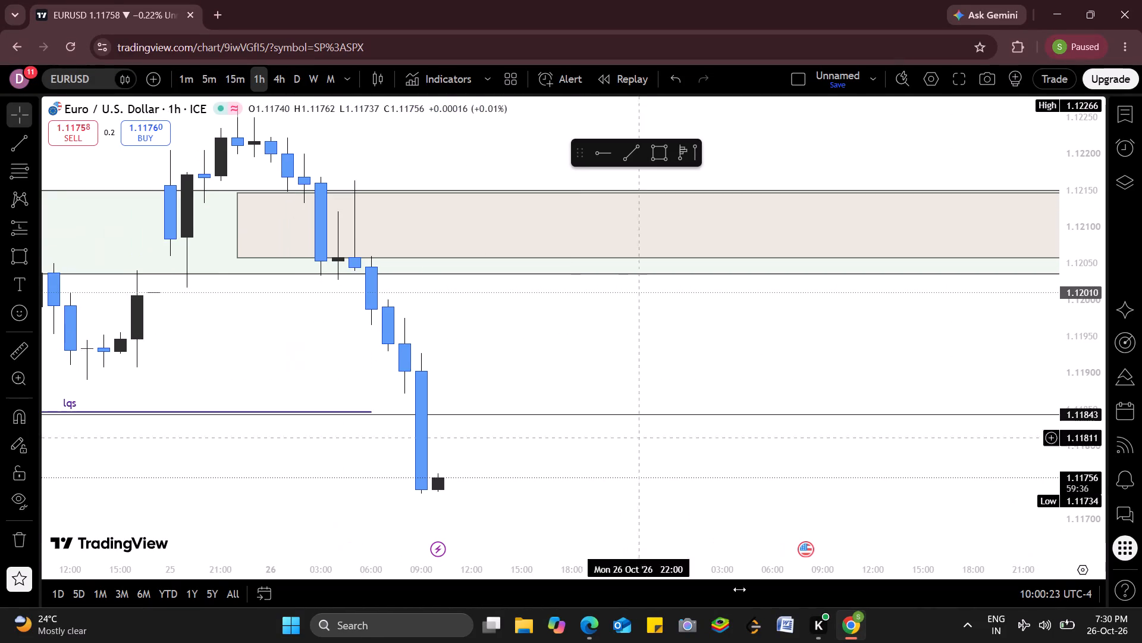
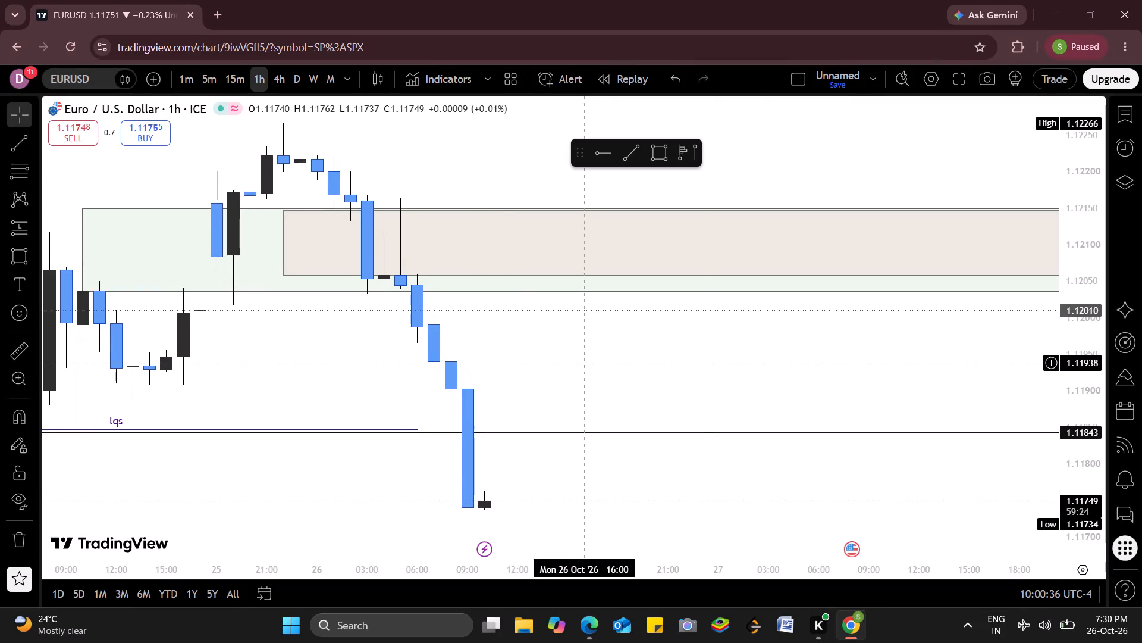
Review the latest 1-hour candles and switch the EURUSD chart to the 15-minute timeframe.
{"action": "left_click_drag", "start_coordinate": [579, 363], "coordinate": [678, 363]}
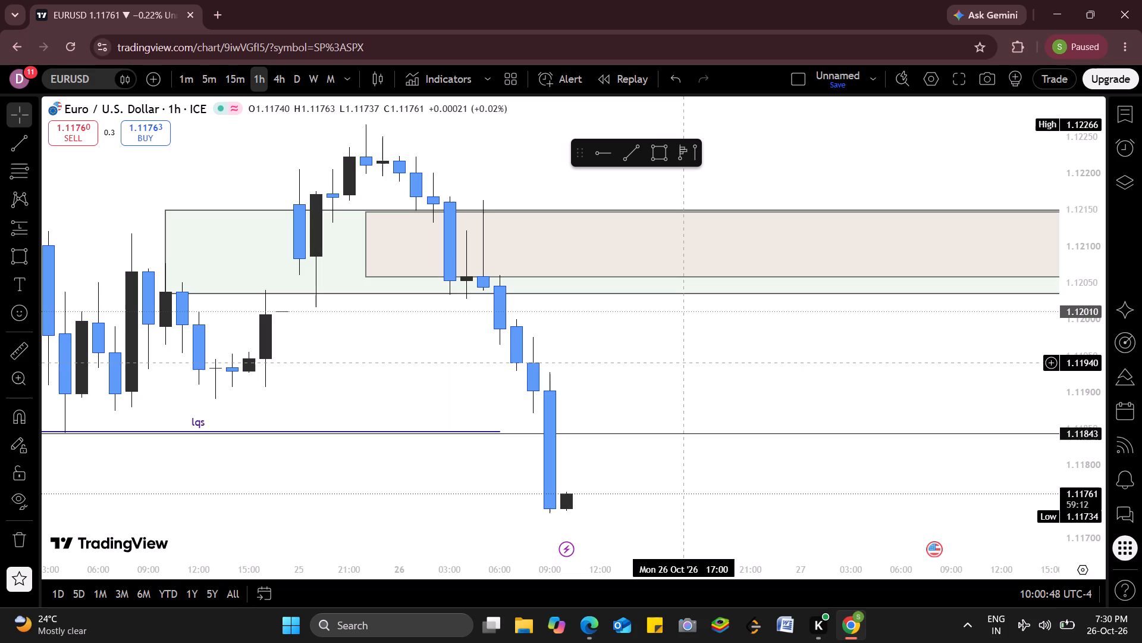
{"action": "scroll", "coordinate": [678, 363], "scroll_direction": "left", "scroll_amount": 1}
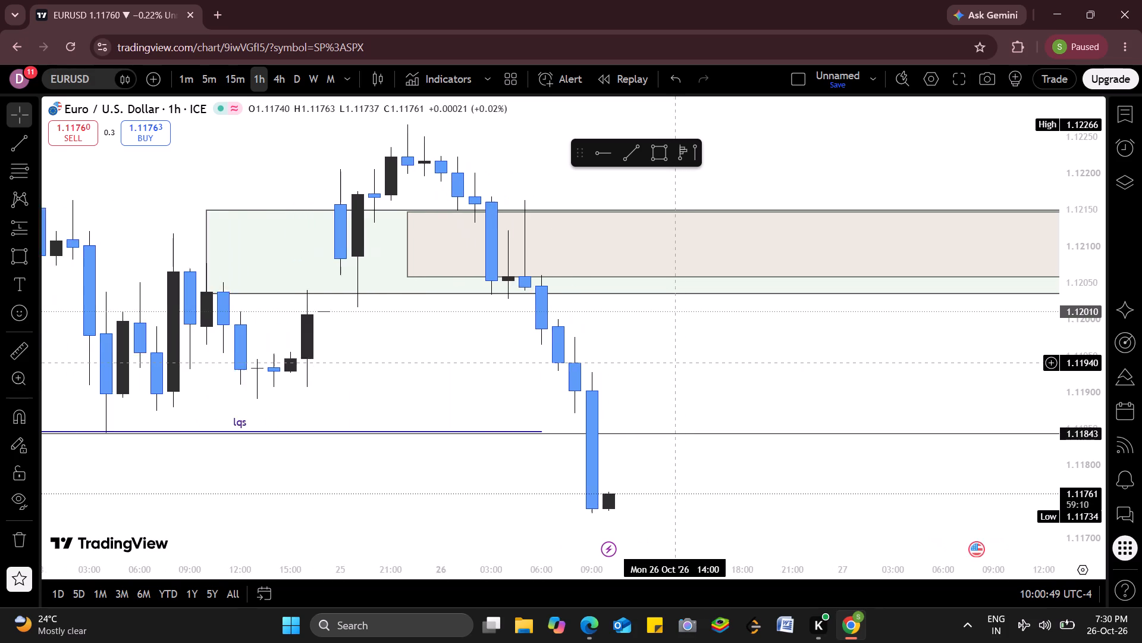
{"action": "scroll", "coordinate": [678, 363], "scroll_direction": "left", "scroll_amount": 2}
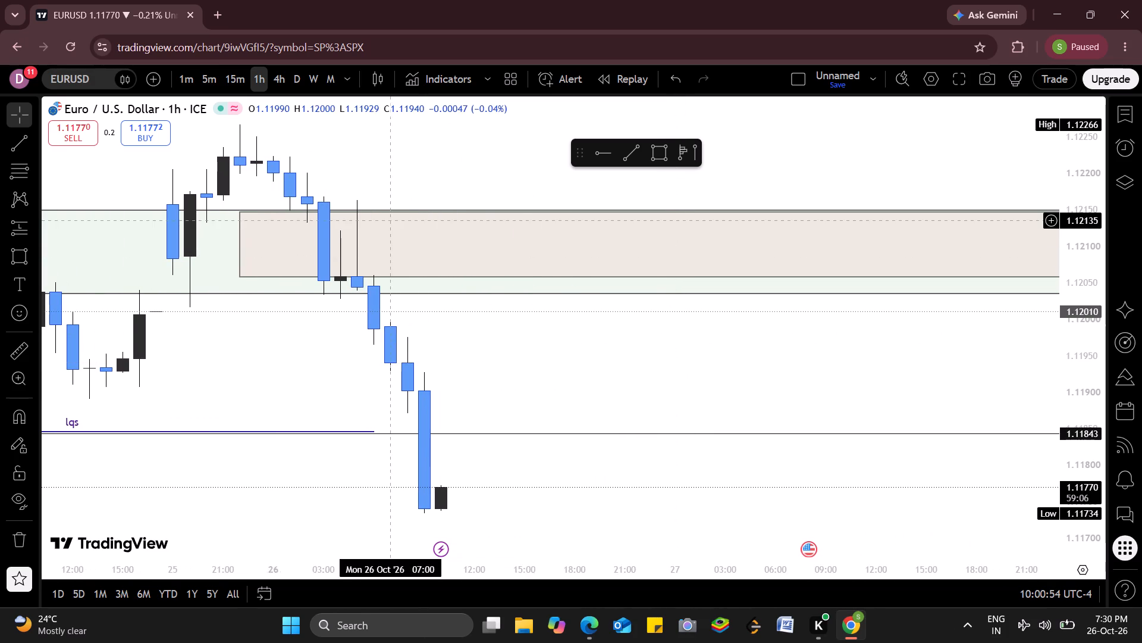
{"action": "scroll", "coordinate": [397, 220], "scroll_direction": "left", "scroll_amount": 2}
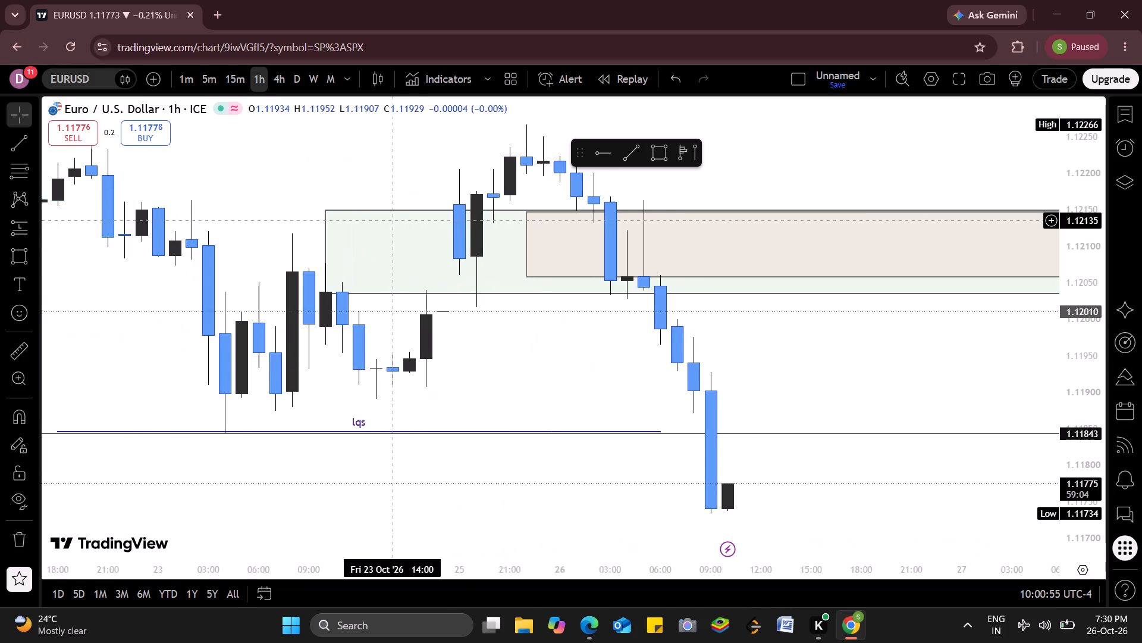
{"action": "scroll", "coordinate": [397, 220], "scroll_direction": "left", "scroll_amount": 3}
{"action": "left_click", "coordinate": [236, 89]}
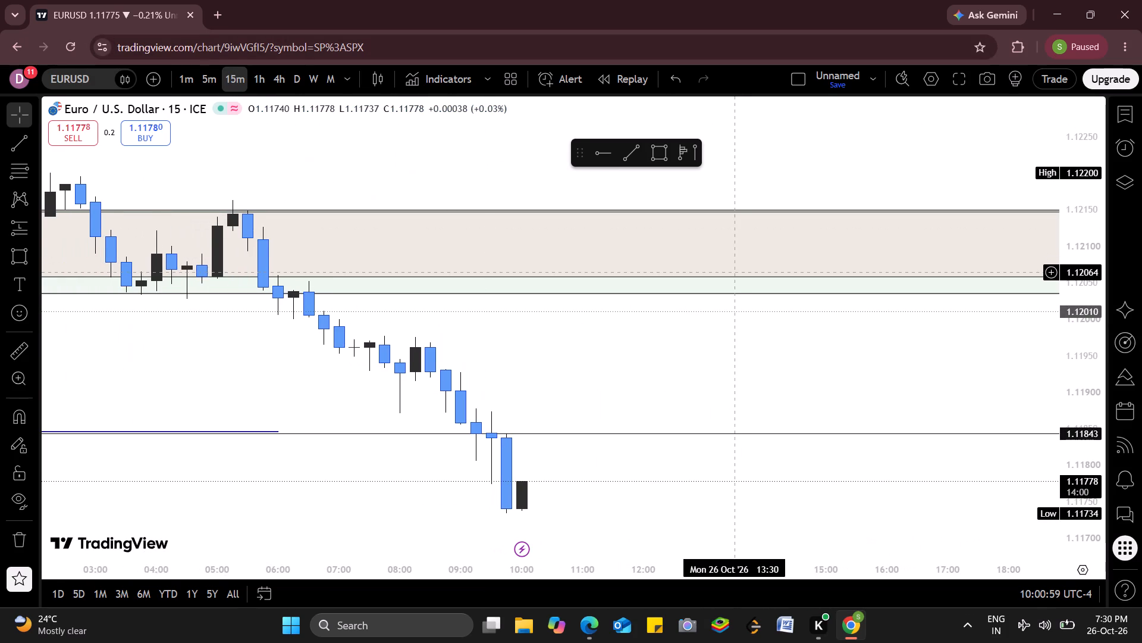
Draw a horizontal ray along the latest low at 1.11734, starting from the 09:00 candle on 26 Oct.
{"action": "left_click_drag", "start_coordinate": [1082, 413], "coordinate": [1094, 163]}
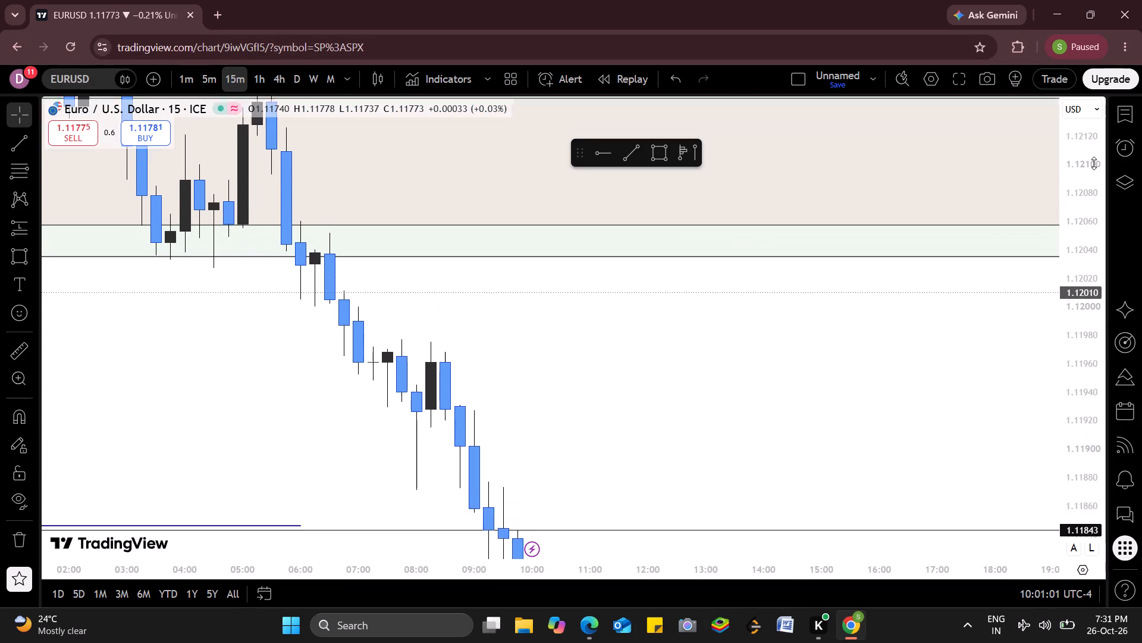
{"action": "left_click_drag", "start_coordinate": [1094, 163], "coordinate": [1094, 152]}
{"action": "left_click_drag", "start_coordinate": [647, 368], "coordinate": [537, 111]}
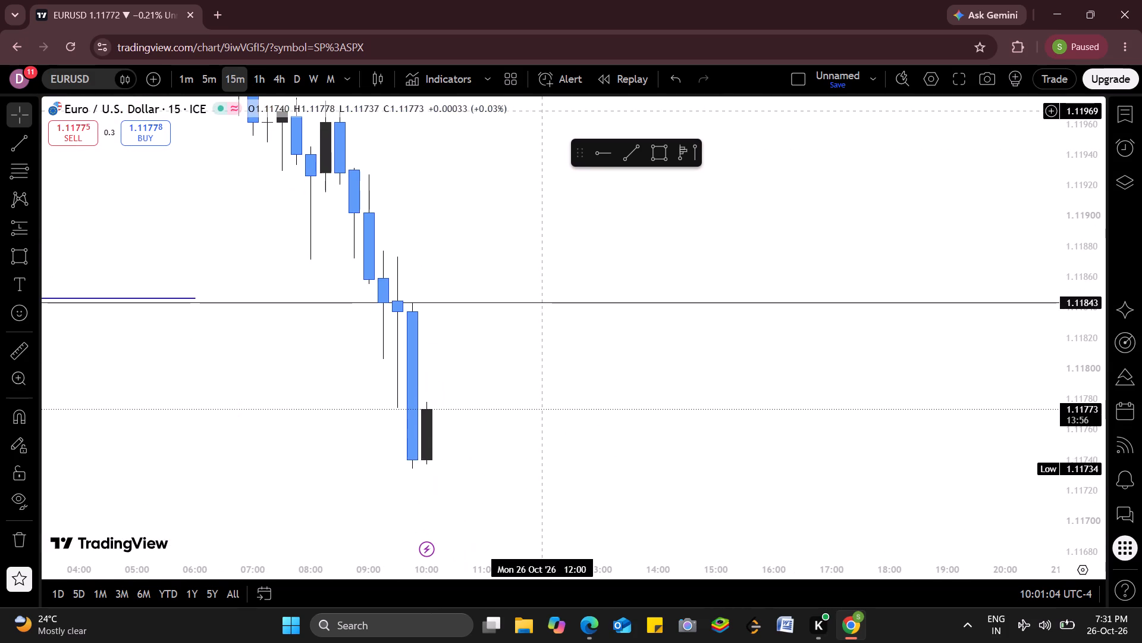
{"action": "left_click", "coordinate": [516, 209]}
{"action": "left_click_drag", "start_coordinate": [516, 209], "coordinate": [595, 316]}
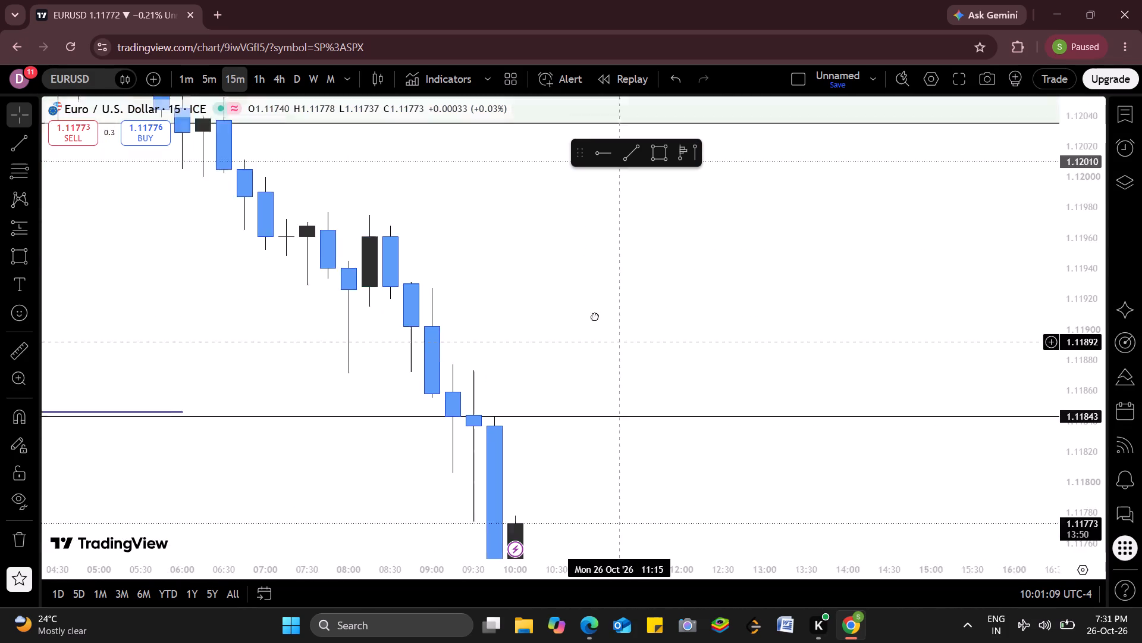
{"action": "left_click_drag", "start_coordinate": [595, 316], "coordinate": [520, 202]}
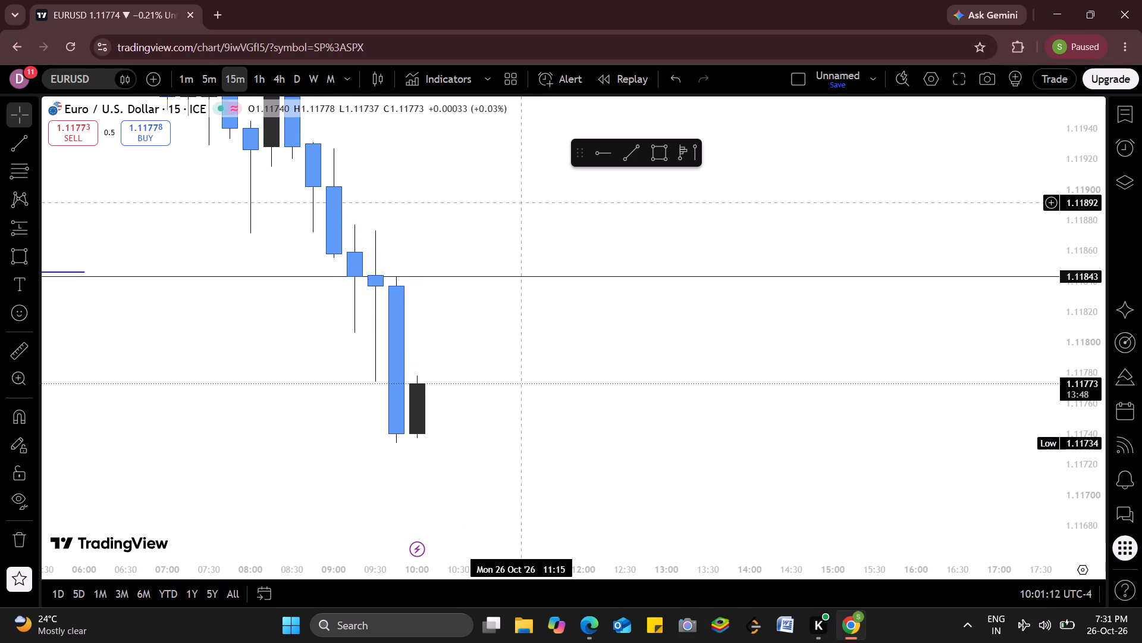
{"action": "left_click", "coordinate": [620, 158]}
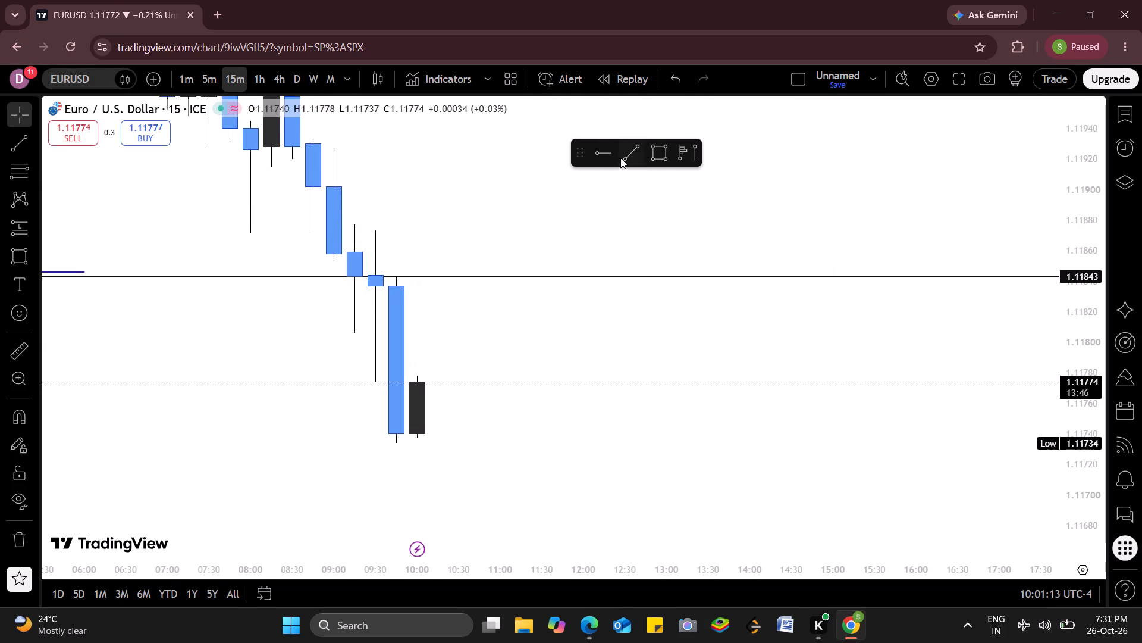
{"action": "left_click", "coordinate": [613, 156]}
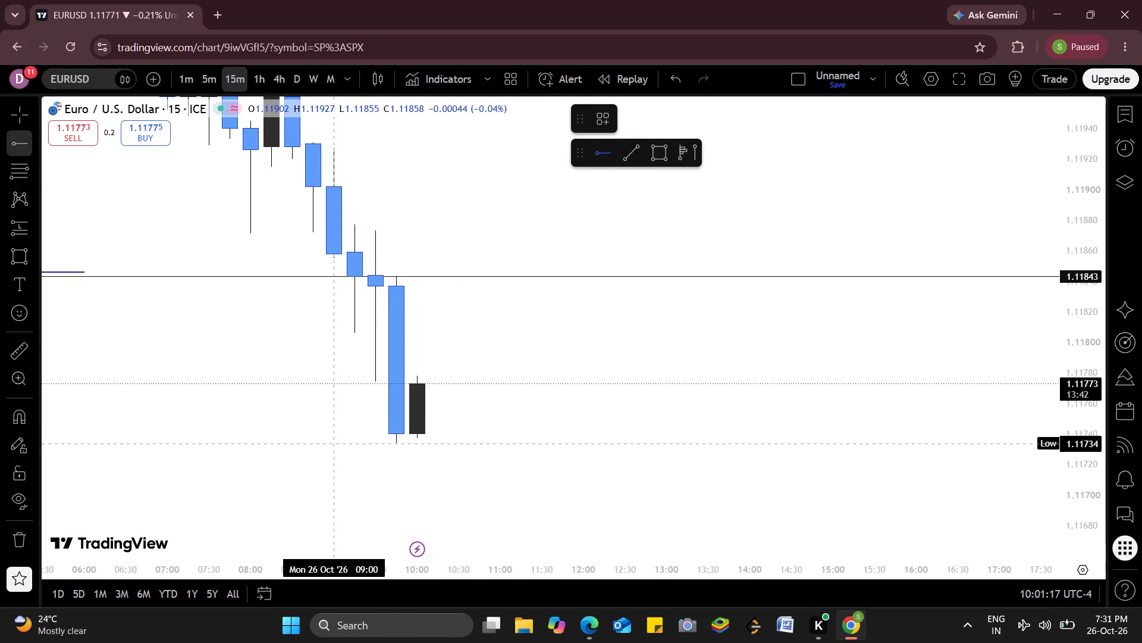
{"action": "left_click", "coordinate": [336, 443]}
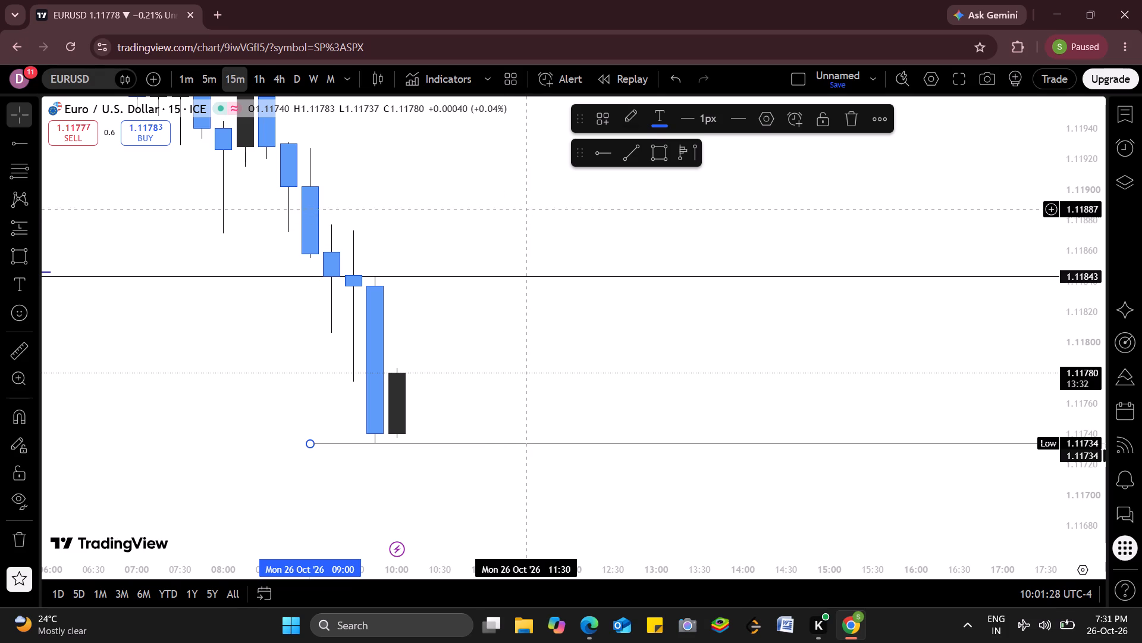
Draw a horizontal ray at the recent swing high at about 1.11976, starting from the 08:00 candle on 26 Oct.
{"action": "left_click_drag", "start_coordinate": [1092, 148], "coordinate": [1093, 186]}
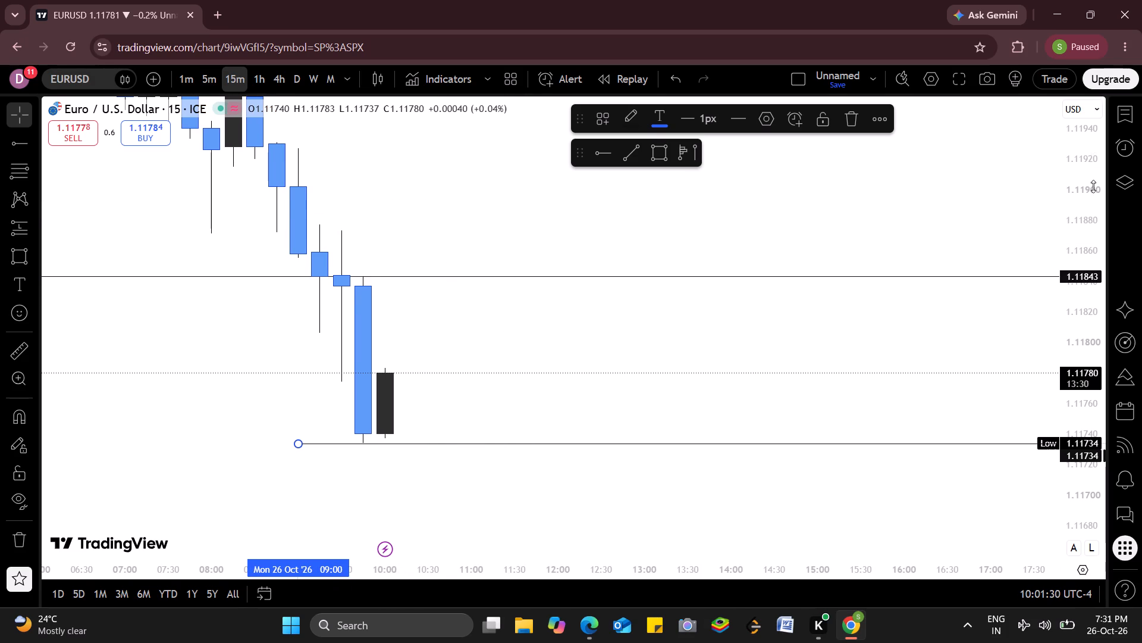
{"action": "left_click_drag", "start_coordinate": [1093, 186], "coordinate": [1062, 317]}
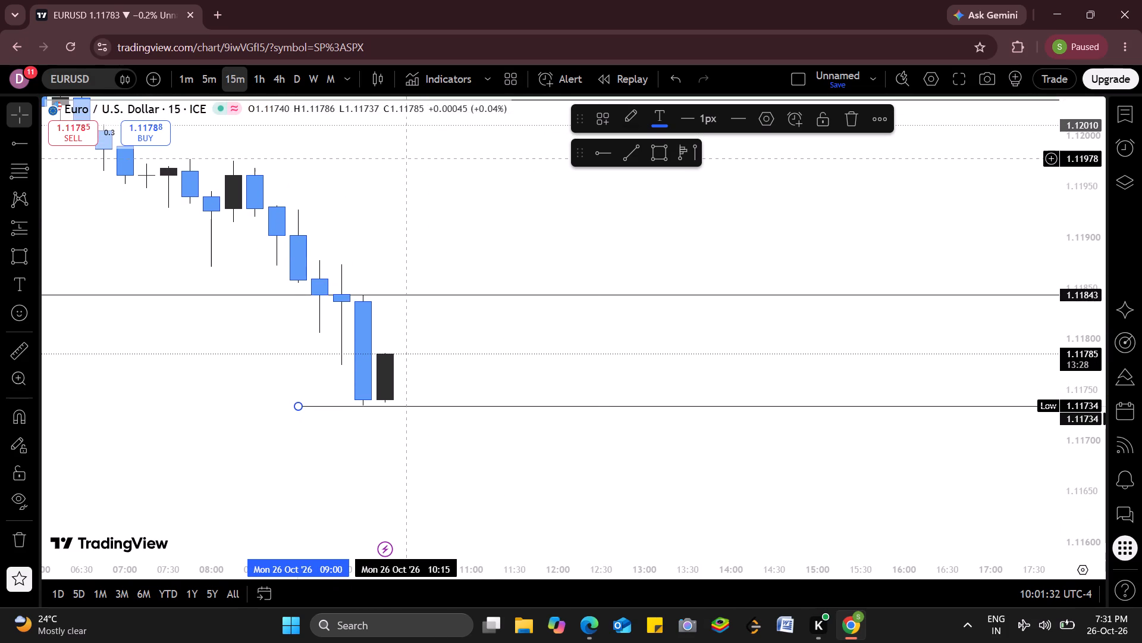
{"action": "left_click_drag", "start_coordinate": [400, 158], "coordinate": [488, 279]}
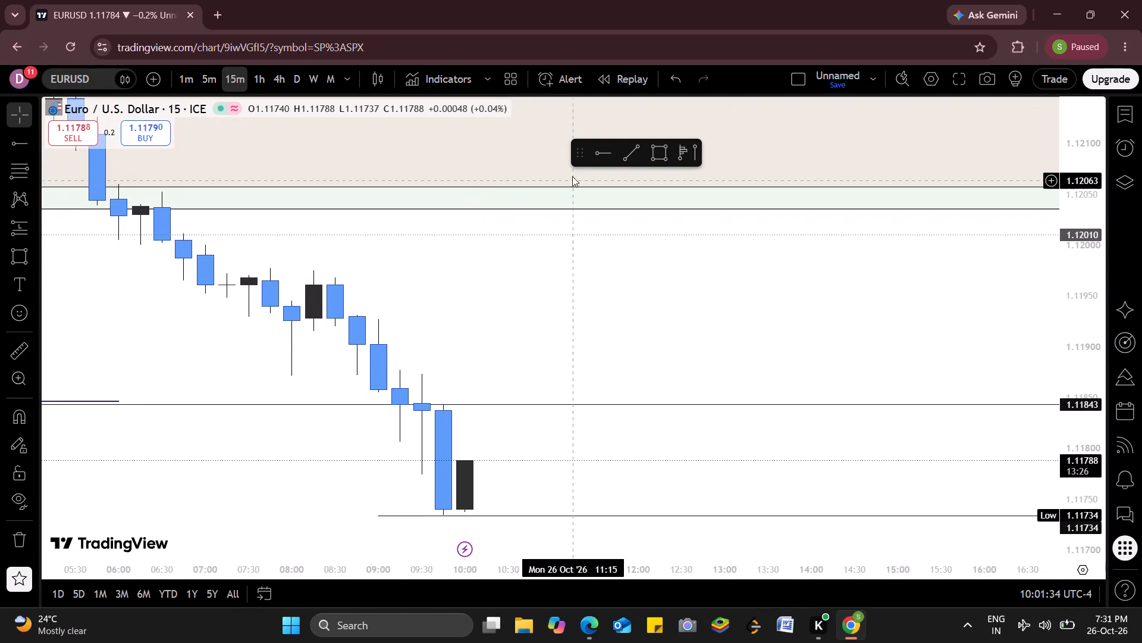
{"action": "left_click", "coordinate": [629, 155]}
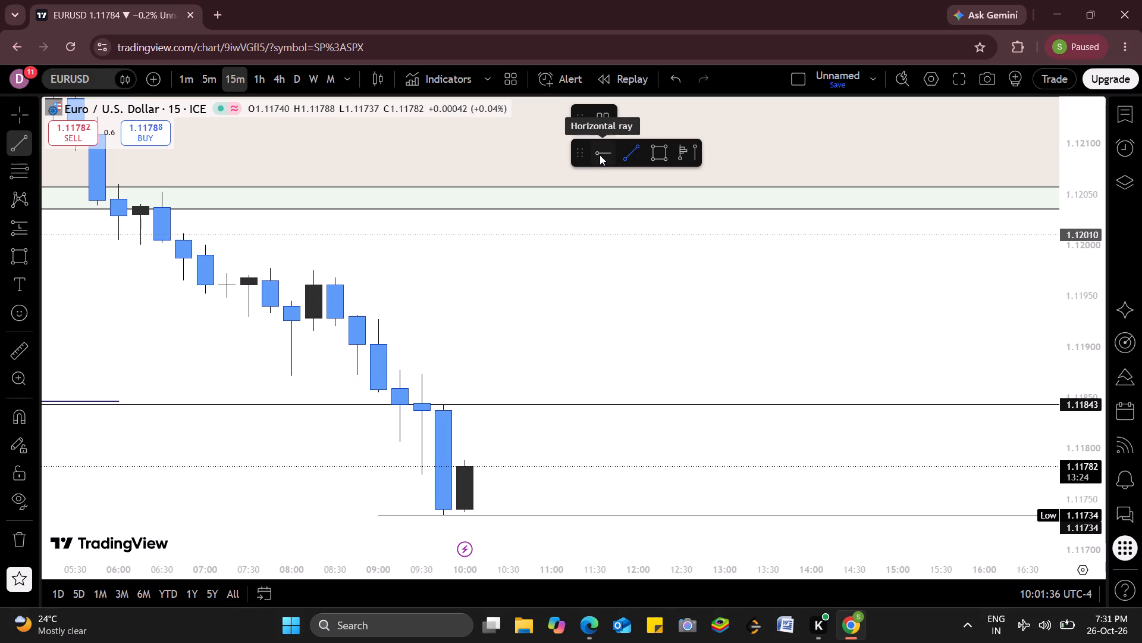
{"action": "left_click", "coordinate": [600, 155]}
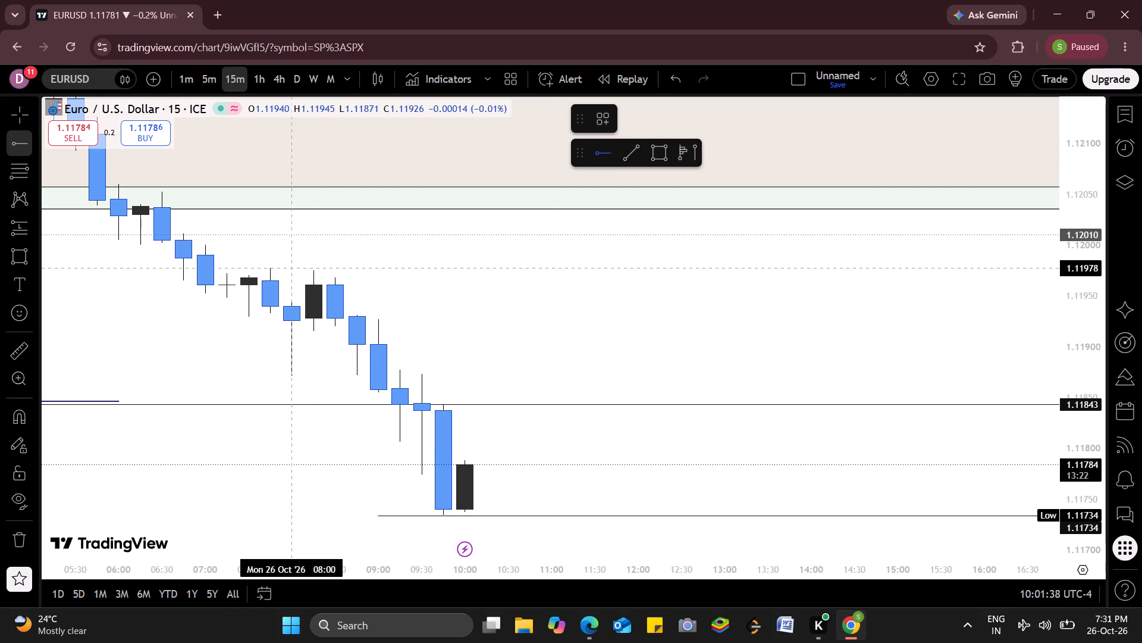
{"action": "left_click", "coordinate": [296, 269]}
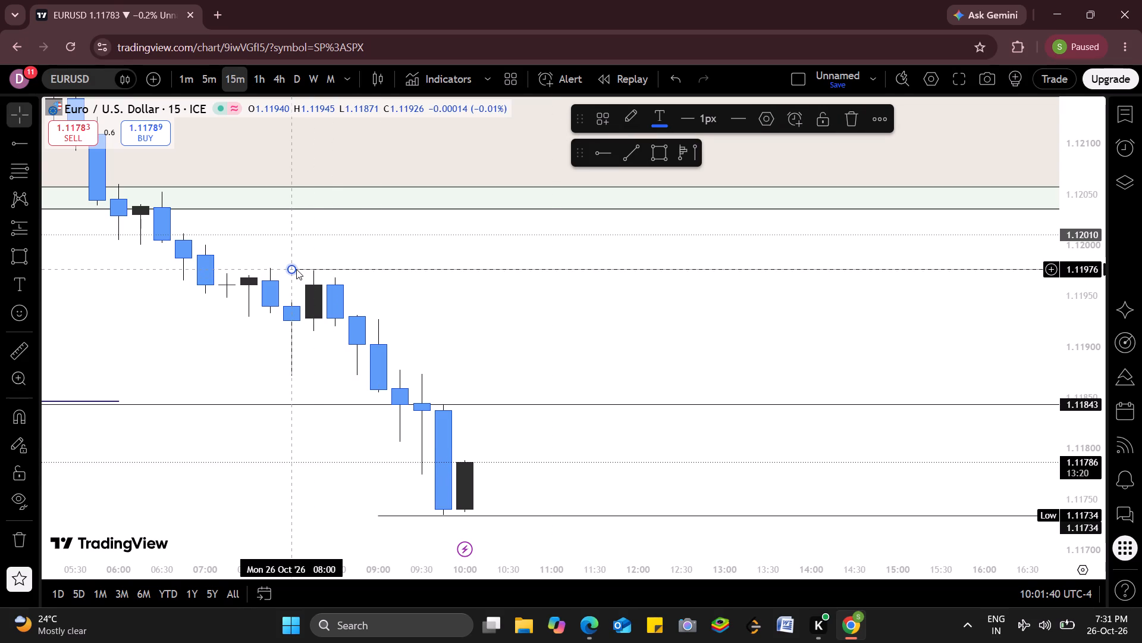
{"action": "left_click", "coordinate": [521, 325]}
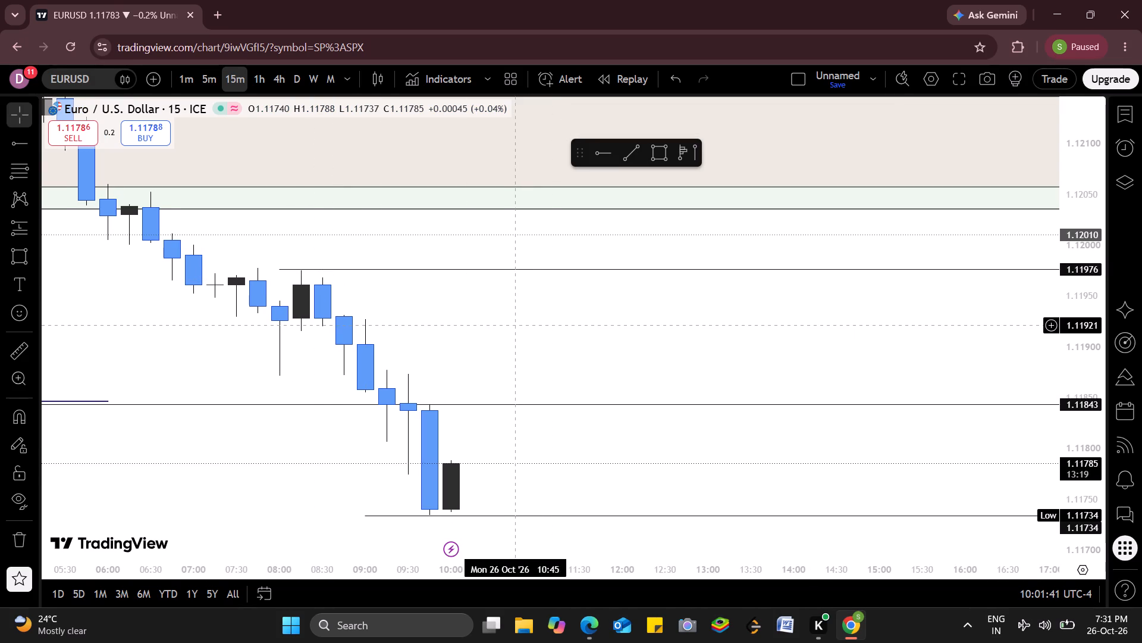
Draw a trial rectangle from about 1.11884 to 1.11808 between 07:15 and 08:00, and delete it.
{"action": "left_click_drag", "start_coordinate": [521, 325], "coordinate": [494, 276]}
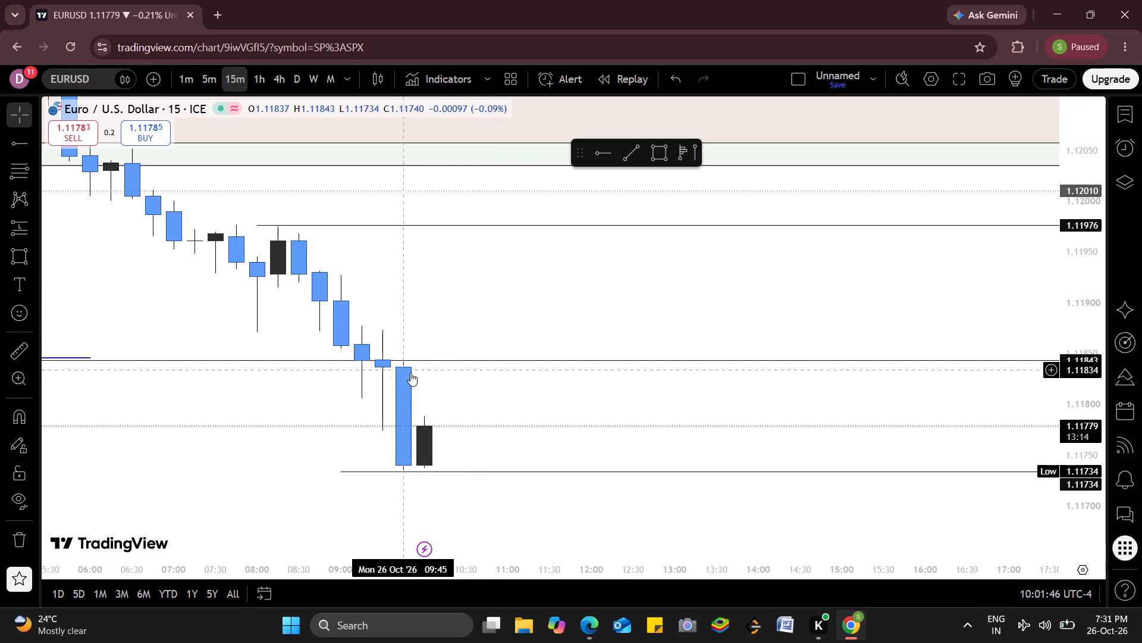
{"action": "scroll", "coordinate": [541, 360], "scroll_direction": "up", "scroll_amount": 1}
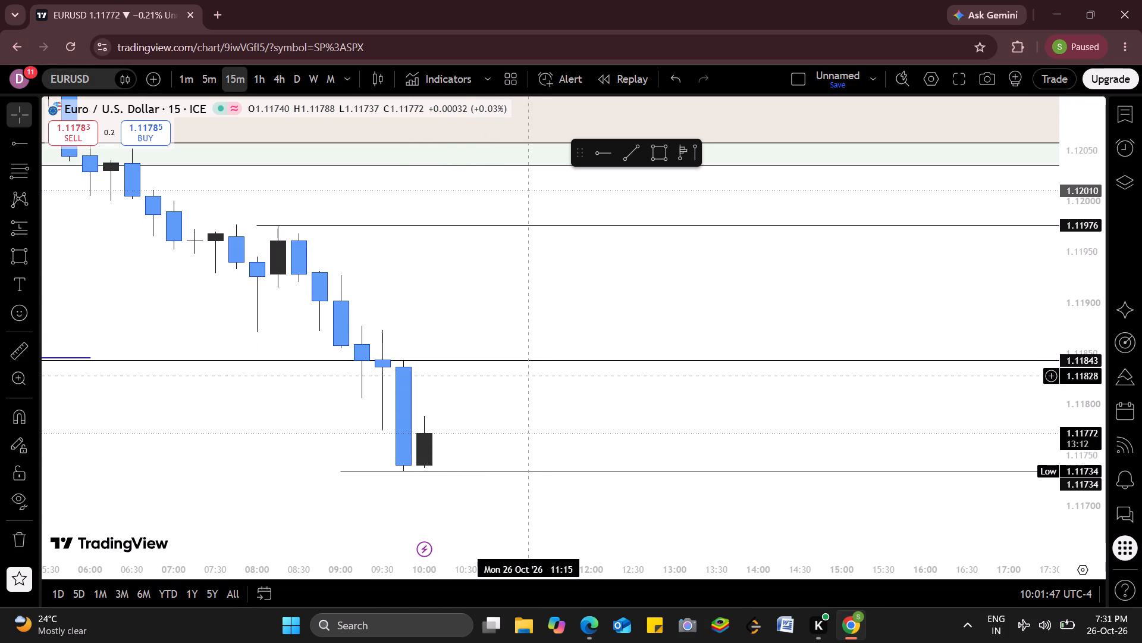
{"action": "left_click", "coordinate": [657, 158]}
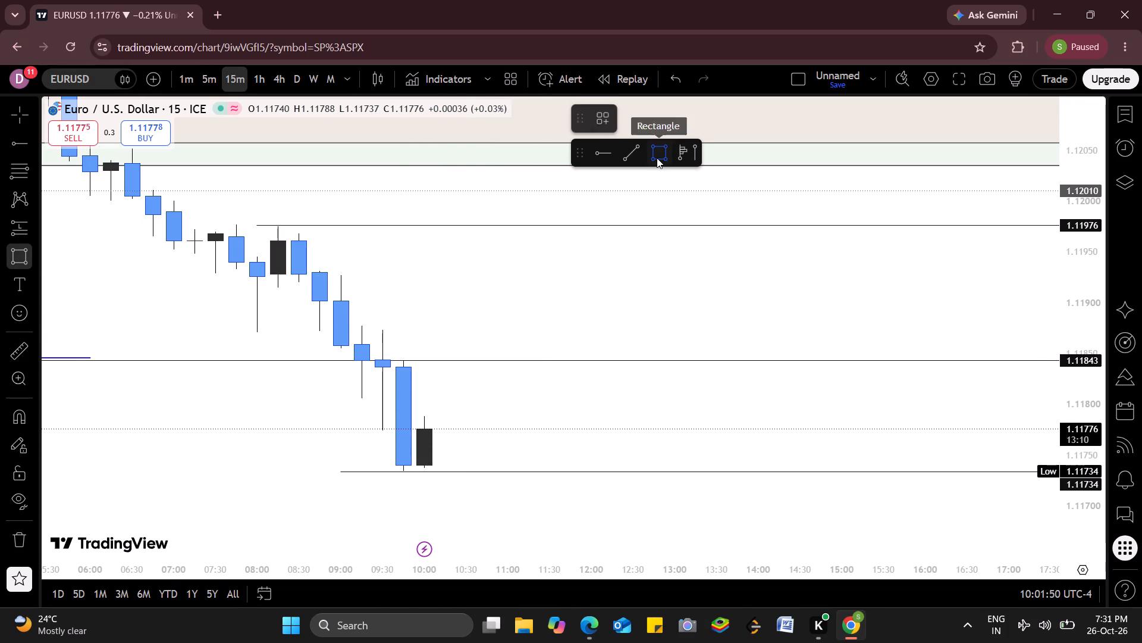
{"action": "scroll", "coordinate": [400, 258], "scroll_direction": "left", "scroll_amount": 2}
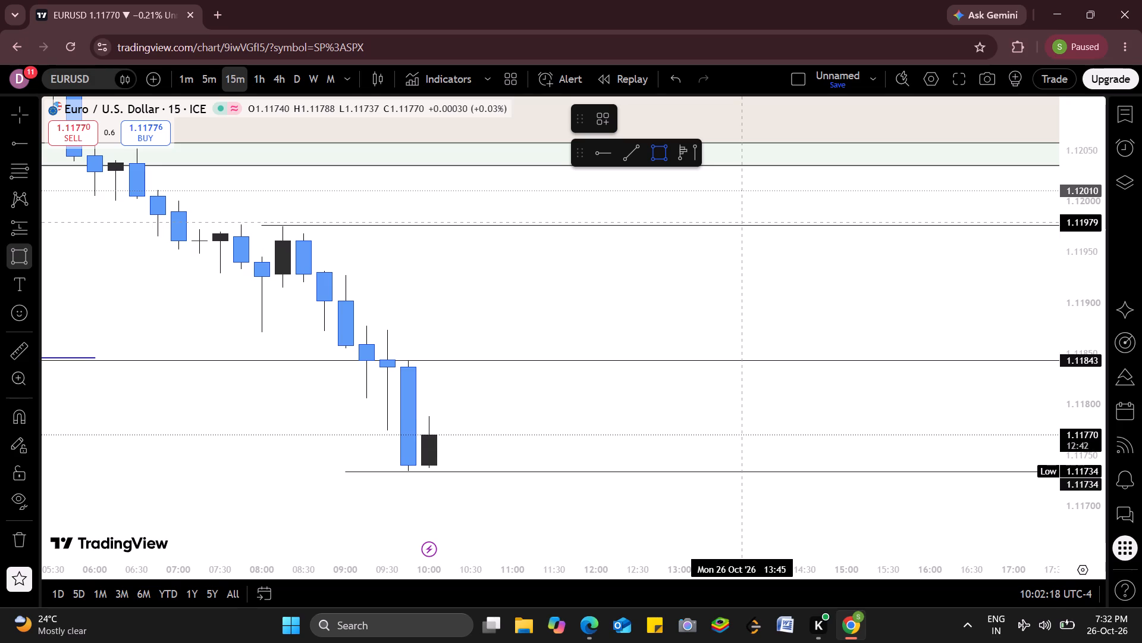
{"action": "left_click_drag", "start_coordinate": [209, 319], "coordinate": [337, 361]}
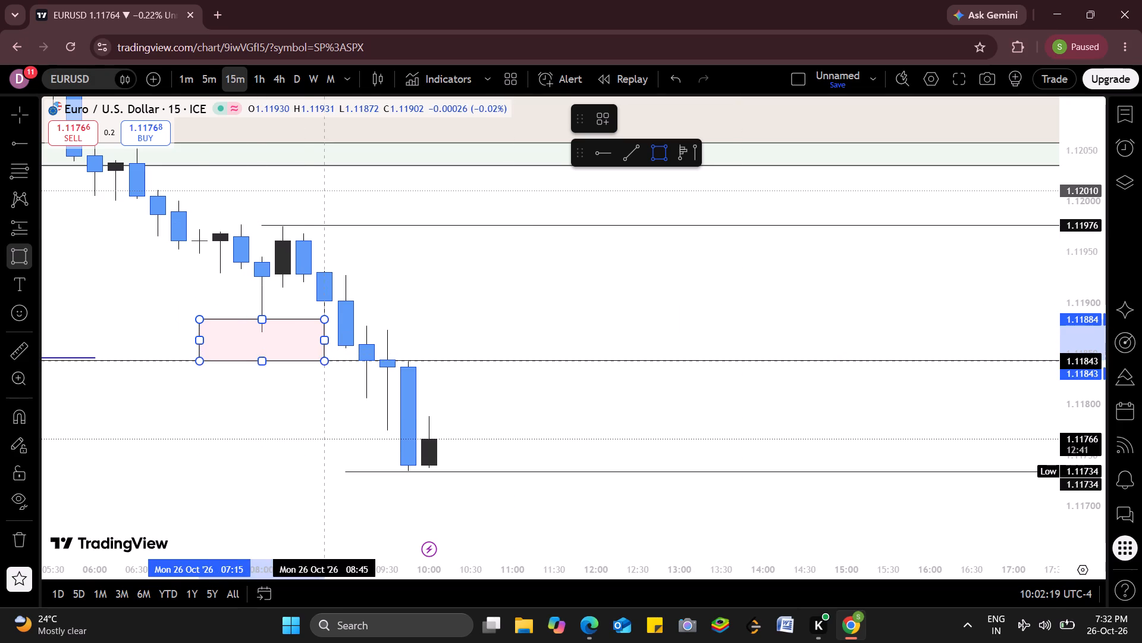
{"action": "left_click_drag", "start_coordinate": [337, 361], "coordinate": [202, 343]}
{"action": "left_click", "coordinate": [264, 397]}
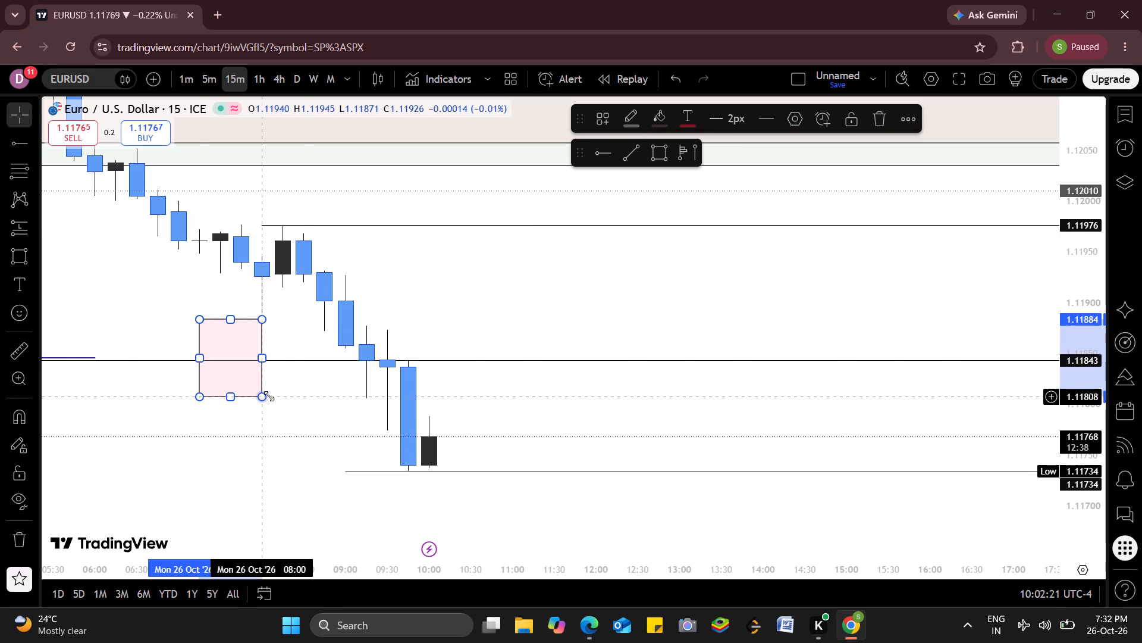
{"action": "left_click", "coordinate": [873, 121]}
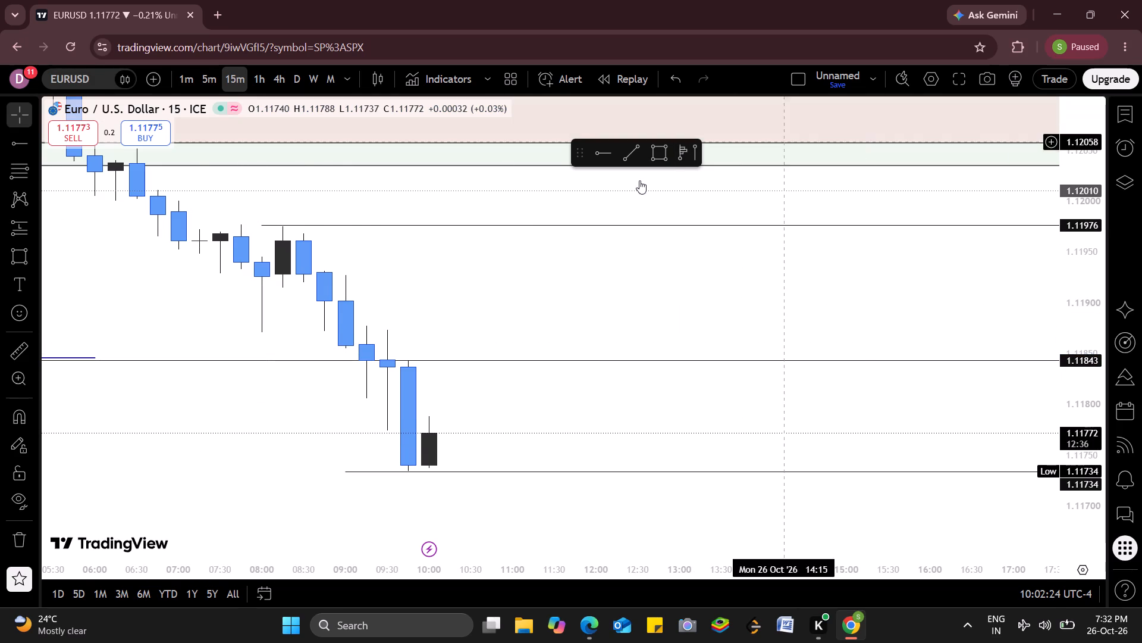
Draw a rectangle zone from about 1.12093 to 1.12059, spanning 05:15 to 15:00 on 26 Oct inside the overlapping zones.
{"action": "left_click_drag", "start_coordinate": [452, 209], "coordinate": [586, 236]}
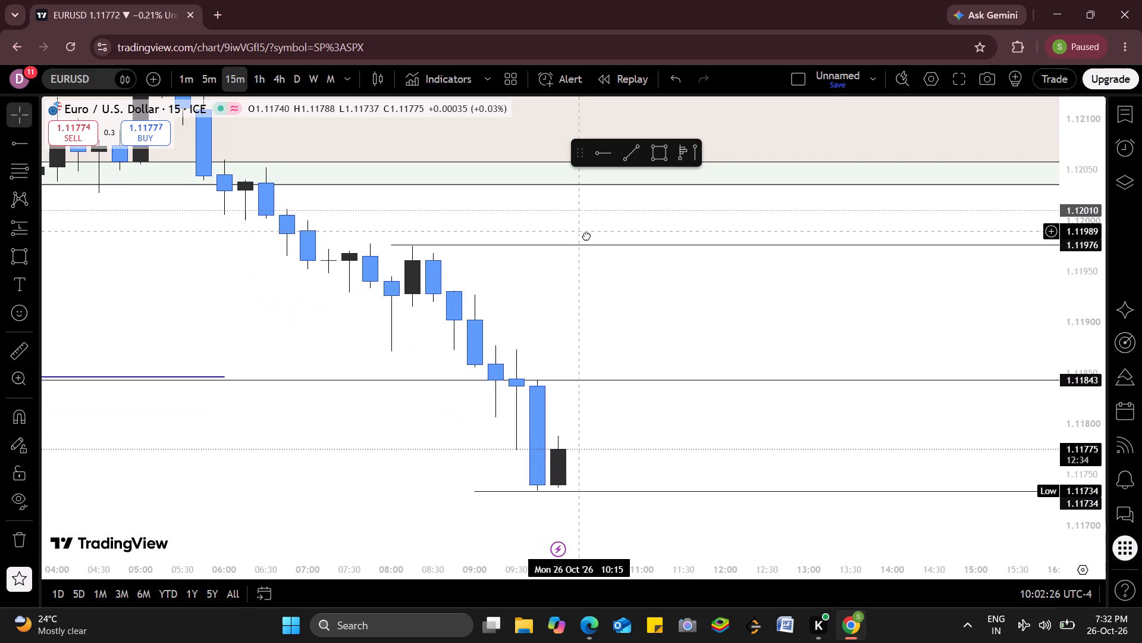
{"action": "left_click_drag", "start_coordinate": [586, 236], "coordinate": [586, 241]}
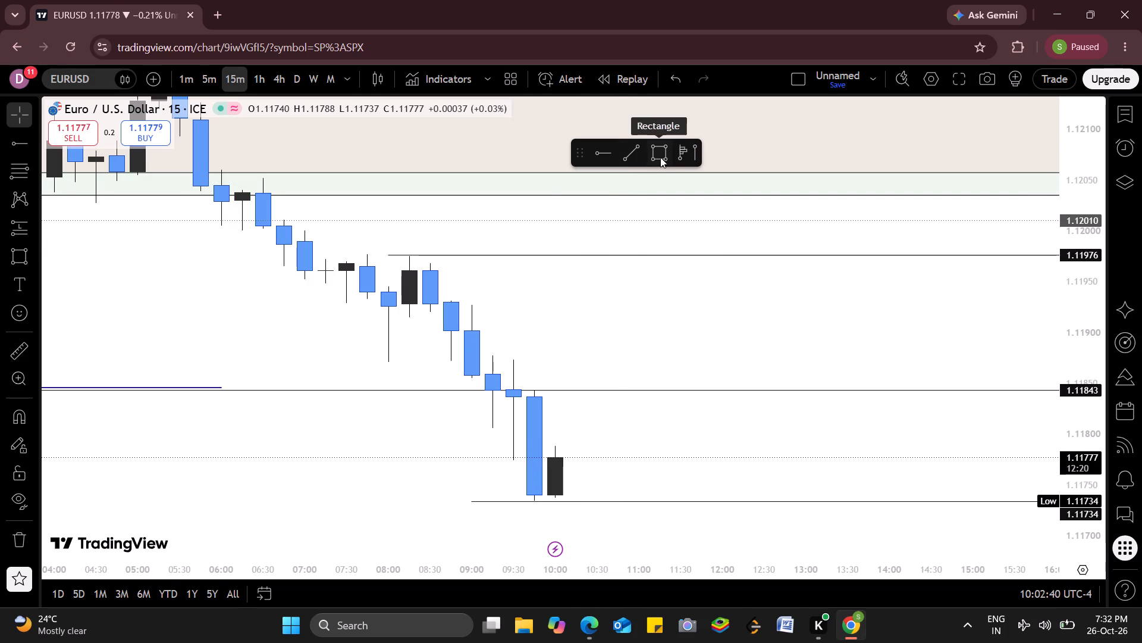
{"action": "left_click_drag", "start_coordinate": [199, 327], "coordinate": [214, 397]}
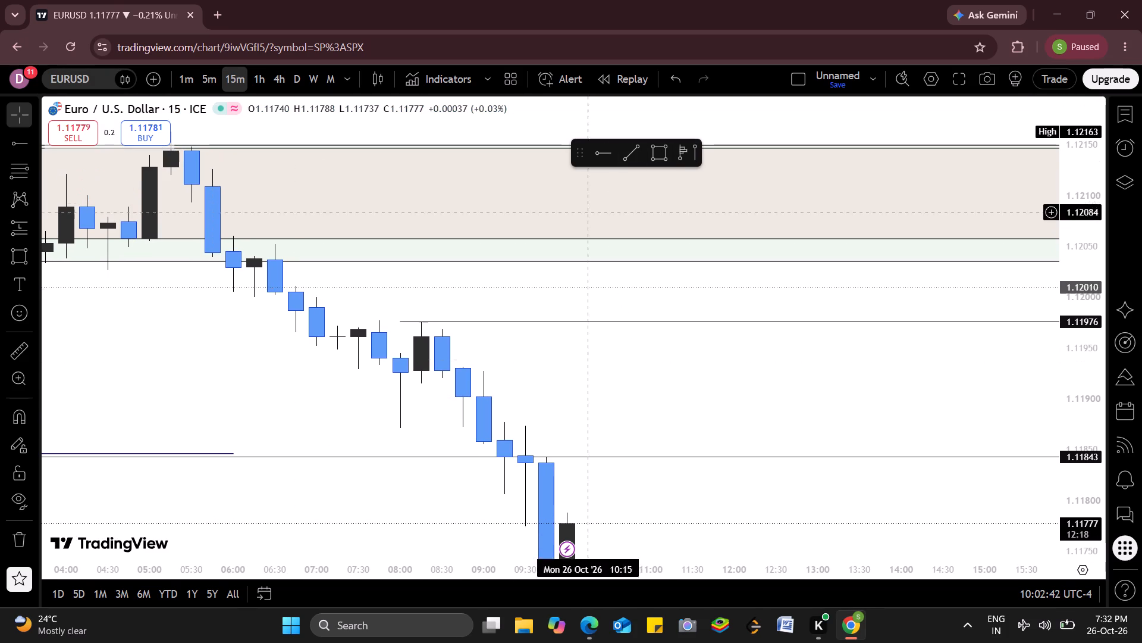
{"action": "left_click", "coordinate": [657, 157]}
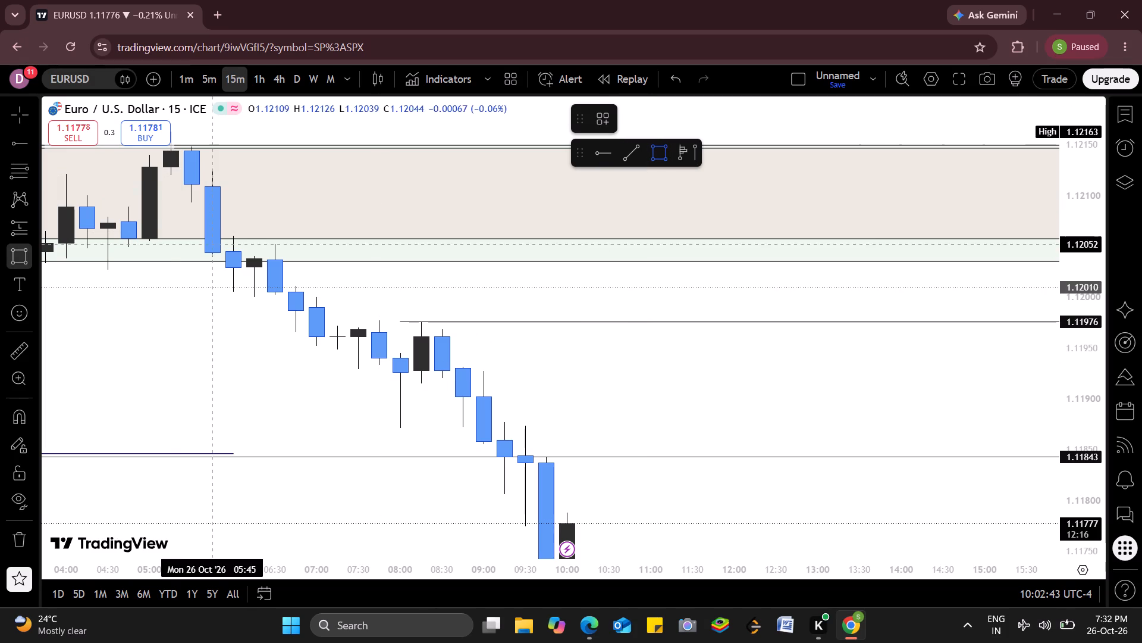
{"action": "left_click_drag", "start_coordinate": [177, 202], "coordinate": [461, 239]}
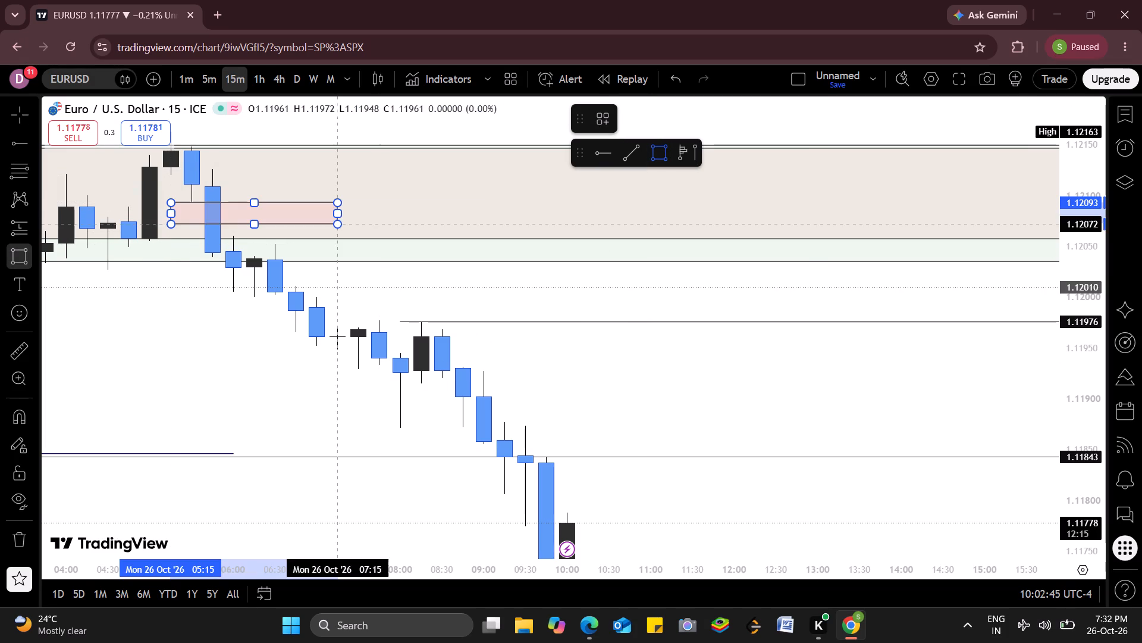
{"action": "left_click_drag", "start_coordinate": [461, 239], "coordinate": [909, 238]}
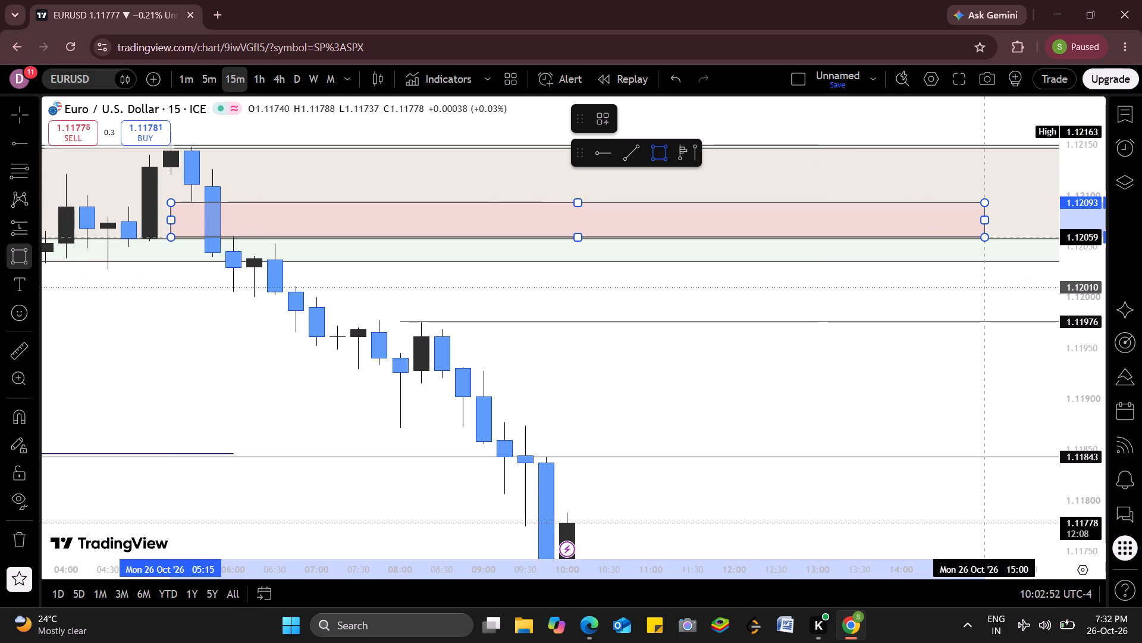
{"action": "left_click", "coordinate": [994, 237]}
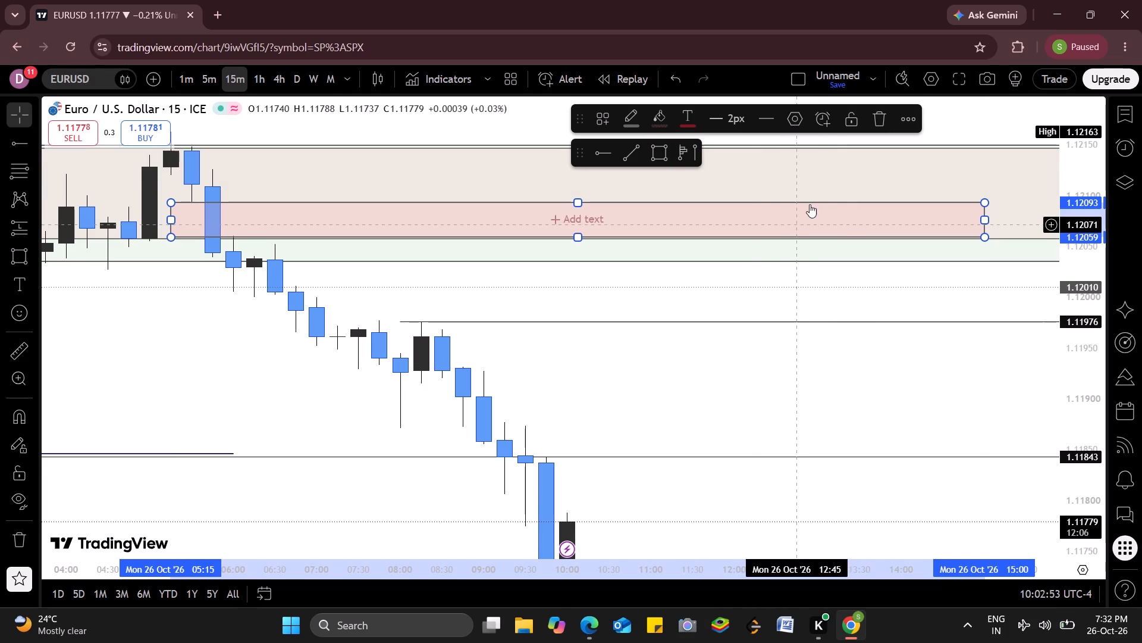
{"action": "left_click", "coordinate": [826, 162]}
{"action": "left_click", "coordinate": [826, 171]}
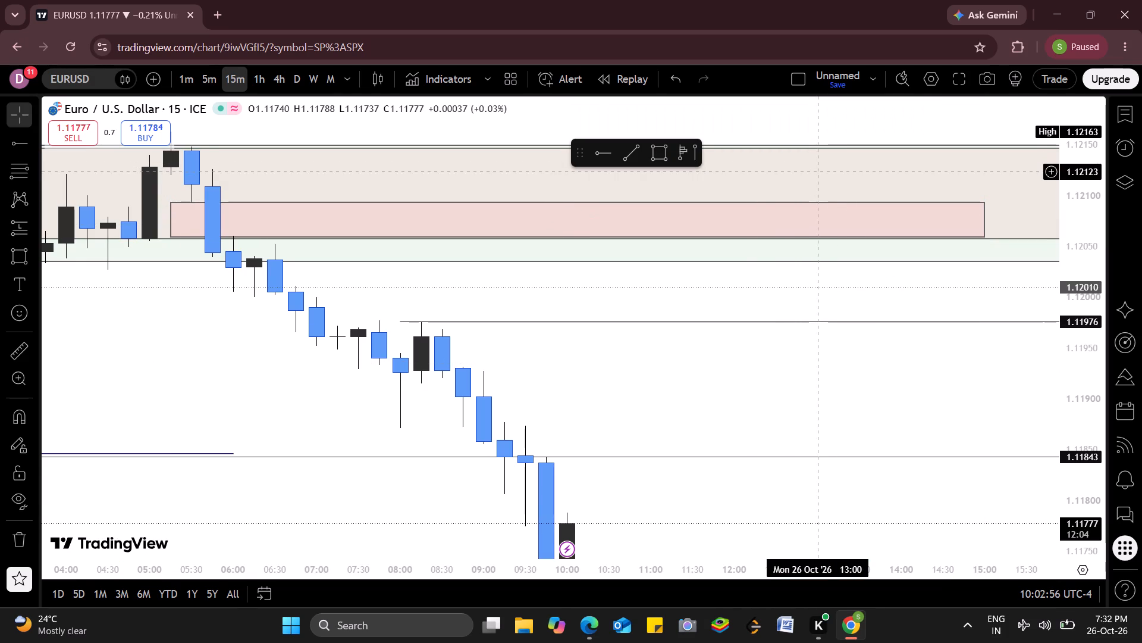
Delete the two larger overlapping zones around the small rectangle: the 1.12146–1.12057 zone and the one reaching down to 1.12035.
{"action": "left_click", "coordinate": [1015, 241]}
{"action": "left_click", "coordinate": [1015, 238]}
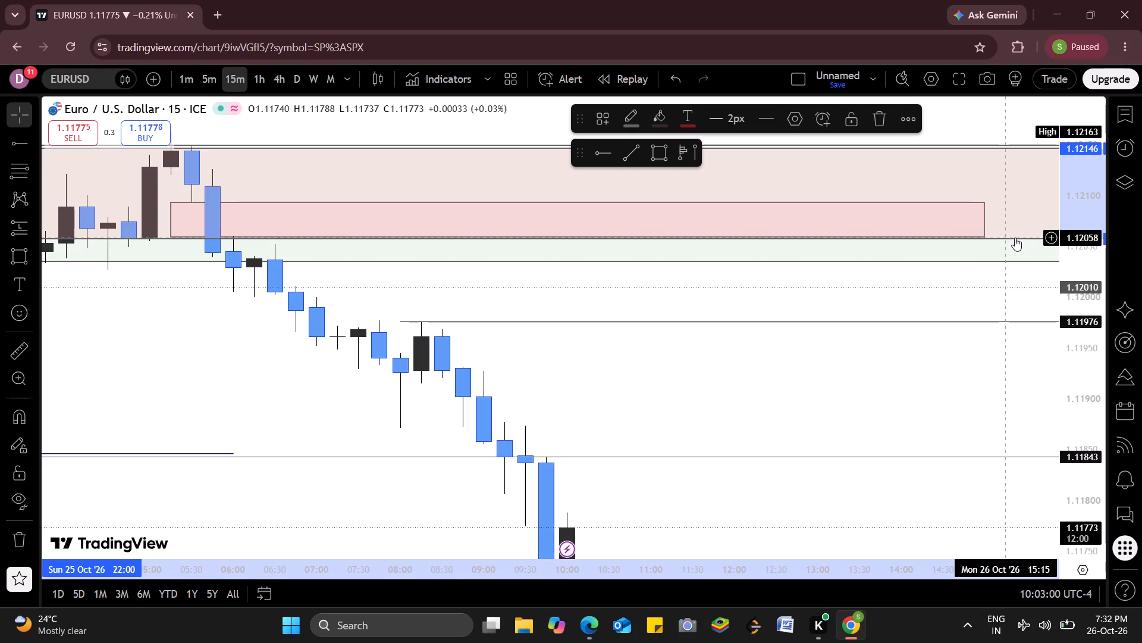
{"action": "left_click", "coordinate": [877, 121]}
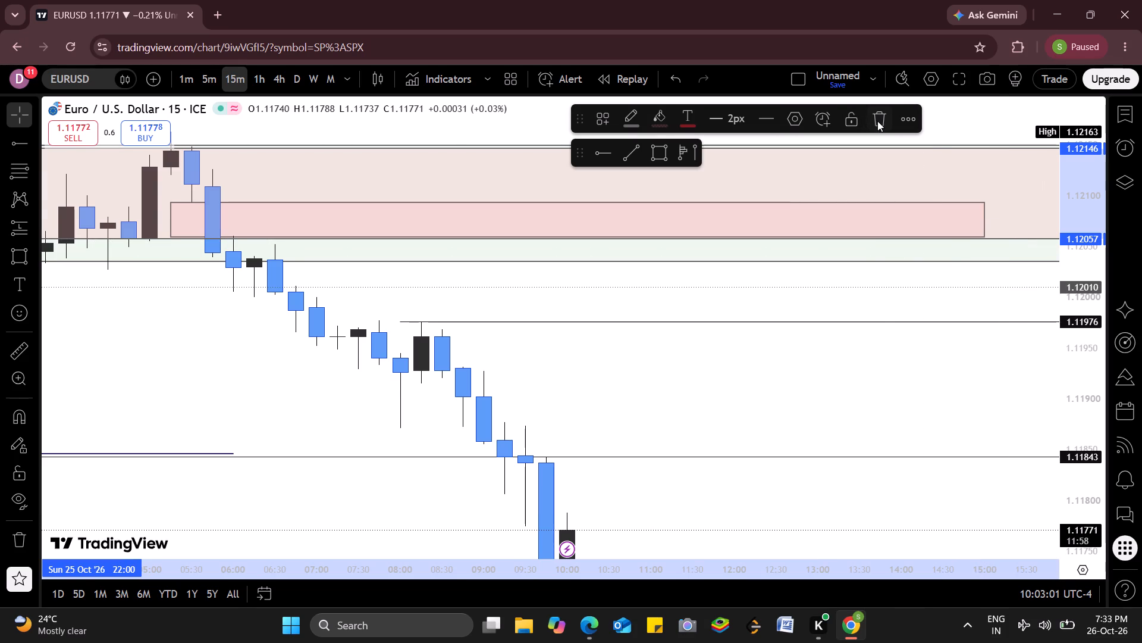
{"action": "left_click", "coordinate": [949, 145]}
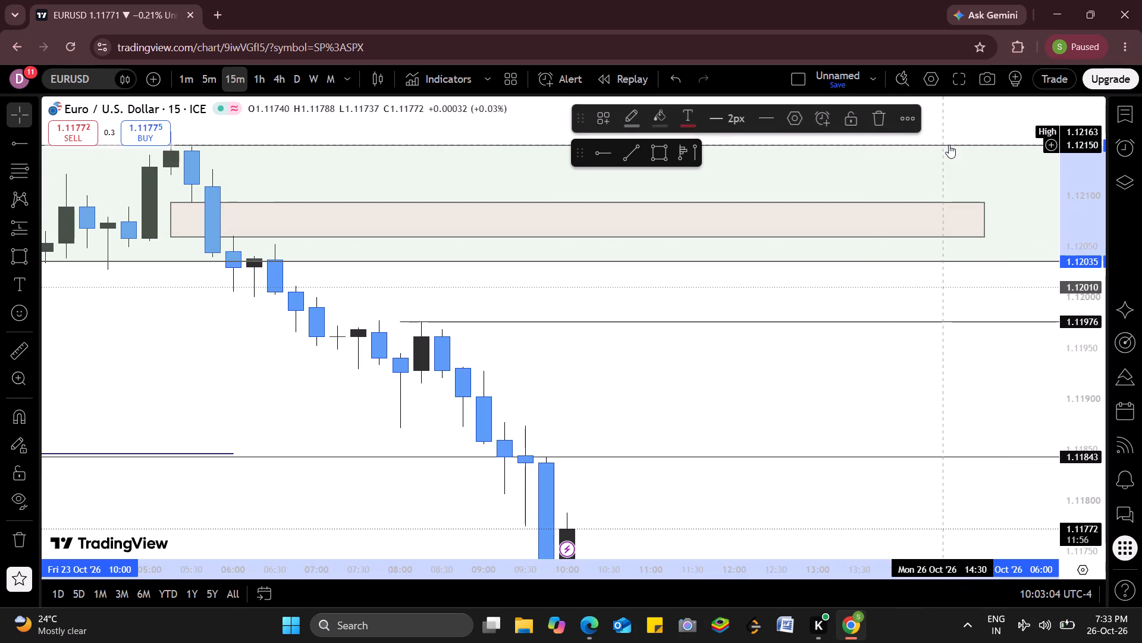
{"action": "left_click", "coordinate": [877, 124]}
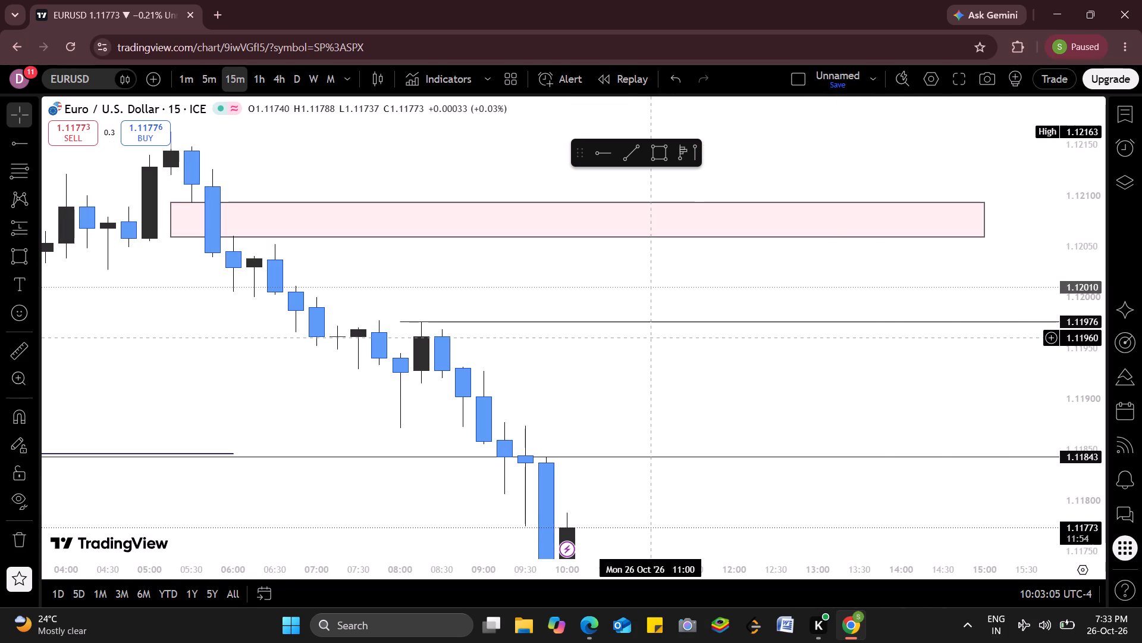
Examine the 15-minute decline from the remaining supply zone past the 1.11976 and 1.11843 levels to the 1.11734 low.
{"action": "scroll", "coordinate": [519, 394], "scroll_direction": "right", "scroll_amount": 1}
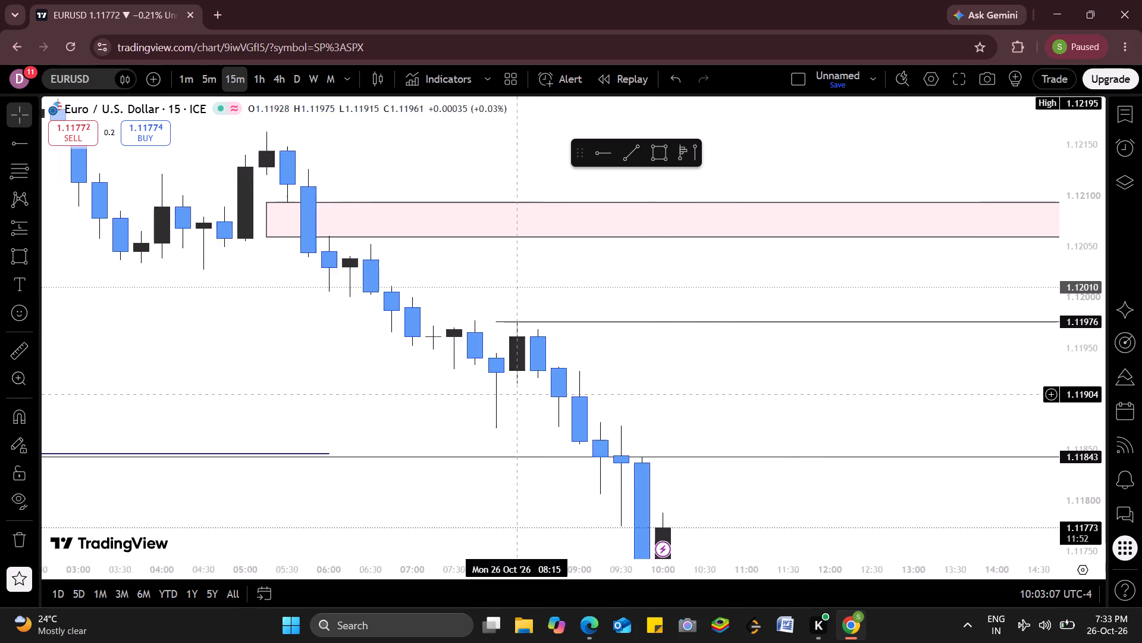
{"action": "scroll", "coordinate": [519, 394], "scroll_direction": "right", "scroll_amount": 2}
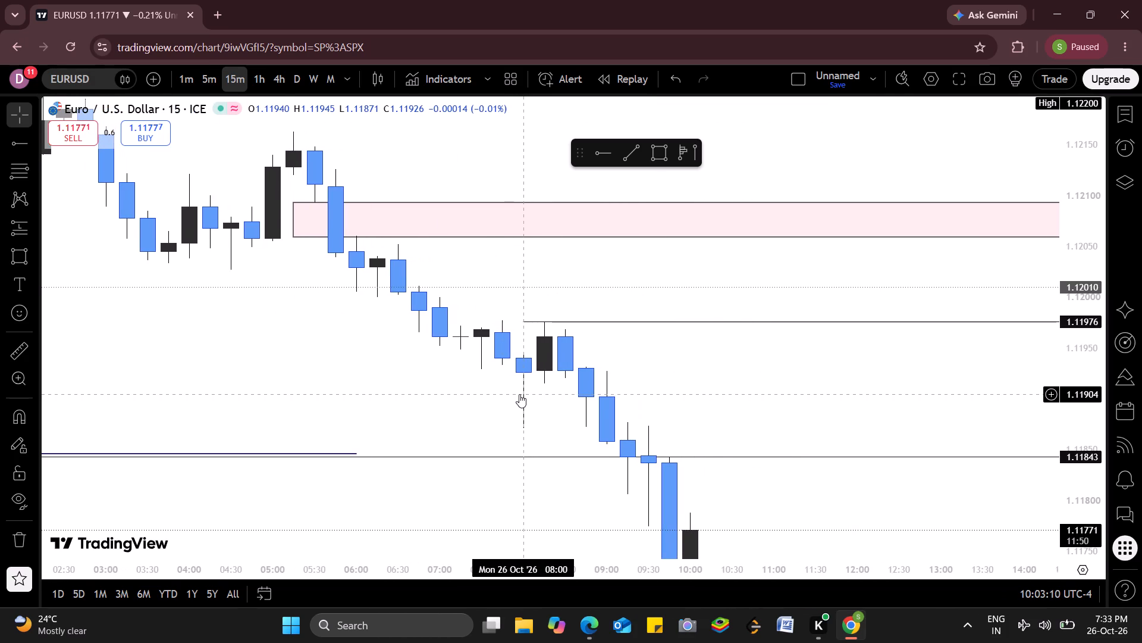
{"action": "scroll", "coordinate": [519, 394], "scroll_direction": "right", "scroll_amount": 3}
{"action": "scroll", "coordinate": [519, 394], "scroll_direction": "left", "scroll_amount": 1}
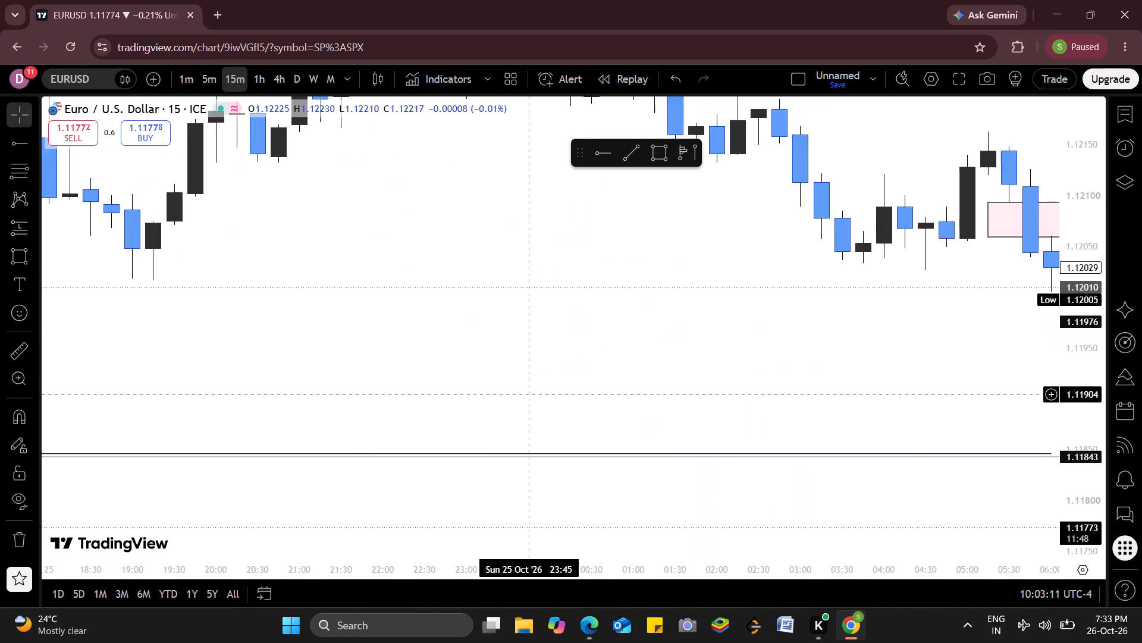
{"action": "scroll", "coordinate": [519, 394], "scroll_direction": "left", "scroll_amount": 1}
{"action": "scroll", "coordinate": [519, 394], "scroll_direction": "right", "scroll_amount": 7}
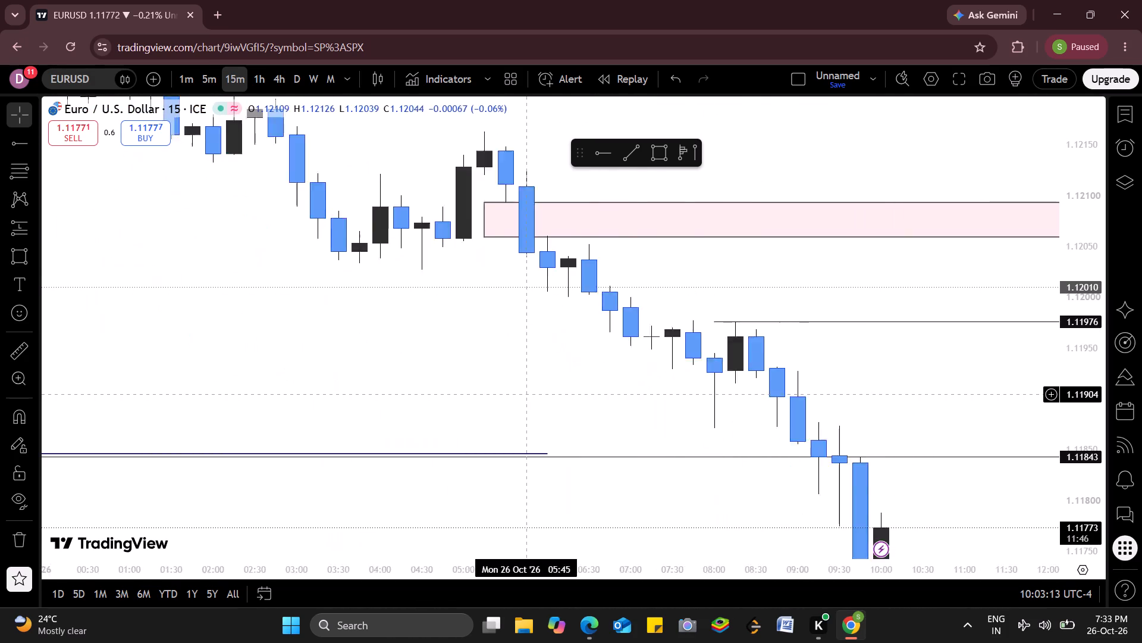
{"action": "scroll", "coordinate": [519, 394], "scroll_direction": "right", "scroll_amount": 1}
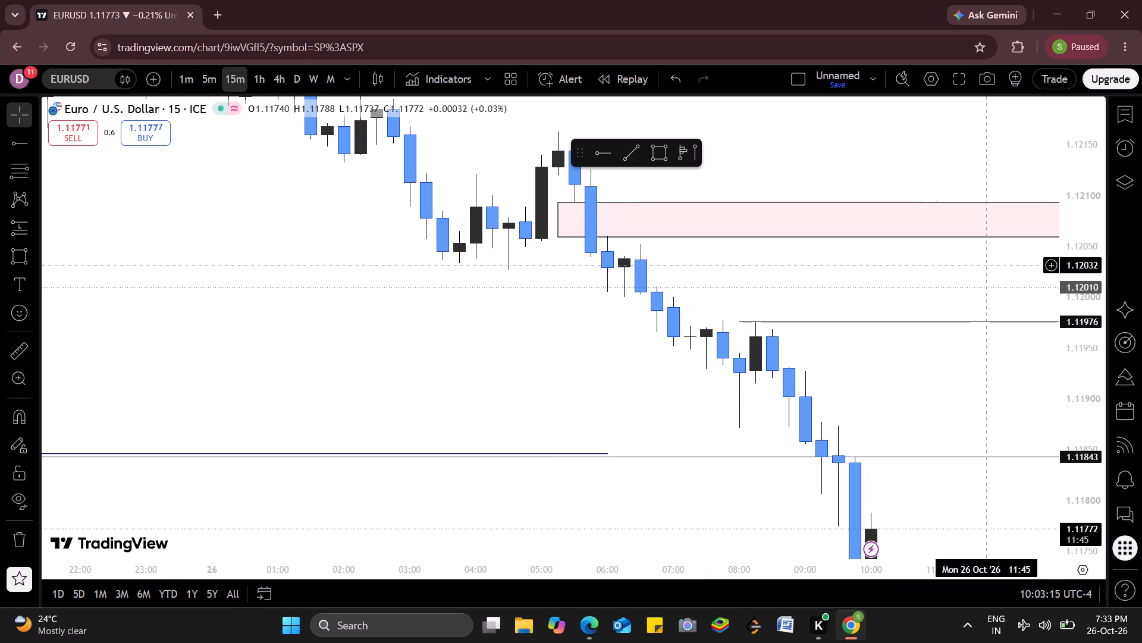
{"action": "left_click_drag", "start_coordinate": [1082, 194], "coordinate": [1090, 292]}
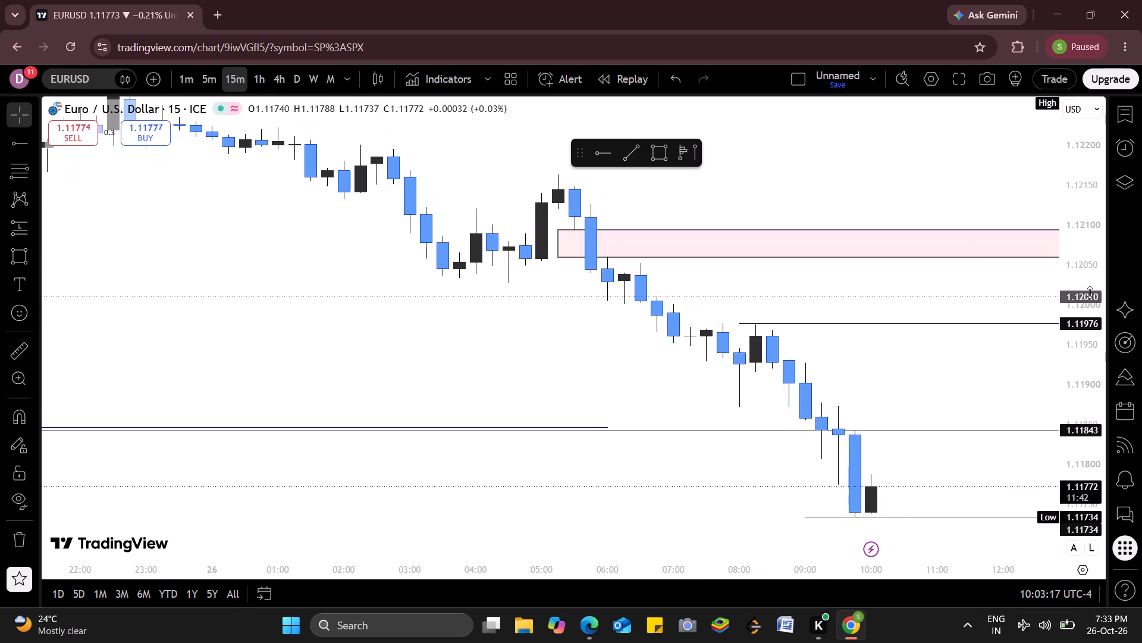
{"action": "left_click_drag", "start_coordinate": [558, 412], "coordinate": [964, 357]}
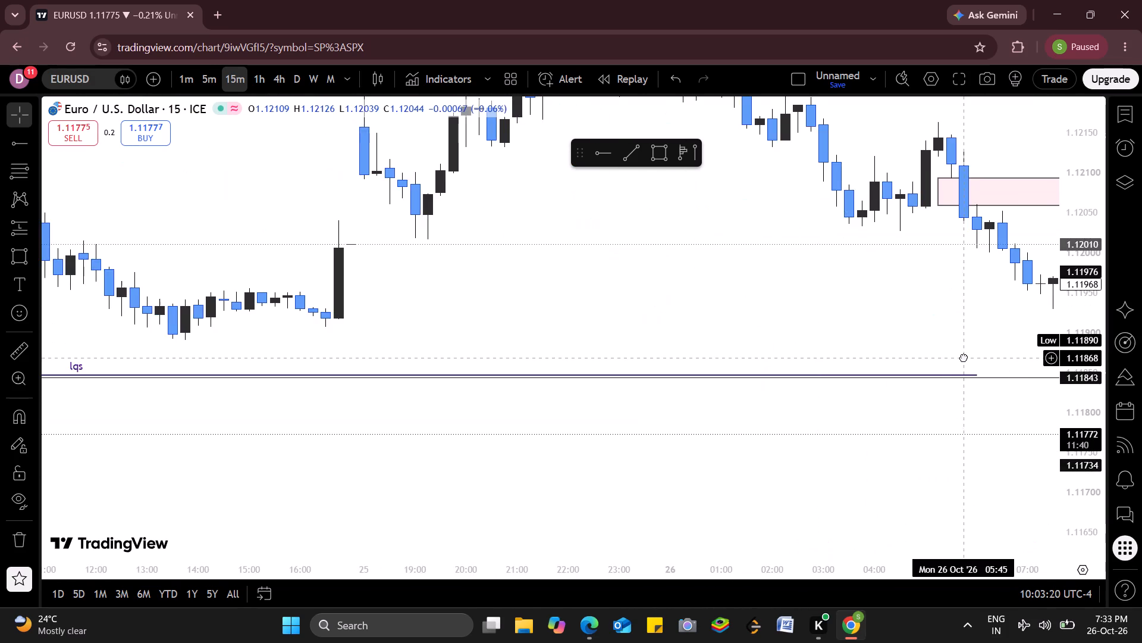
{"action": "left_click_drag", "start_coordinate": [964, 357], "coordinate": [445, 447]}
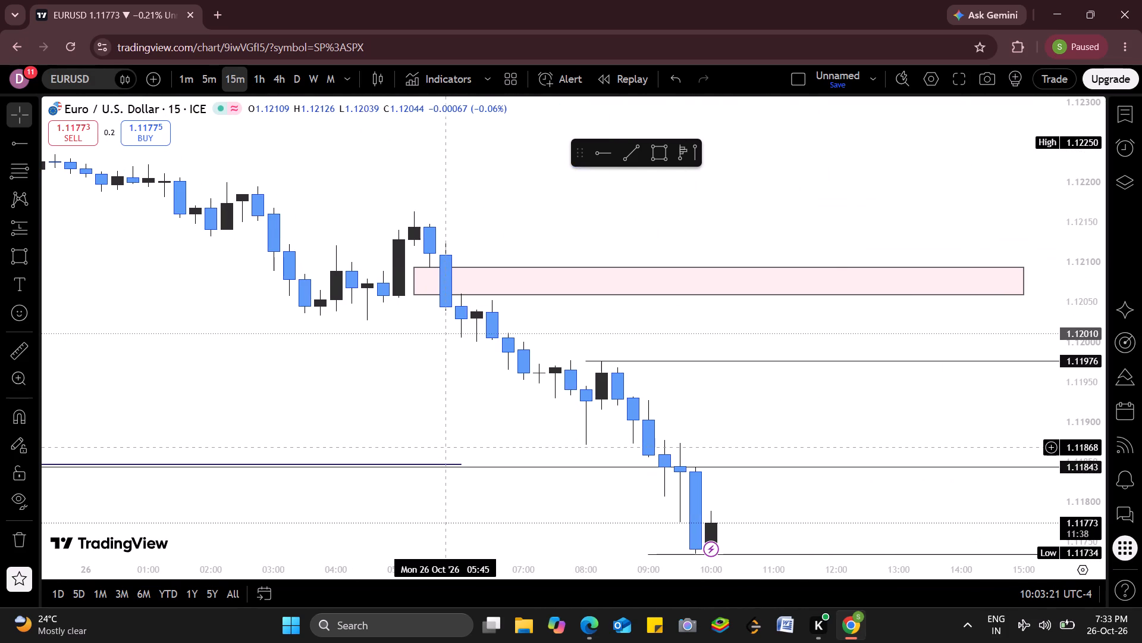
{"action": "left_click_drag", "start_coordinate": [1086, 469], "coordinate": [1075, 117]}
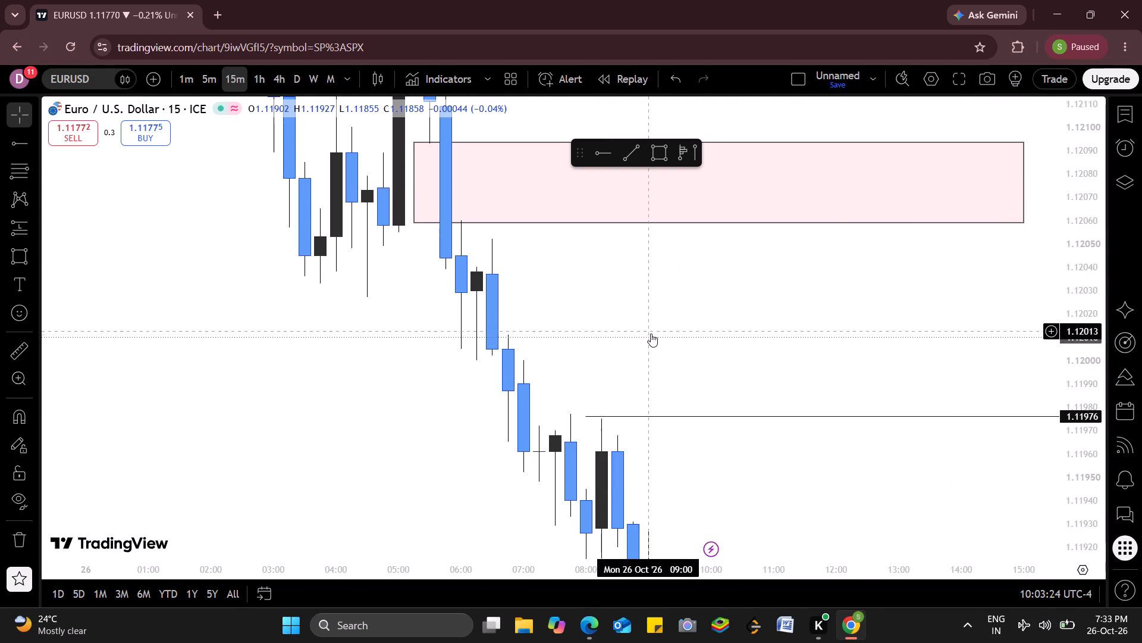
{"action": "left_click_drag", "start_coordinate": [651, 335], "coordinate": [555, 427]}
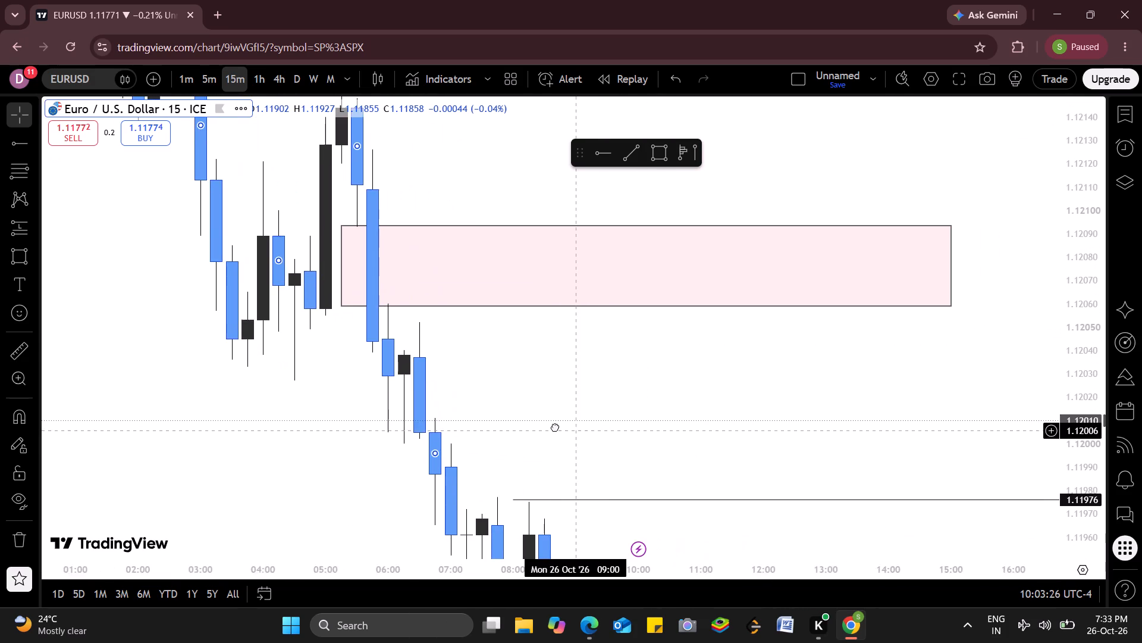
{"action": "left_click_drag", "start_coordinate": [555, 427], "coordinate": [466, 329]}
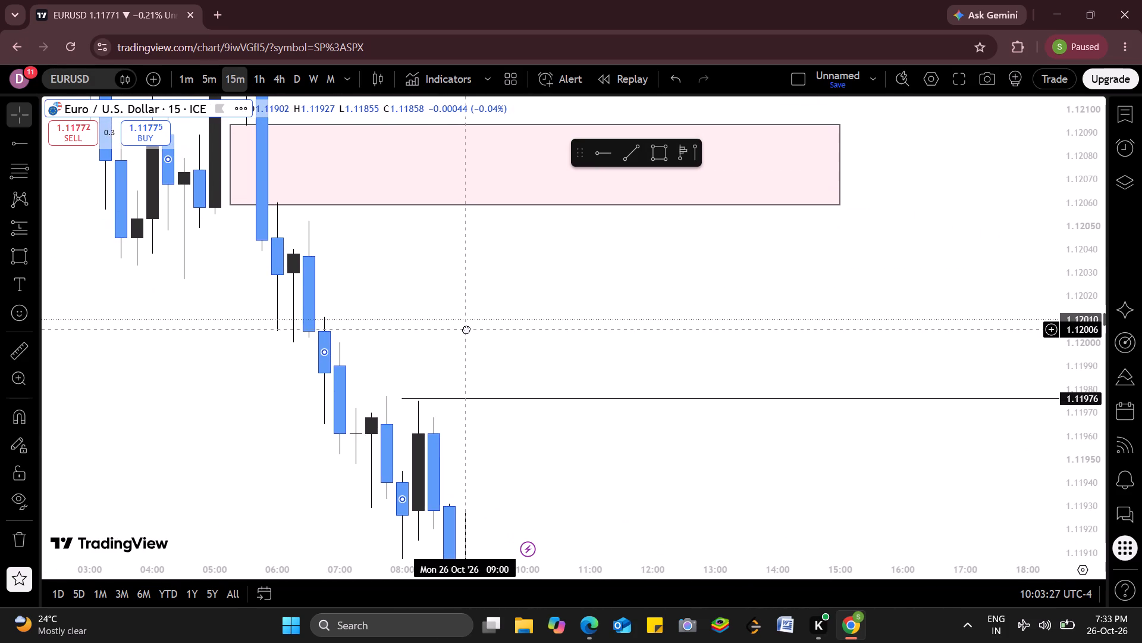
{"action": "left_click_drag", "start_coordinate": [466, 329], "coordinate": [326, 74]}
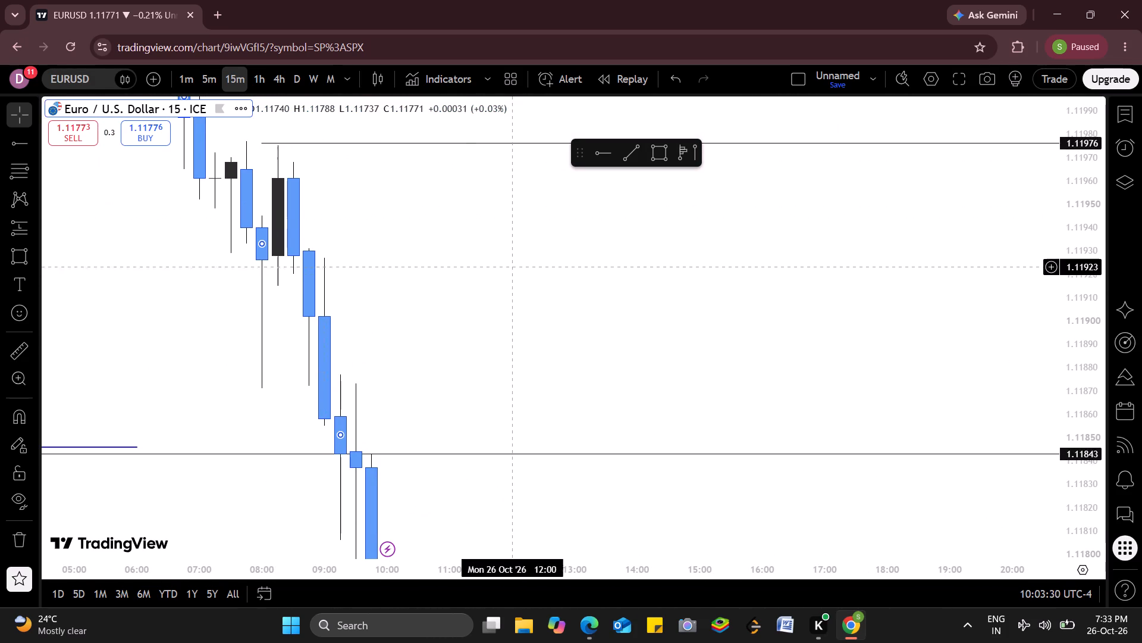
{"action": "left_click_drag", "start_coordinate": [514, 282], "coordinate": [488, 238]}
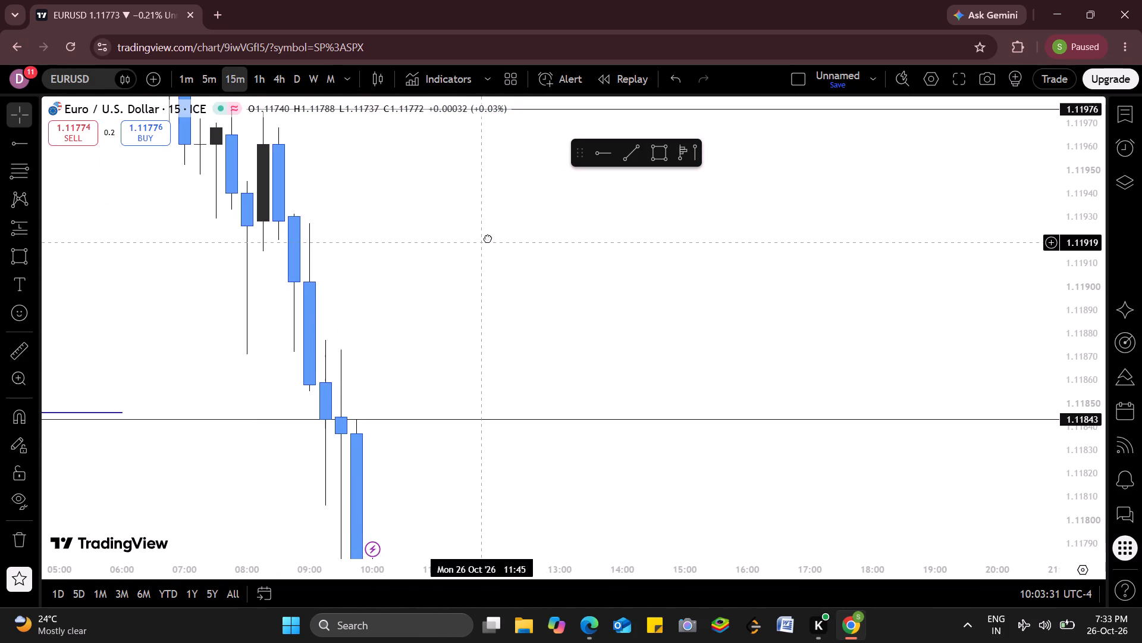
{"action": "left_click_drag", "start_coordinate": [488, 238], "coordinate": [407, 64]}
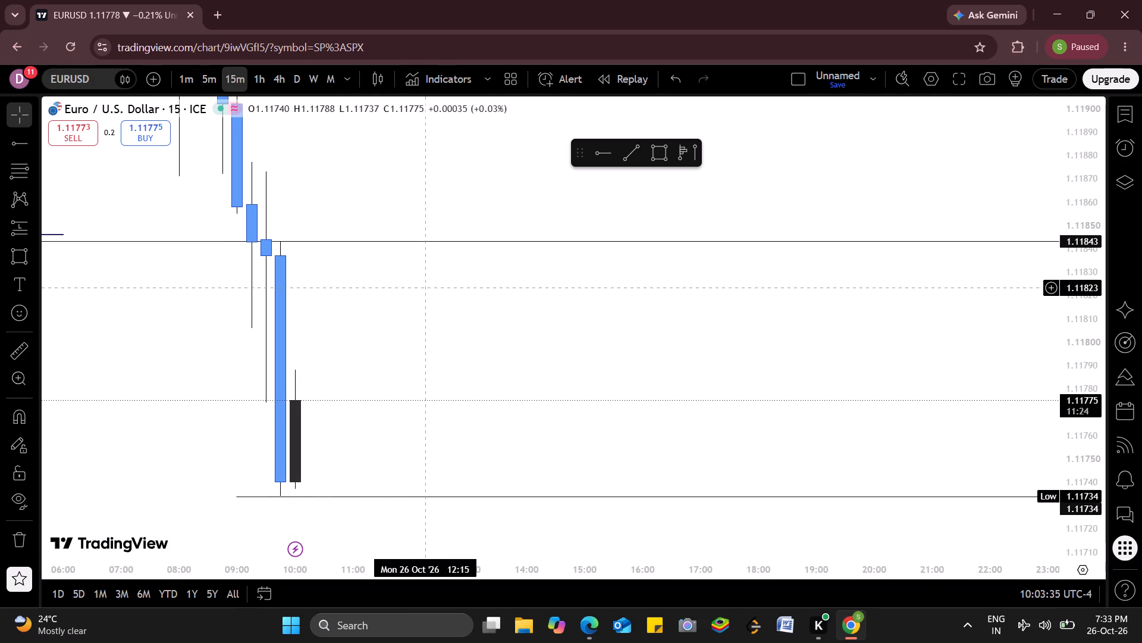
{"action": "left_click_drag", "start_coordinate": [1083, 158], "coordinate": [1100, 426]}
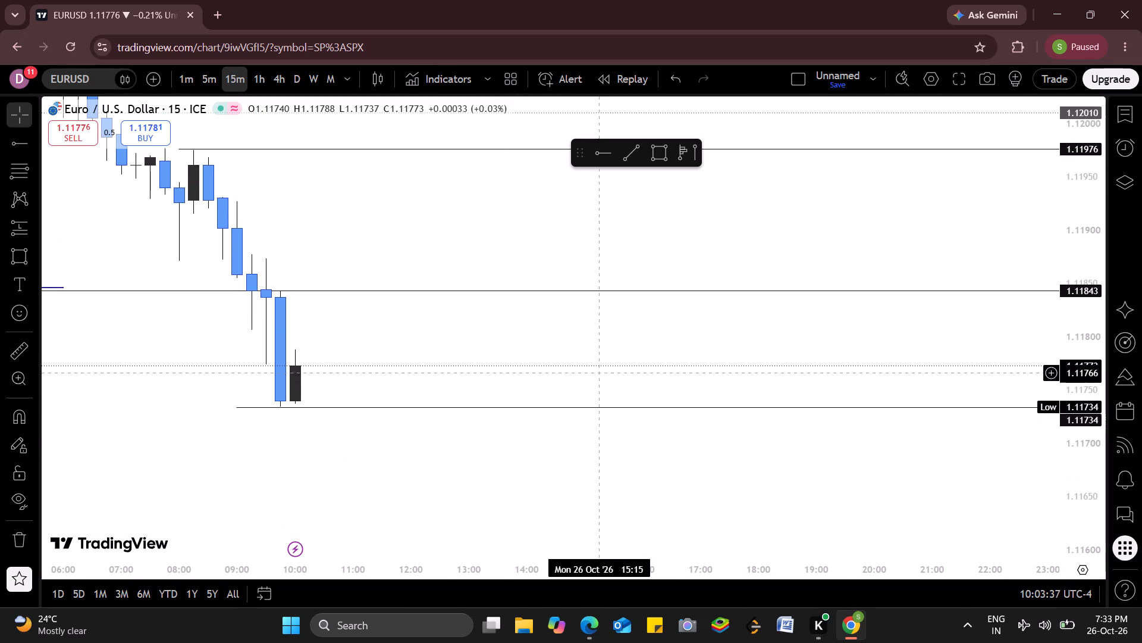
{"action": "left_click_drag", "start_coordinate": [447, 274], "coordinate": [603, 379]}
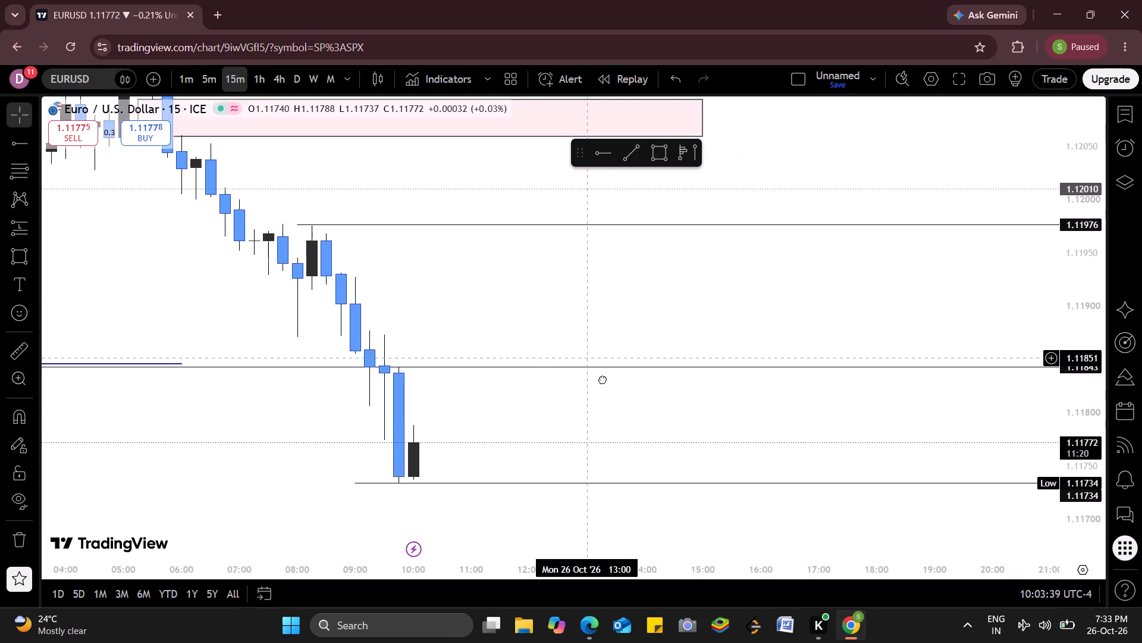
{"action": "left_click_drag", "start_coordinate": [603, 379], "coordinate": [665, 409]}
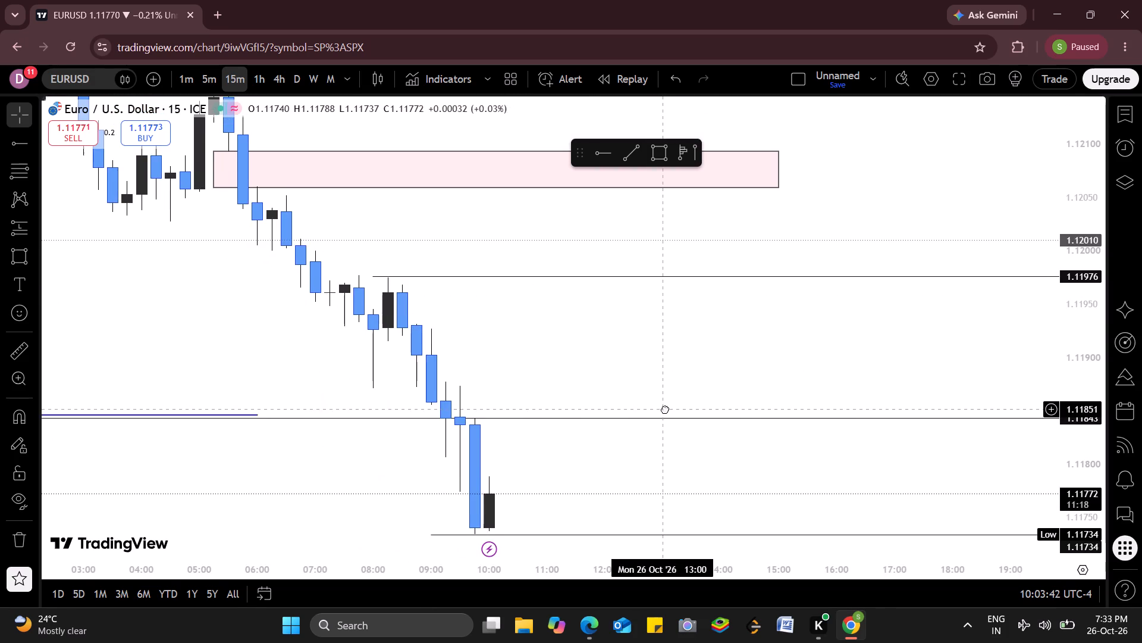
{"action": "left_click_drag", "start_coordinate": [665, 409], "coordinate": [543, 357]}
{"action": "left_click_drag", "start_coordinate": [543, 357], "coordinate": [682, 434]}
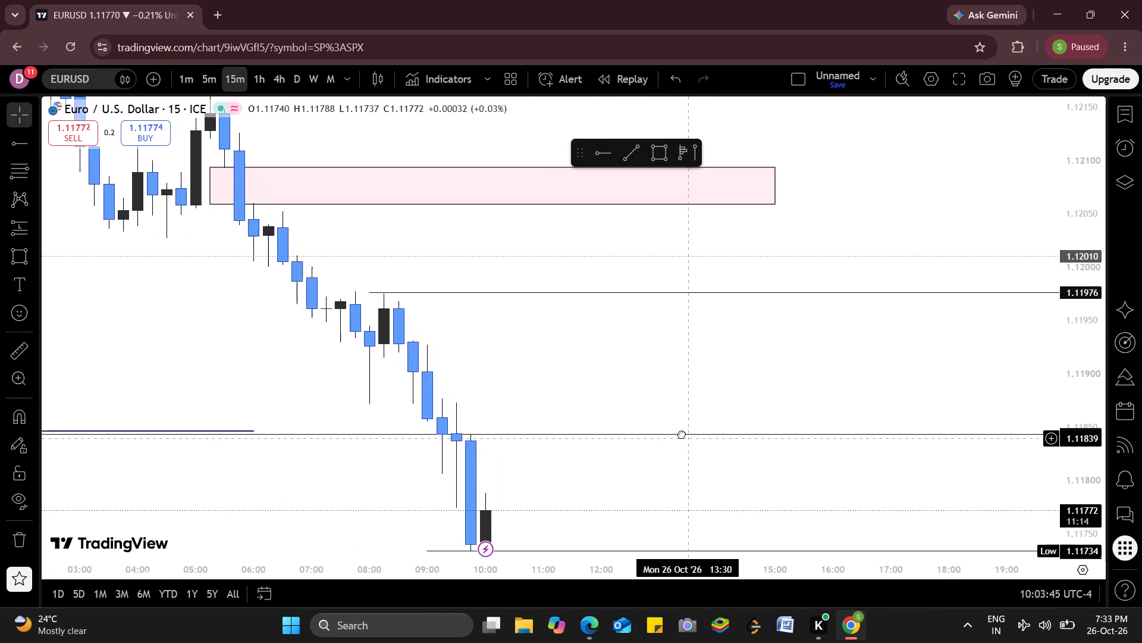
{"action": "left_click_drag", "start_coordinate": [682, 434], "coordinate": [623, 372]}
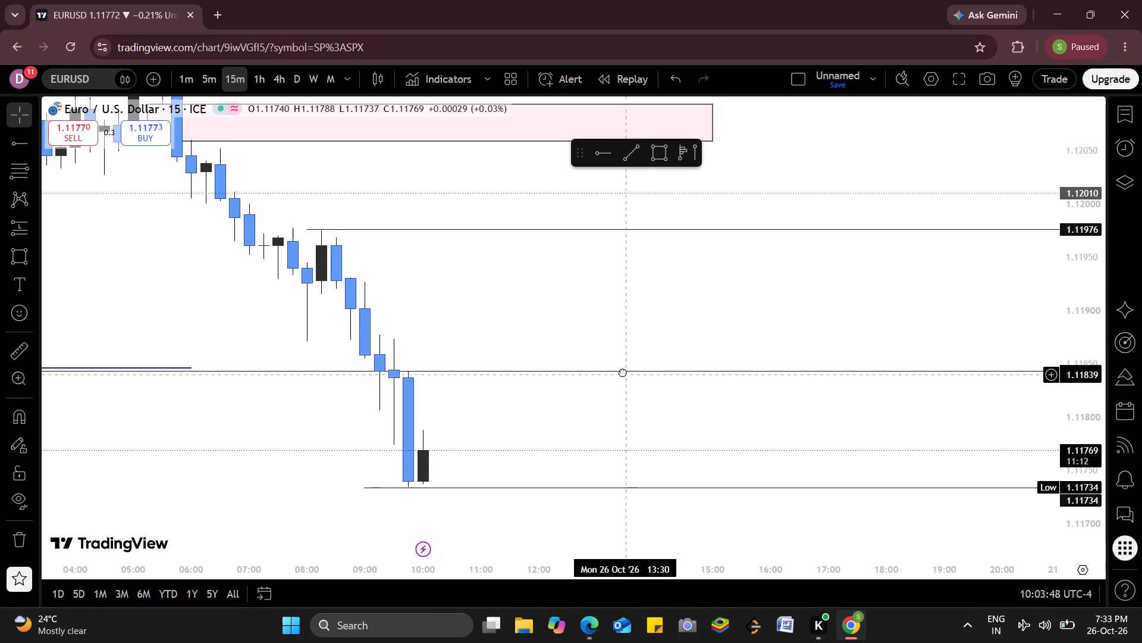
{"action": "left_click_drag", "start_coordinate": [623, 372], "coordinate": [616, 376]}
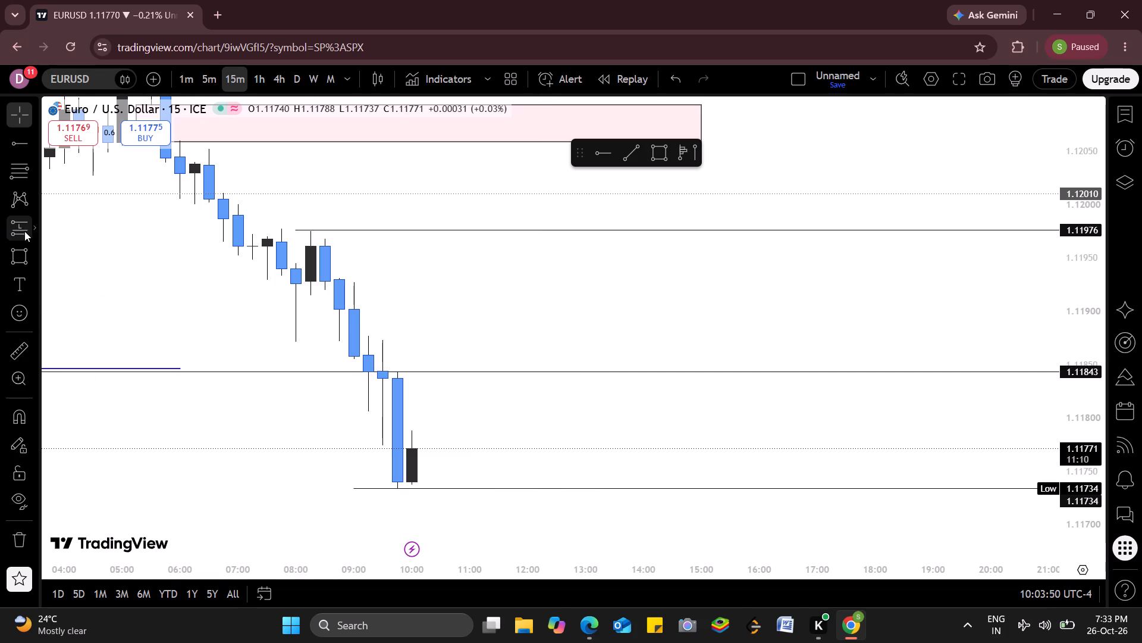
Place a long position at 10:15 on 26 Oct with entry about 1.11778 and target about 1.11965, just below the 1.11976 ray.
{"action": "left_click", "coordinate": [30, 227]}
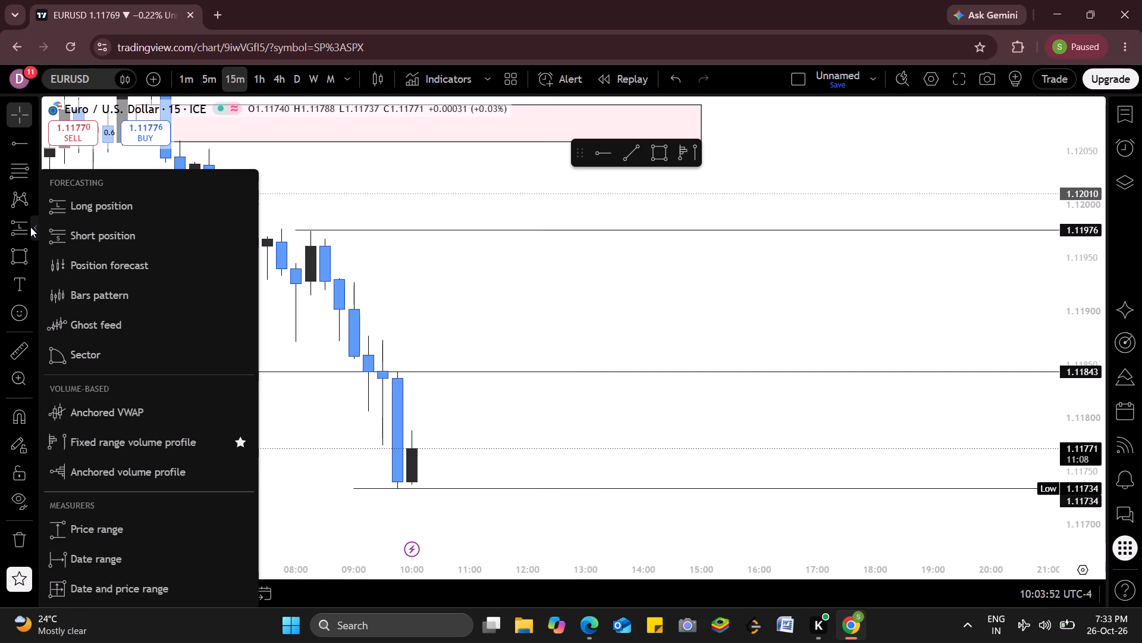
{"action": "left_click", "coordinate": [105, 209]}
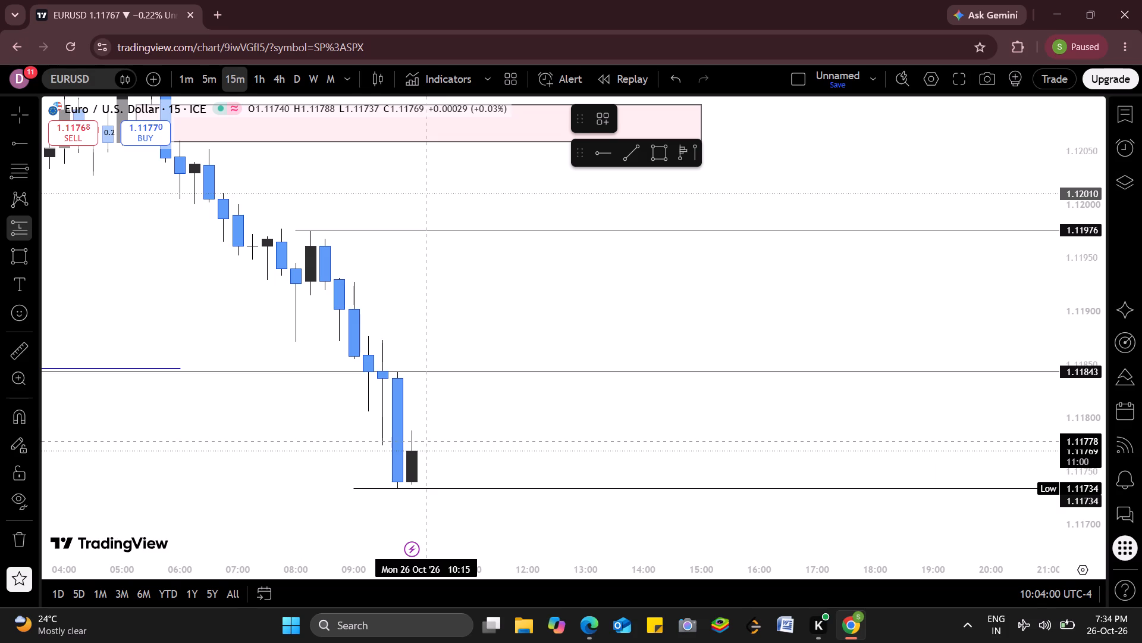
{"action": "left_click", "coordinate": [426, 441]}
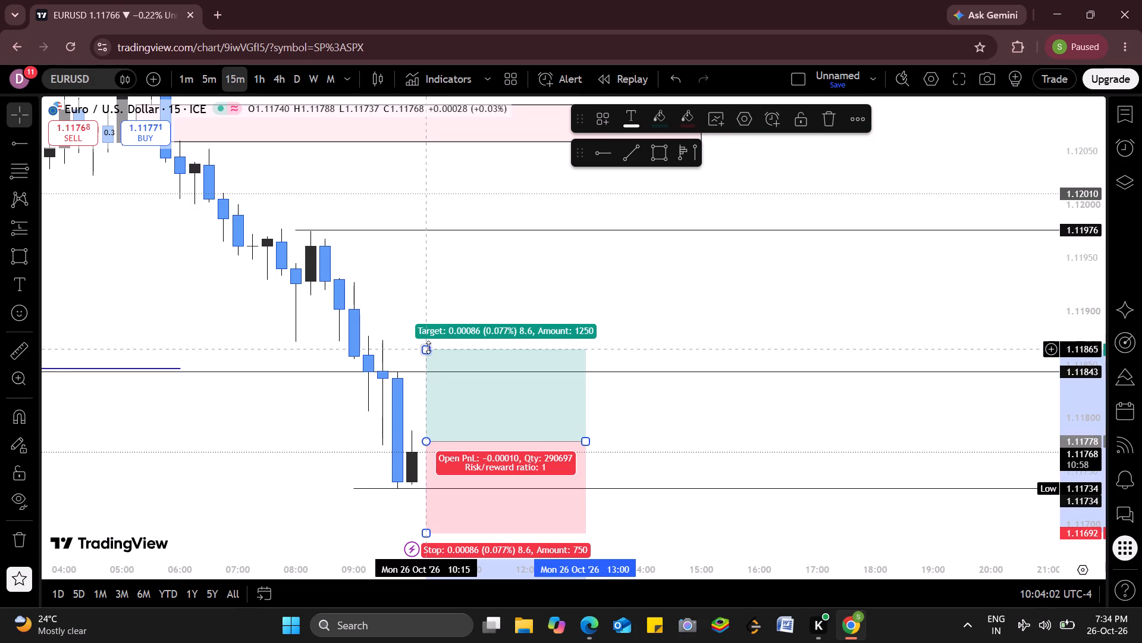
{"action": "left_click_drag", "start_coordinate": [426, 348], "coordinate": [440, 229]}
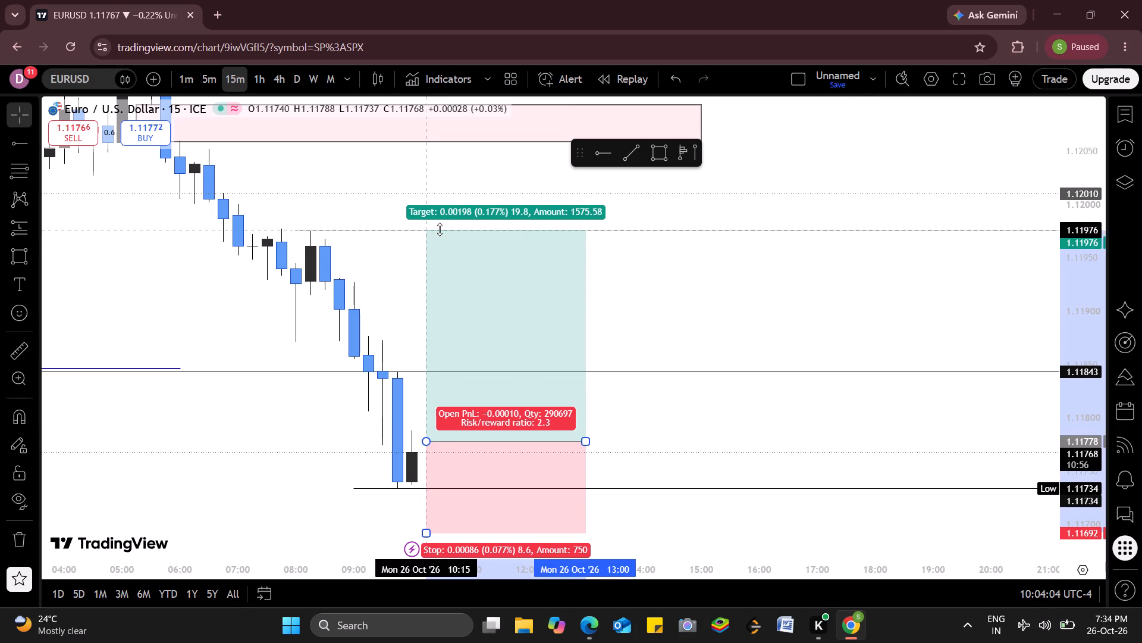
{"action": "left_click_drag", "start_coordinate": [440, 229], "coordinate": [441, 239]}
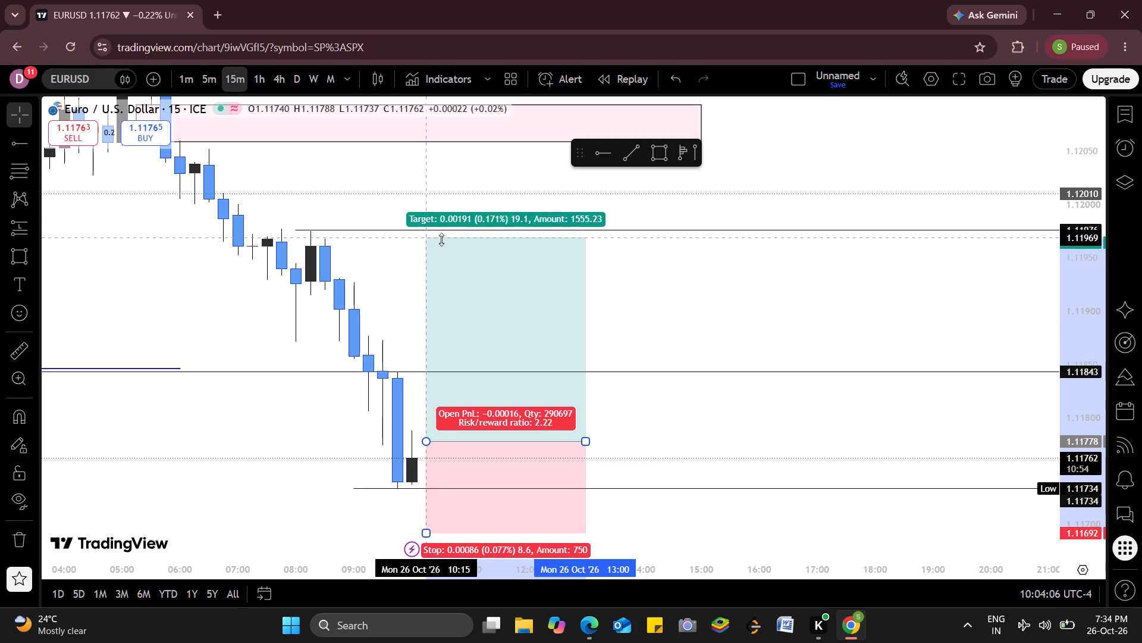
{"action": "left_click_drag", "start_coordinate": [441, 239], "coordinate": [441, 241]}
{"action": "left_click", "coordinate": [441, 241]}
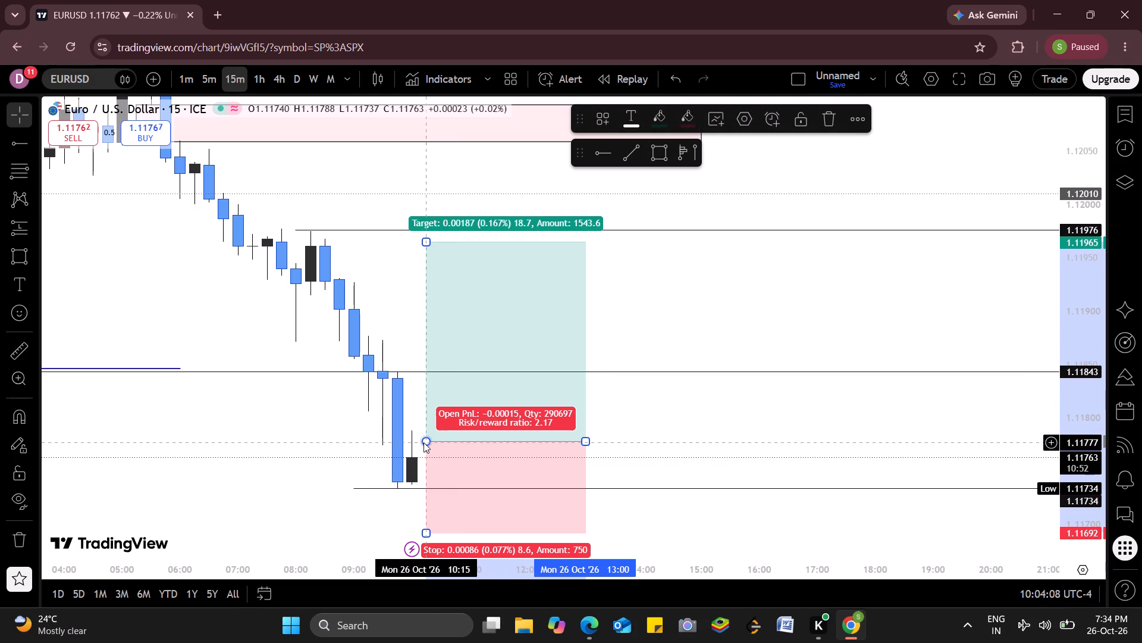
Lower the long position's entry to about 1.11772.
{"action": "left_click_drag", "start_coordinate": [423, 442], "coordinate": [433, 457]}
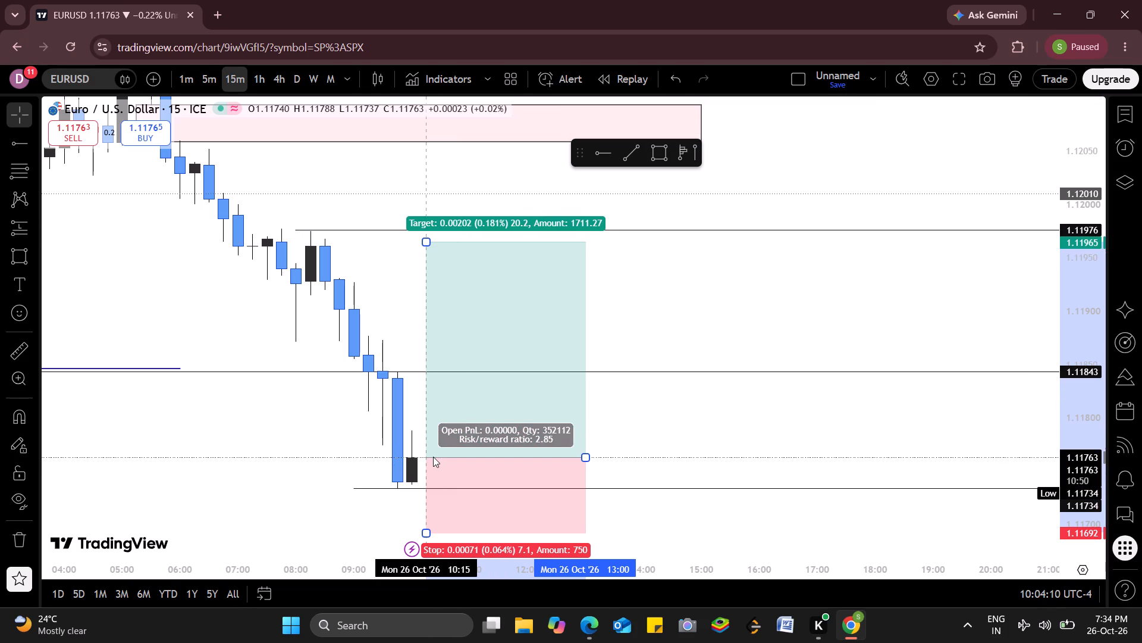
{"action": "left_click_drag", "start_coordinate": [433, 457], "coordinate": [432, 448]}
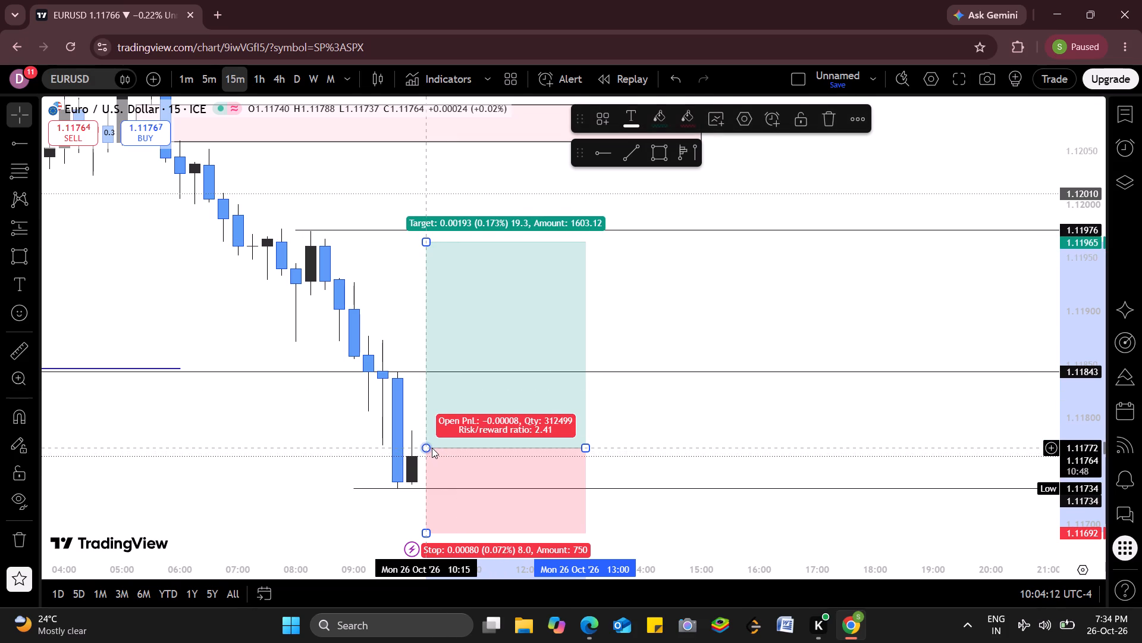
Tighten the long position's stop to about 1.11725, just below the low ray at 1.11734.
{"action": "left_click_drag", "start_coordinate": [428, 528], "coordinate": [428, 511]}
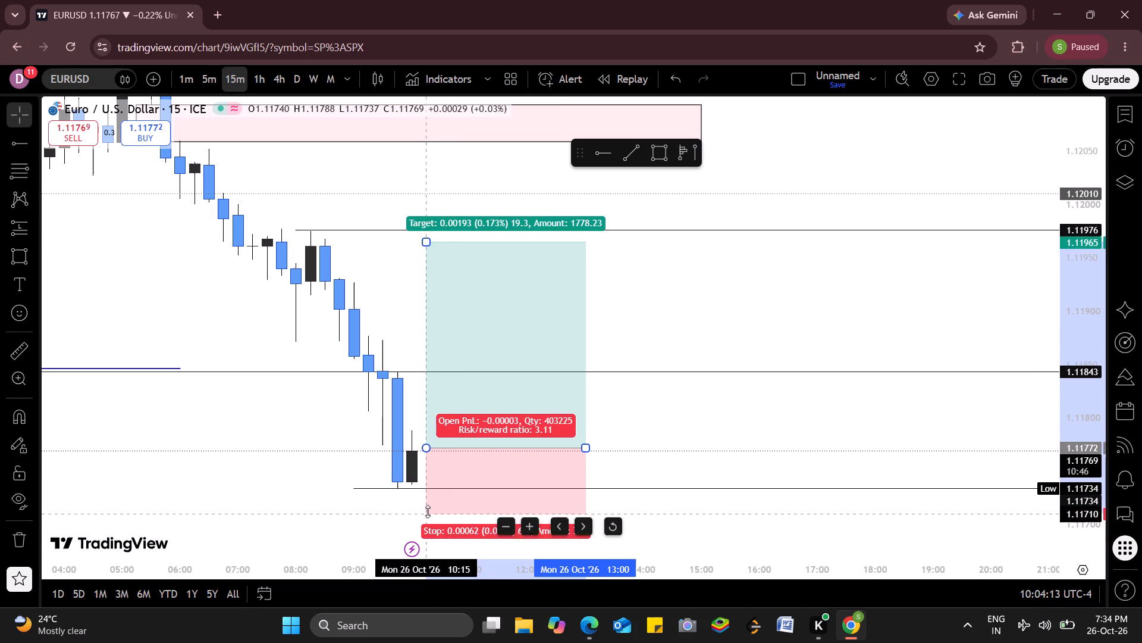
{"action": "left_click_drag", "start_coordinate": [428, 511], "coordinate": [428, 509]}
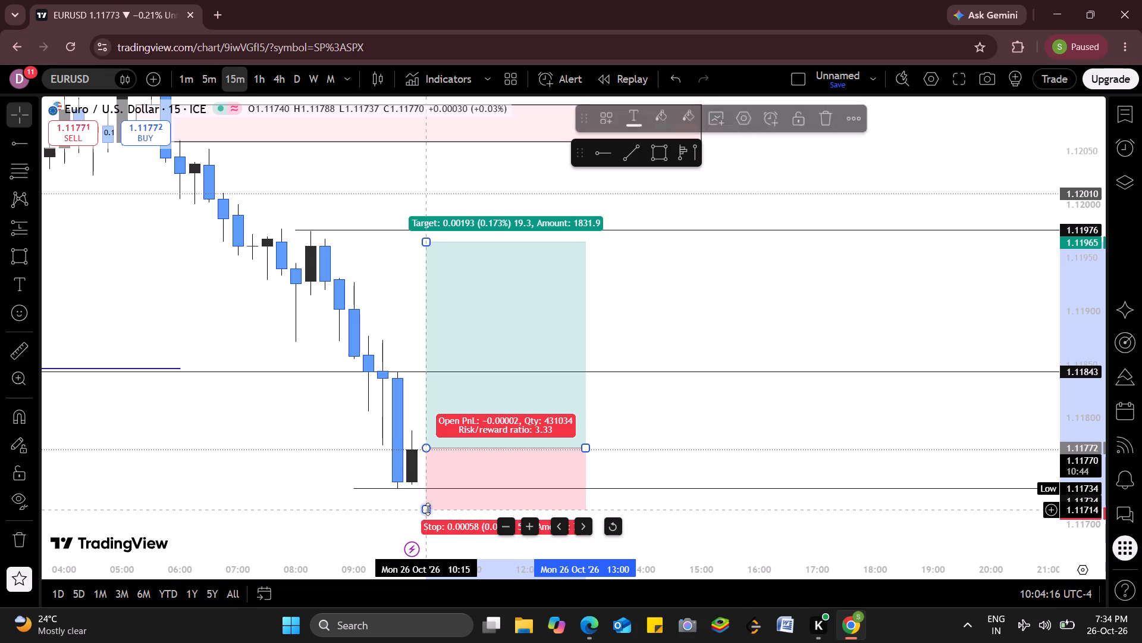
{"action": "left_click", "coordinate": [428, 509]}
{"action": "left_click_drag", "start_coordinate": [428, 509], "coordinate": [428, 496]}
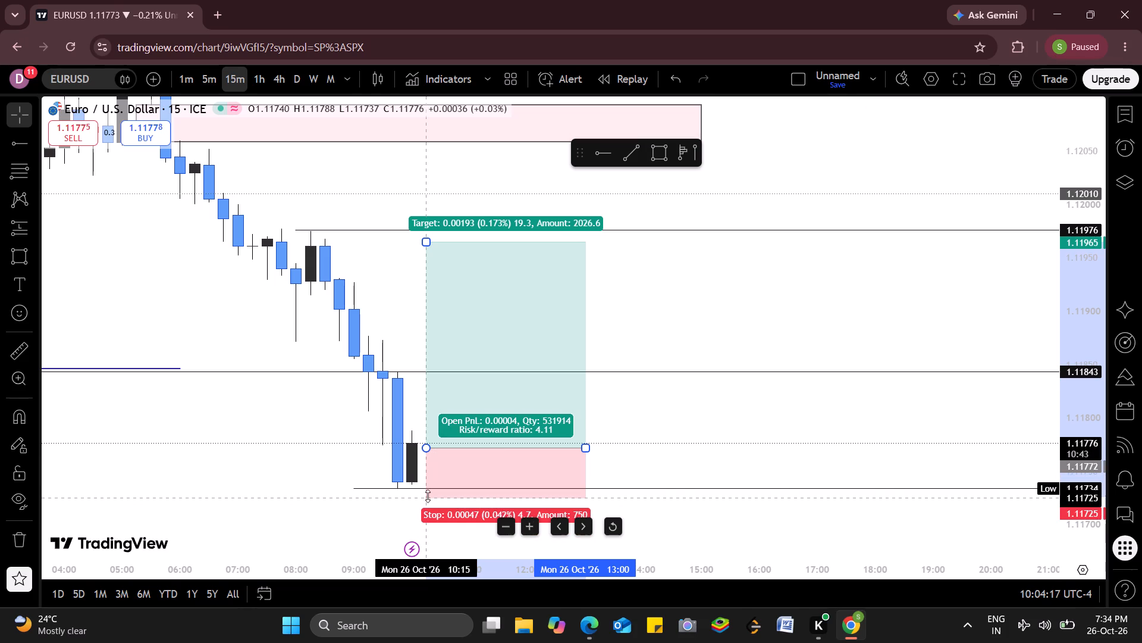
Tighten the long position's stop to about 1.11727, still just below the low ray at 1.11734.
{"action": "left_click_drag", "start_coordinate": [428, 496], "coordinate": [428, 495]}
{"action": "left_click", "coordinate": [428, 495]}
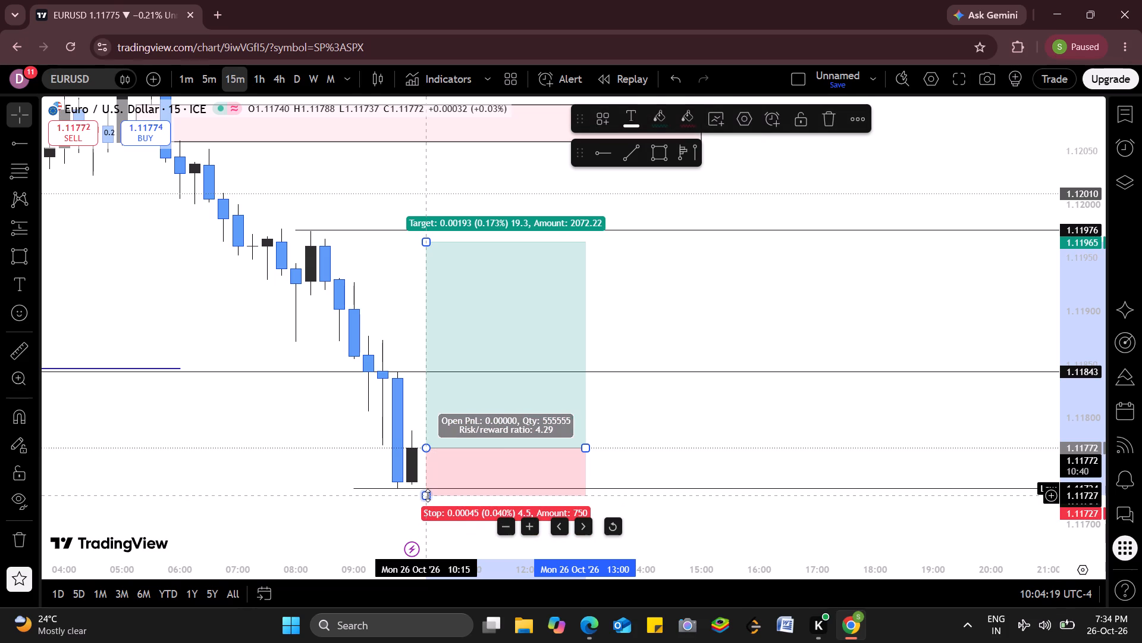
{"action": "left_click", "coordinate": [717, 482]}
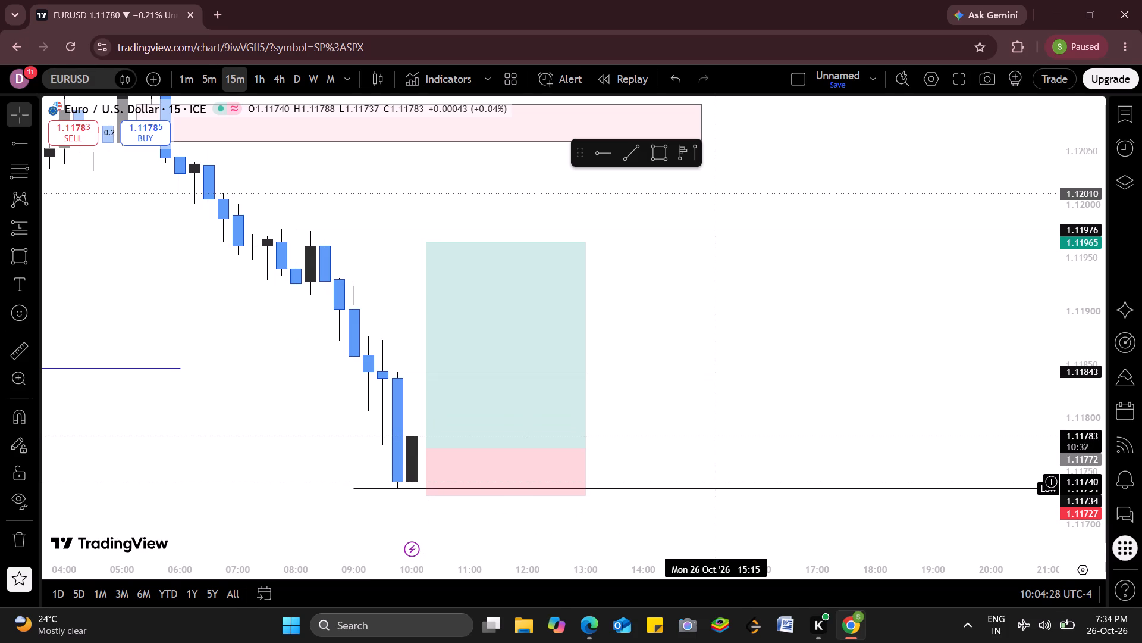
Draw a near-horizontal trend line at about 1.11872 under the twin candle lows, from 07:15 to 09:00 on 26 Oct.
{"action": "left_click_drag", "start_coordinate": [672, 299], "coordinate": [748, 372]}
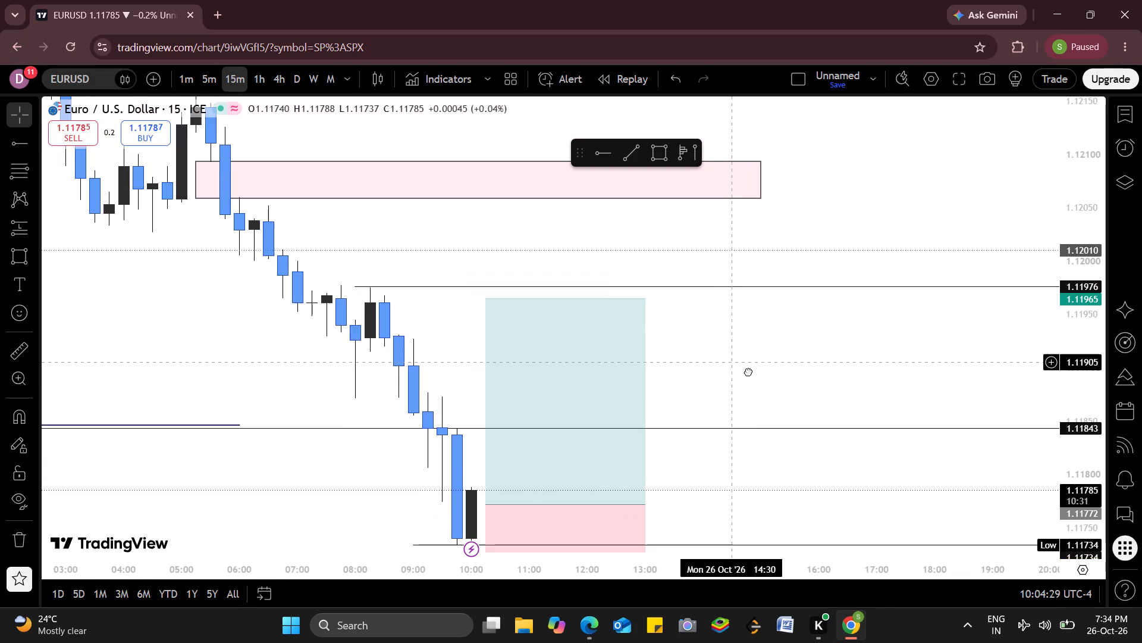
{"action": "left_click_drag", "start_coordinate": [748, 372], "coordinate": [760, 360]}
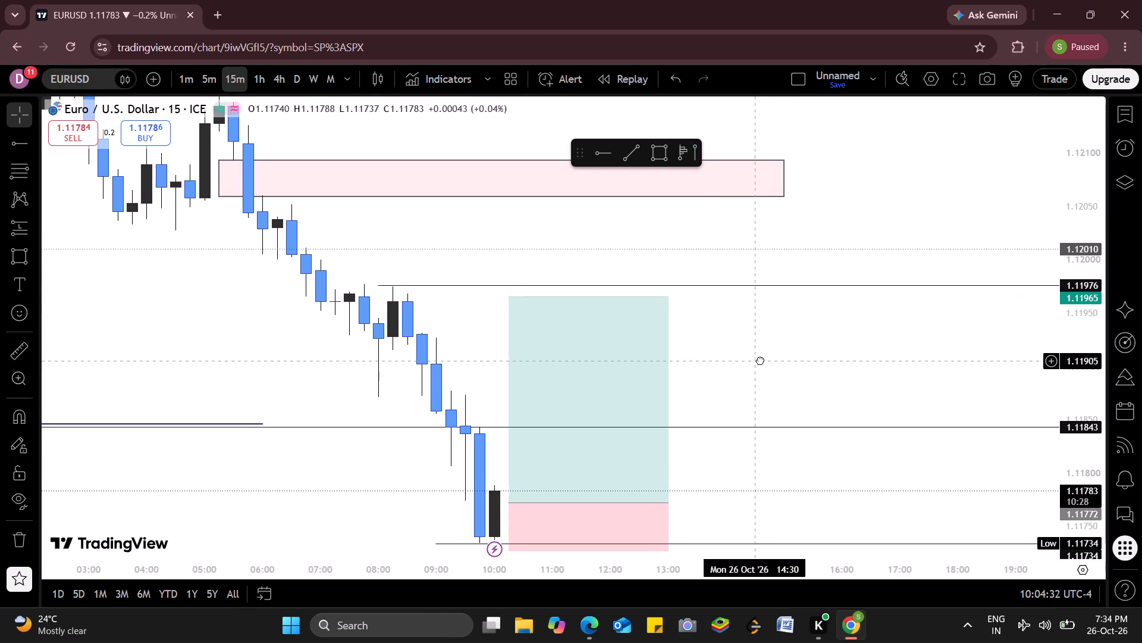
{"action": "left_click_drag", "start_coordinate": [760, 360], "coordinate": [751, 347]}
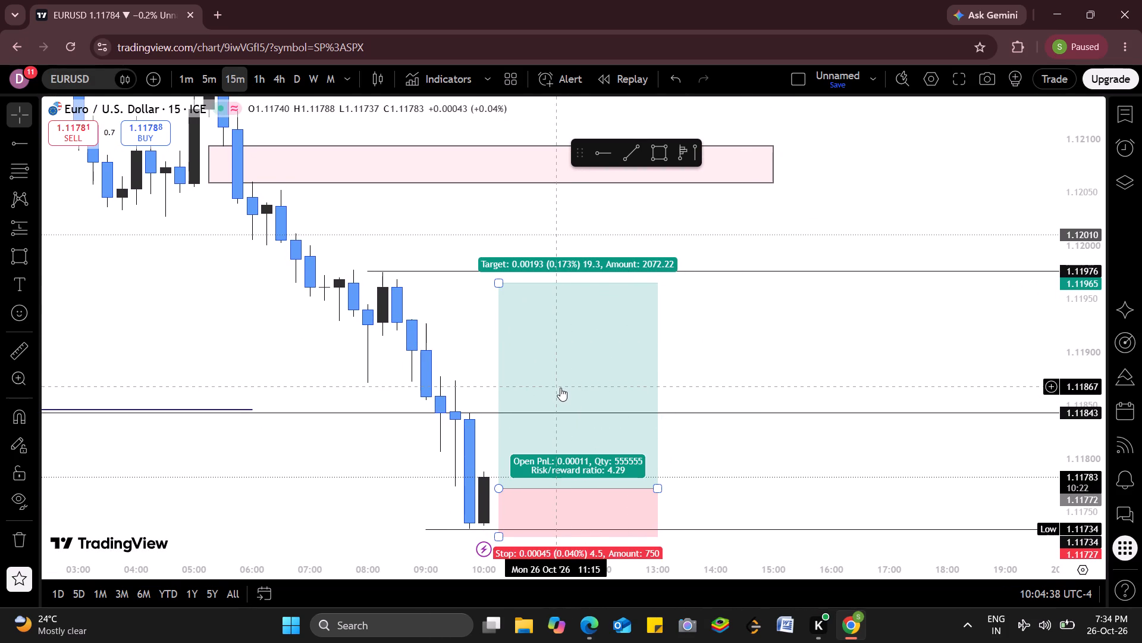
{"action": "left_click", "coordinate": [607, 158]}
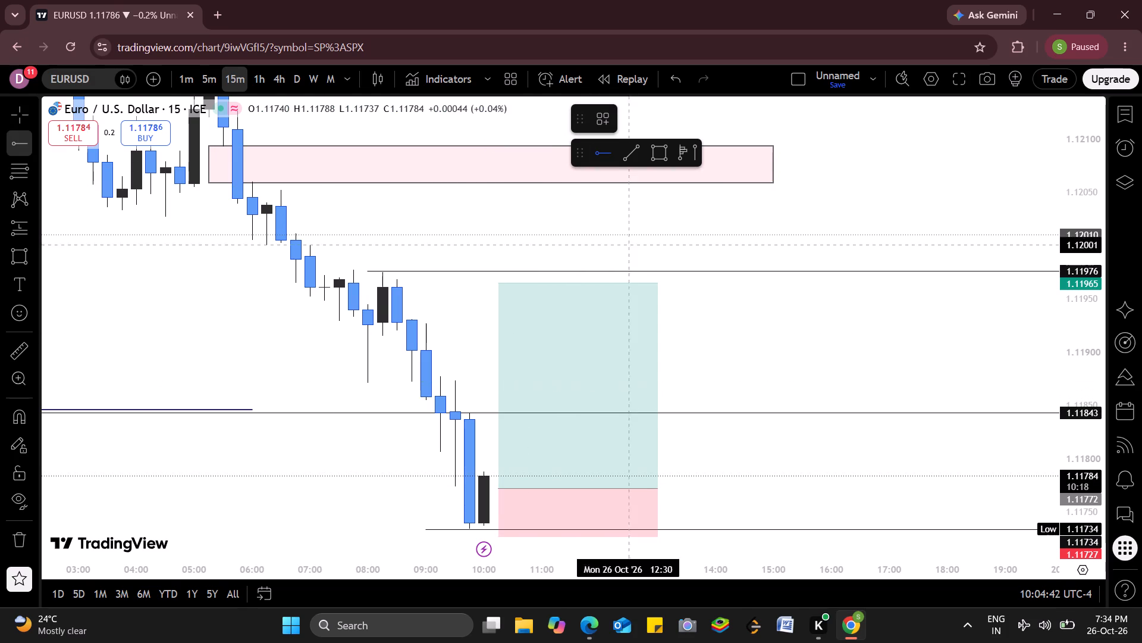
{"action": "left_click", "coordinate": [635, 145]}
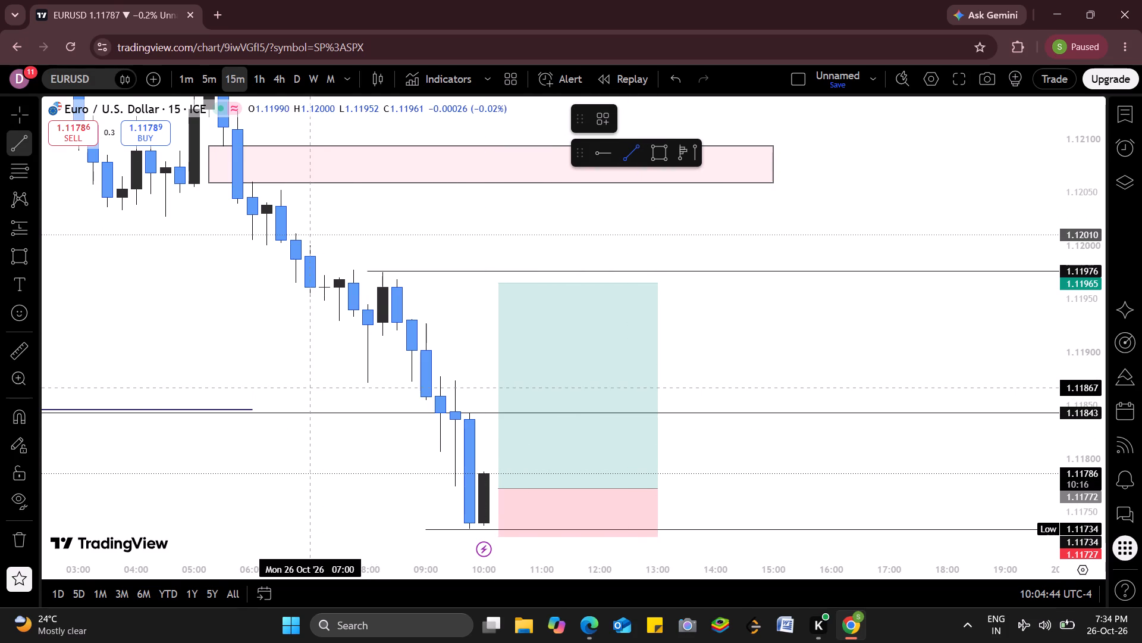
{"action": "left_click_drag", "start_coordinate": [331, 382], "coordinate": [441, 388]}
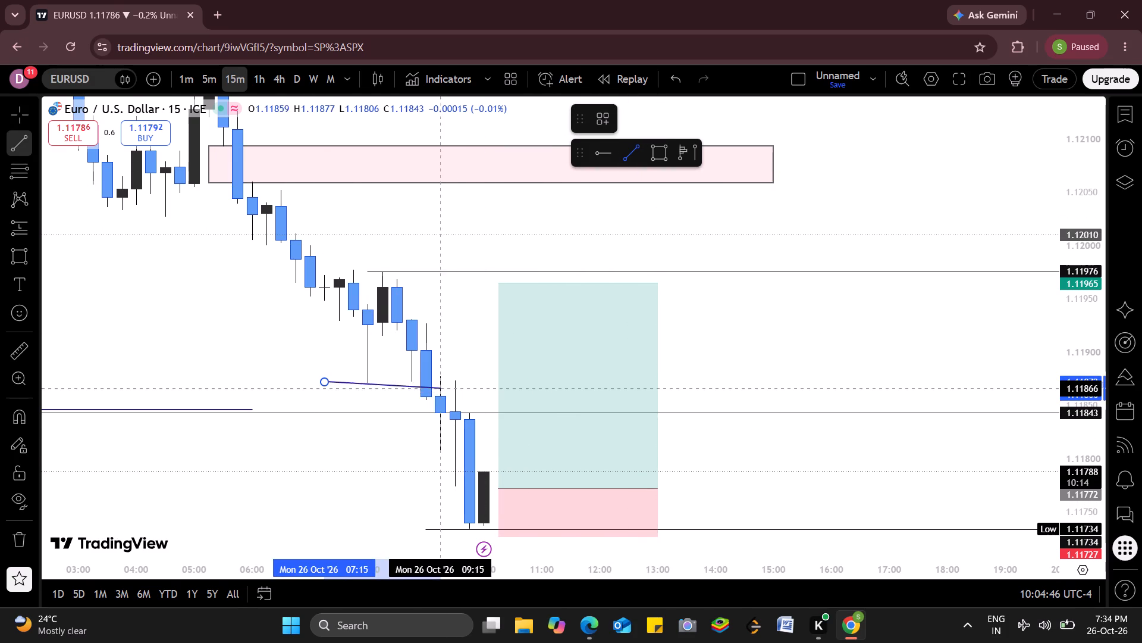
{"action": "left_click_drag", "start_coordinate": [441, 388], "coordinate": [426, 385]}
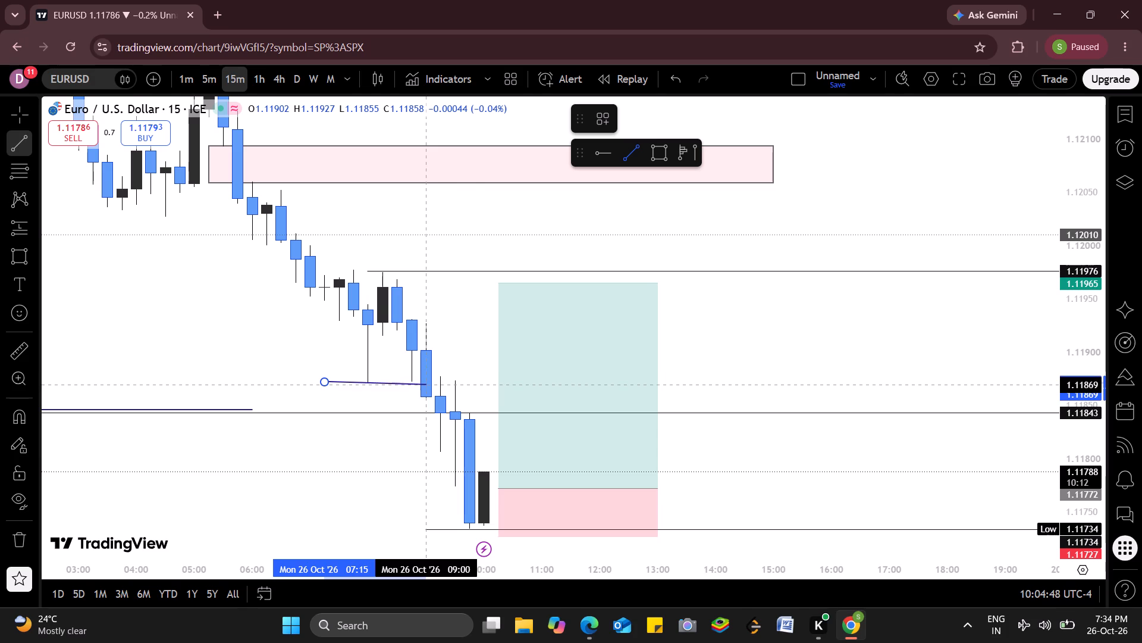
{"action": "left_click_drag", "start_coordinate": [426, 385], "coordinate": [426, 380]}
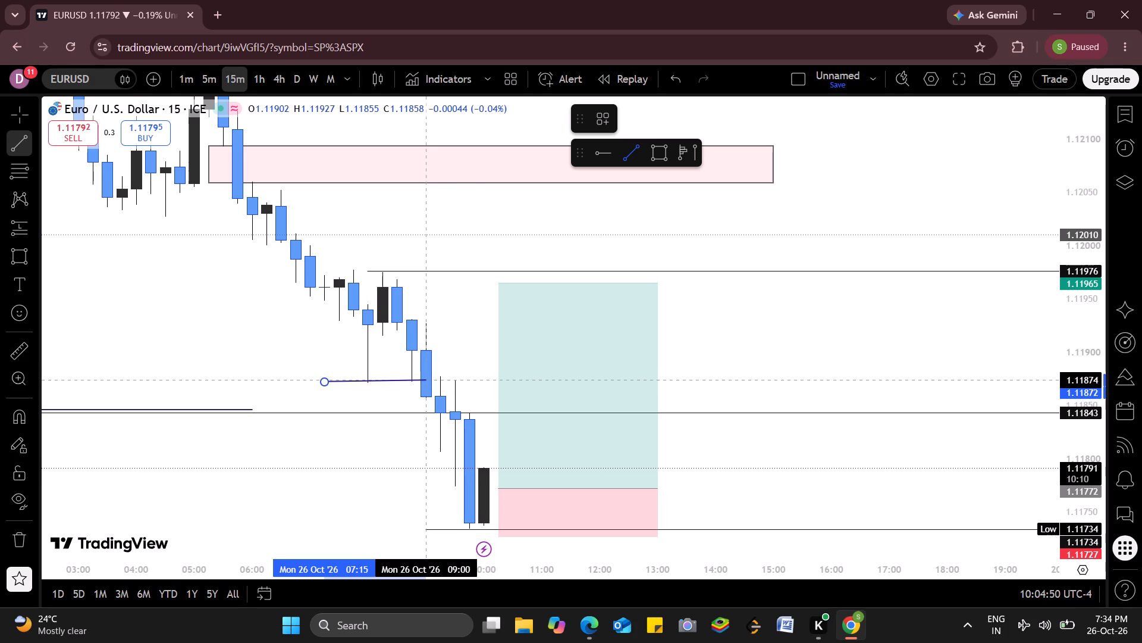
{"action": "left_click_drag", "start_coordinate": [426, 380], "coordinate": [426, 383]}
{"action": "left_click", "coordinate": [426, 383]}
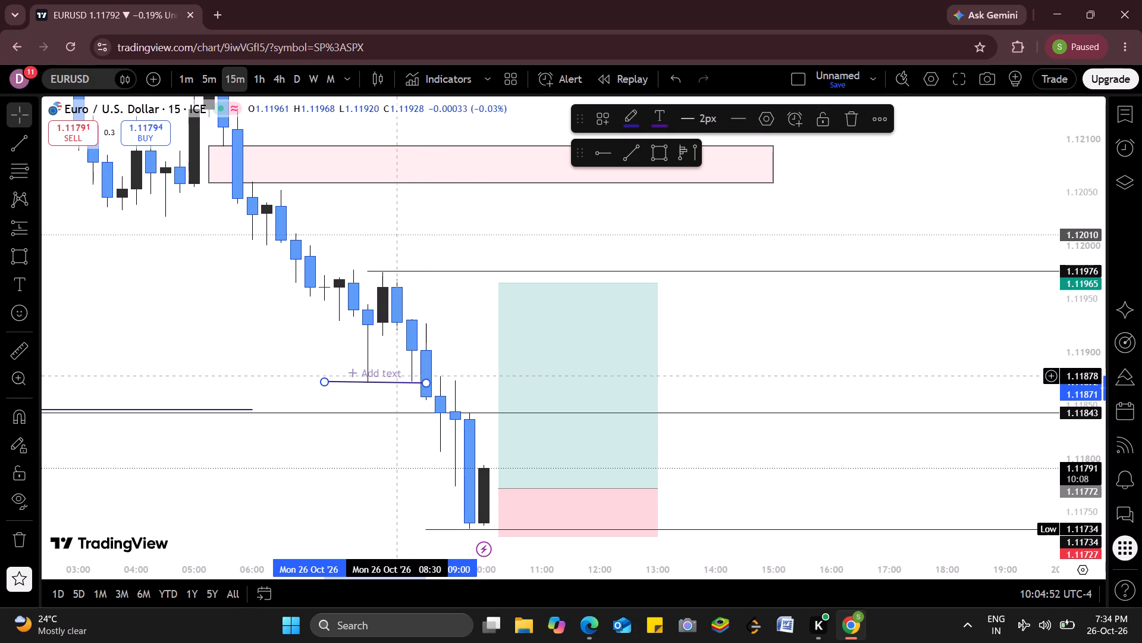
Label the short trend line under the twin lows with the text "lqs".
{"action": "left_click", "coordinate": [399, 376]}
{"action": "key", "text": "l"}
{"action": "type", "text": "qs"}
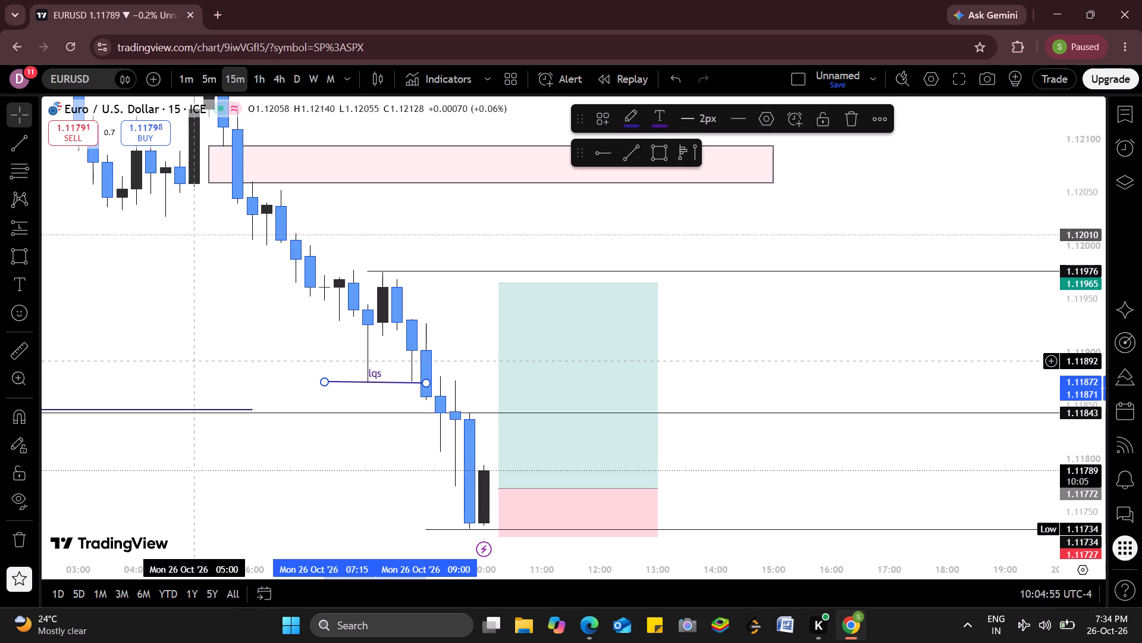
{"action": "left_click", "coordinate": [285, 372]}
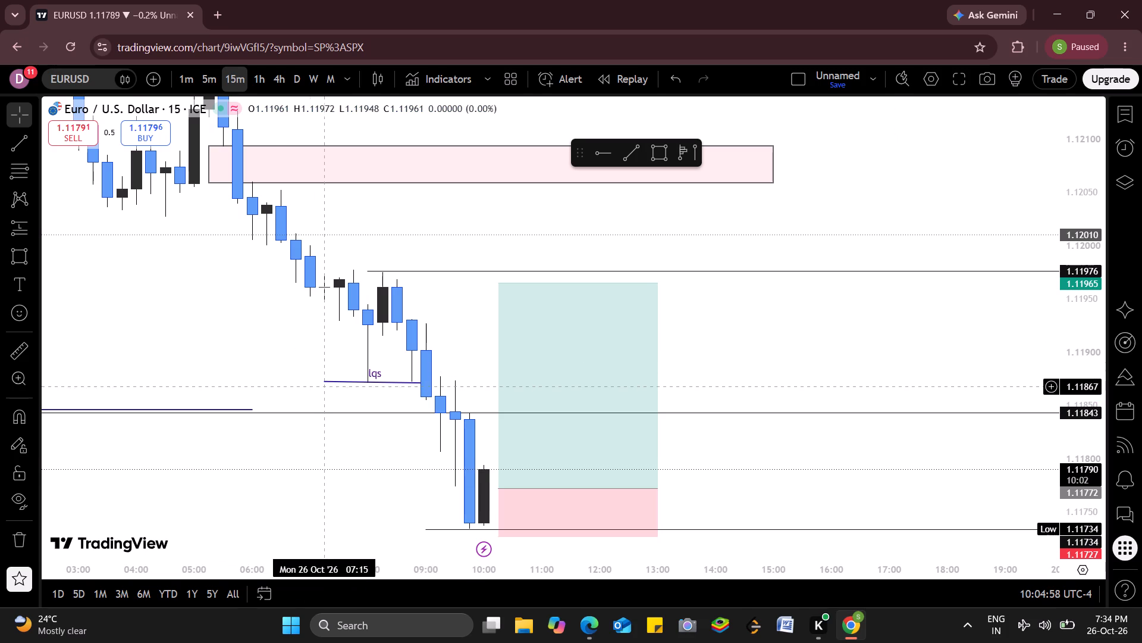
Shorten the lqs line by moving its start point to 07:45 at about 1.11872.
{"action": "left_click_drag", "start_coordinate": [326, 380], "coordinate": [352, 382]}
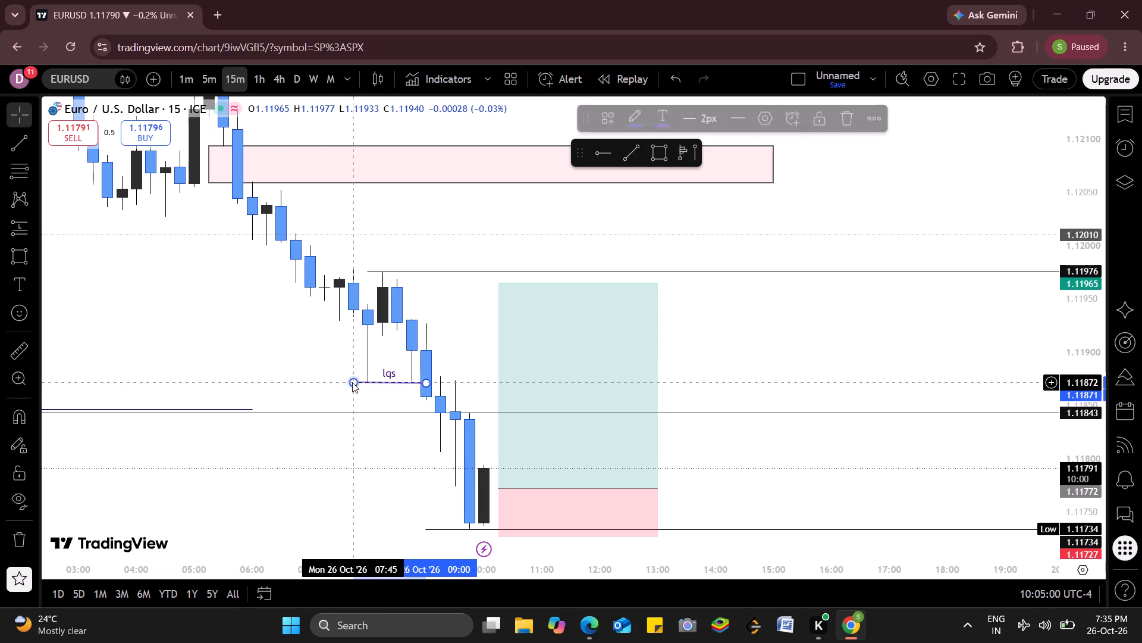
{"action": "left_click", "coordinate": [352, 382]}
{"action": "left_click", "coordinate": [329, 385]}
{"action": "left_click", "coordinate": [329, 385]}
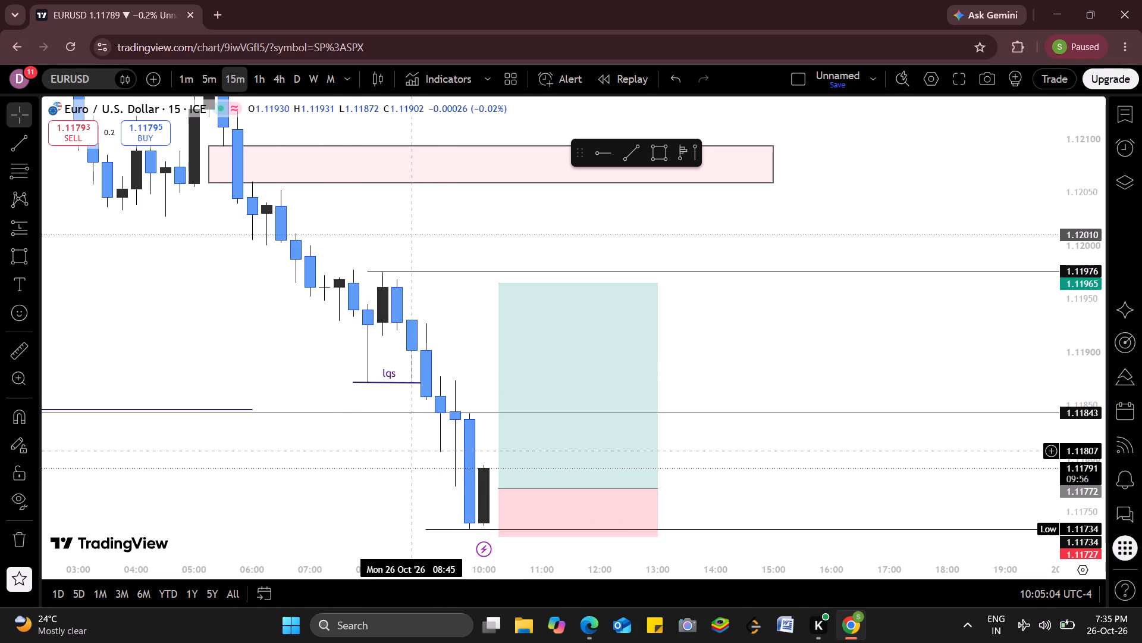
Start a new rectangle zone on the 15-minute chart.
{"action": "left_click", "coordinate": [660, 159]}
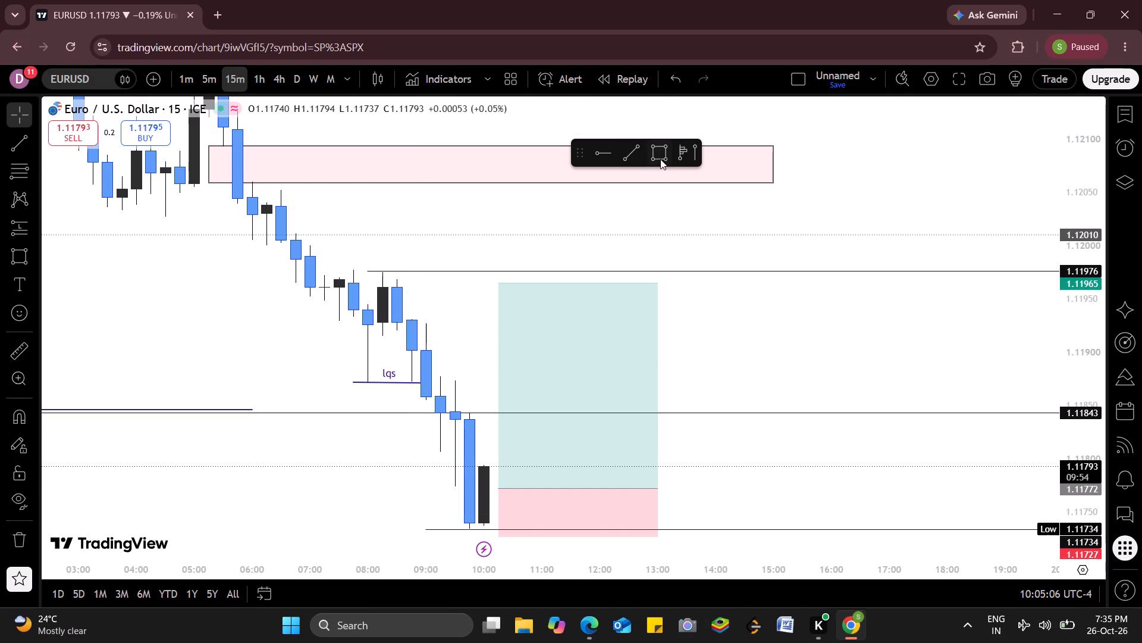
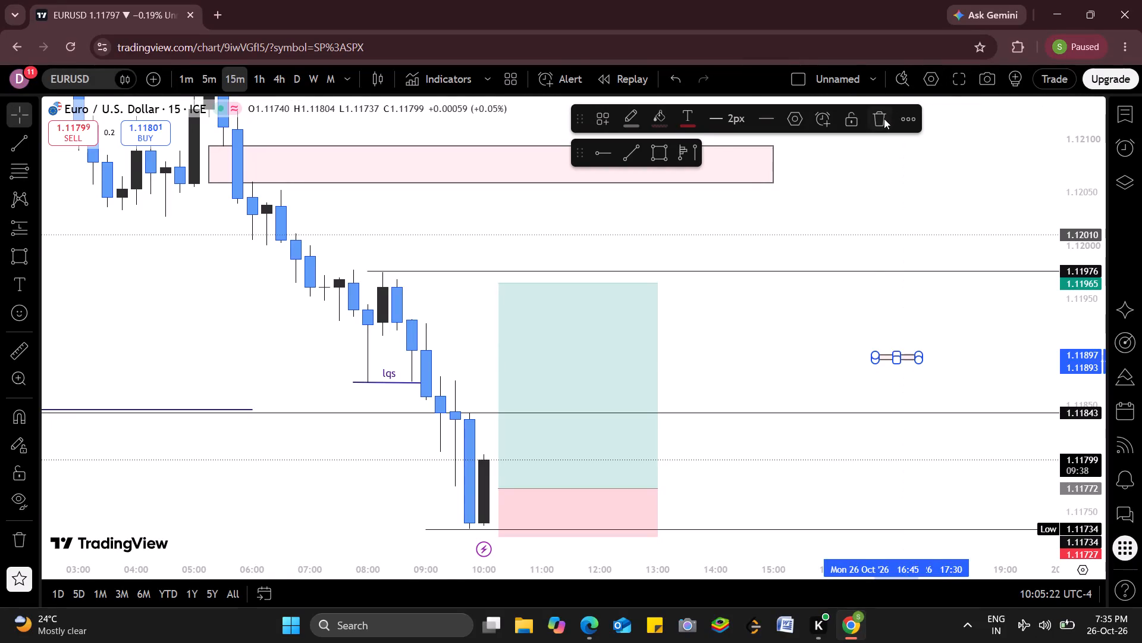
Delete the small stray rectangle at about 1.11895, between 16:45 and 17:30 on 26 Oct.
{"action": "left_click", "coordinate": [884, 118]}
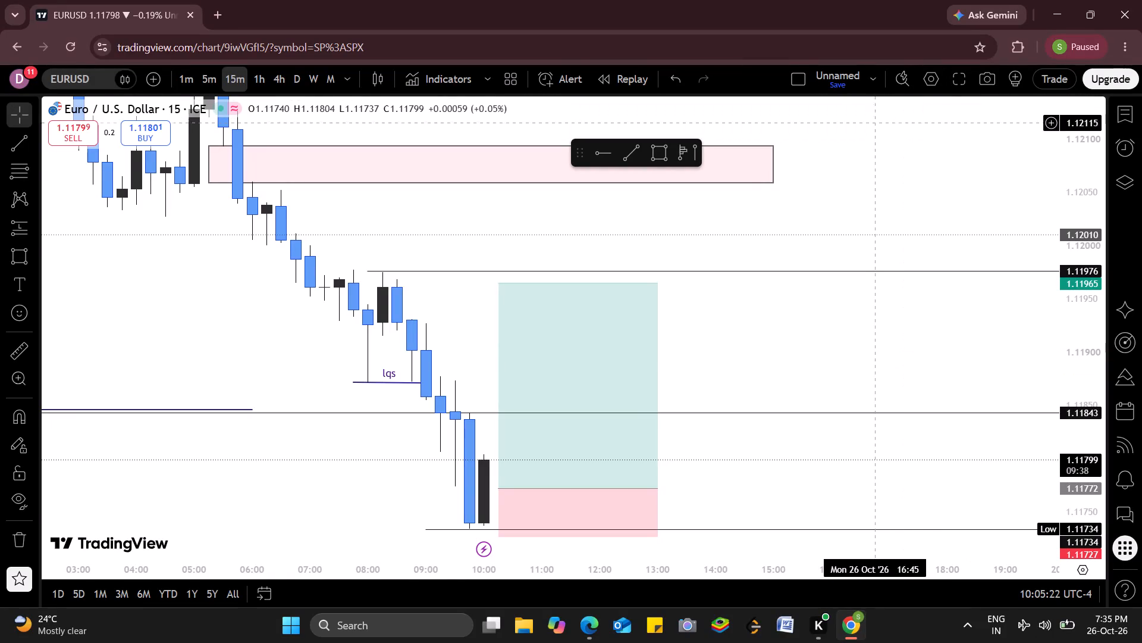
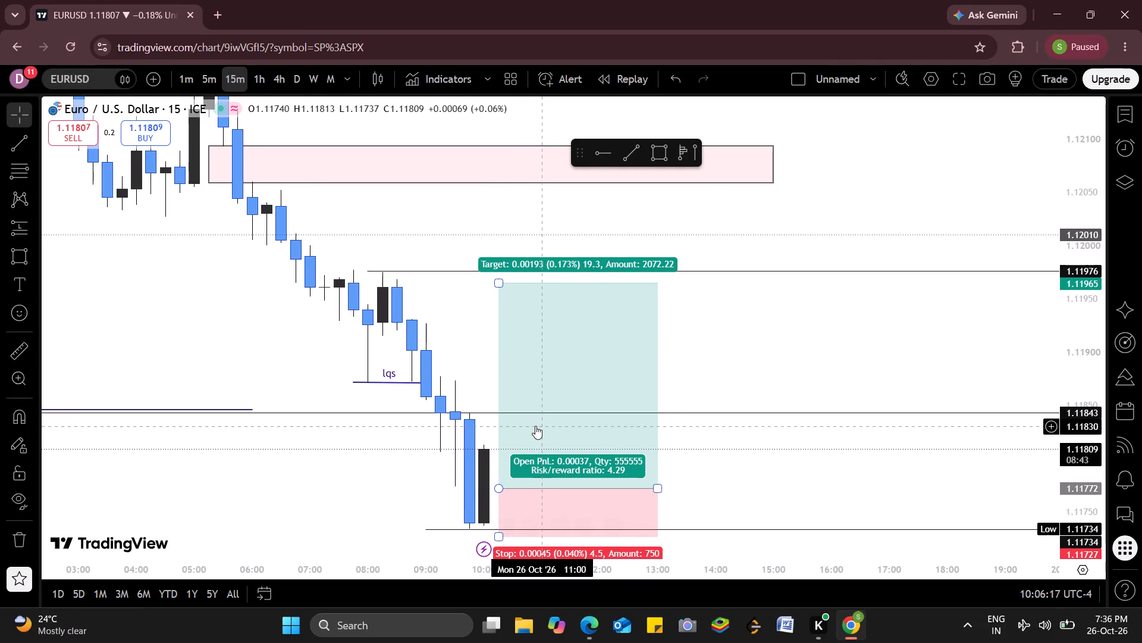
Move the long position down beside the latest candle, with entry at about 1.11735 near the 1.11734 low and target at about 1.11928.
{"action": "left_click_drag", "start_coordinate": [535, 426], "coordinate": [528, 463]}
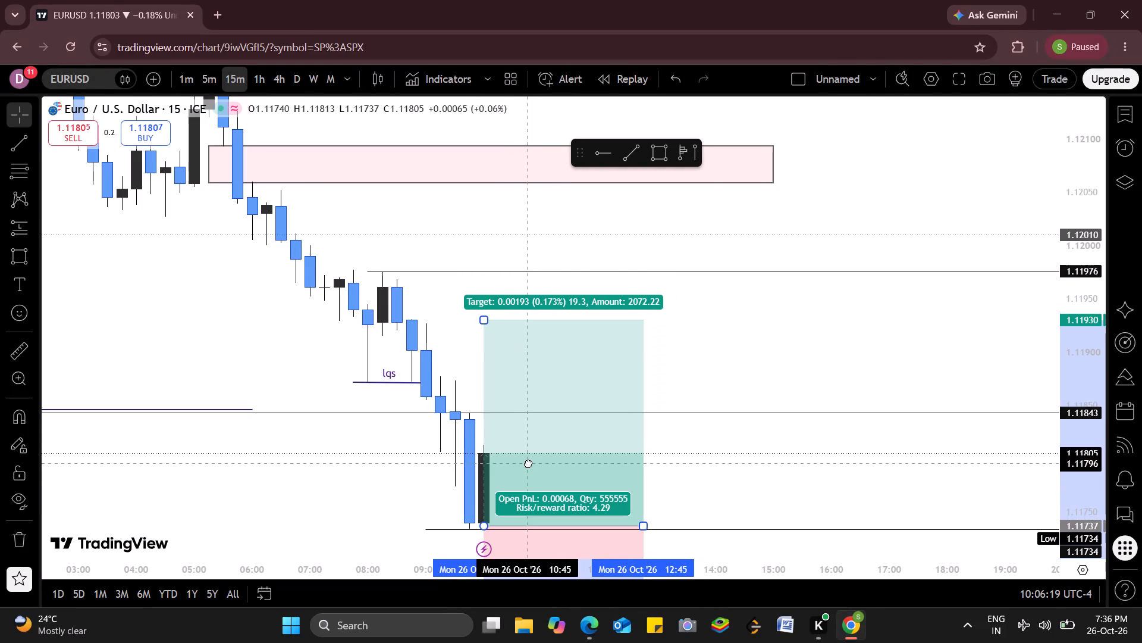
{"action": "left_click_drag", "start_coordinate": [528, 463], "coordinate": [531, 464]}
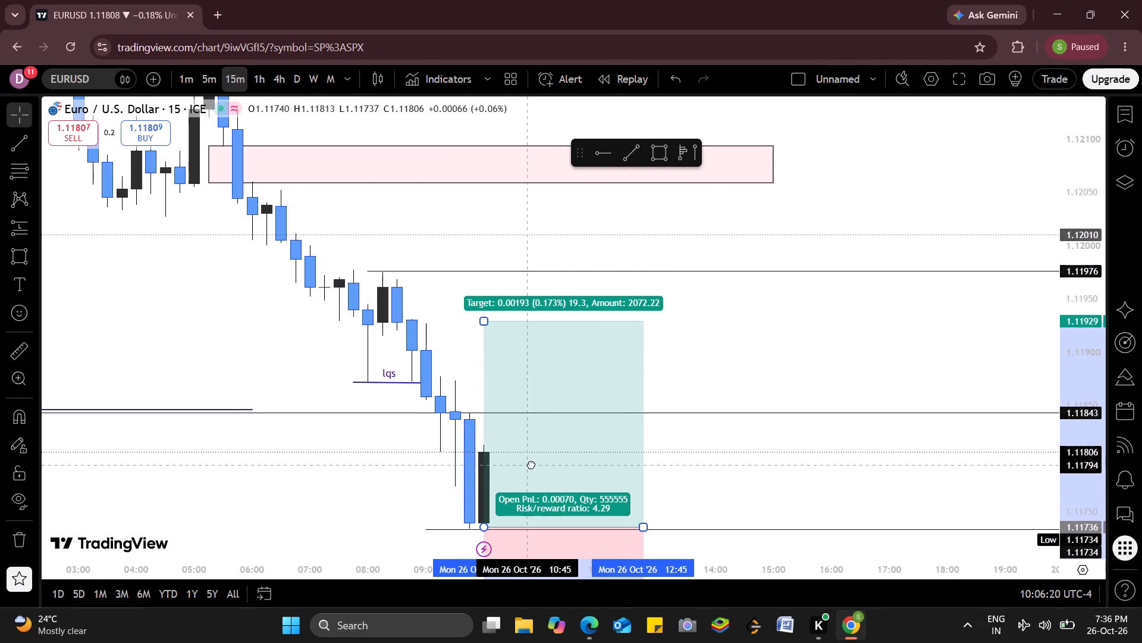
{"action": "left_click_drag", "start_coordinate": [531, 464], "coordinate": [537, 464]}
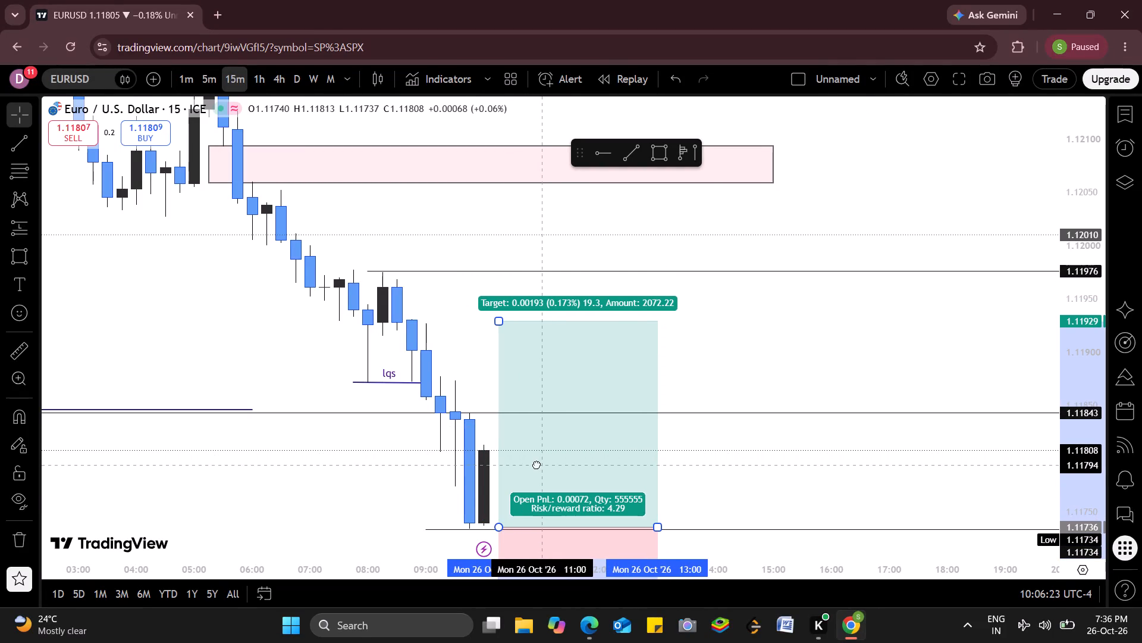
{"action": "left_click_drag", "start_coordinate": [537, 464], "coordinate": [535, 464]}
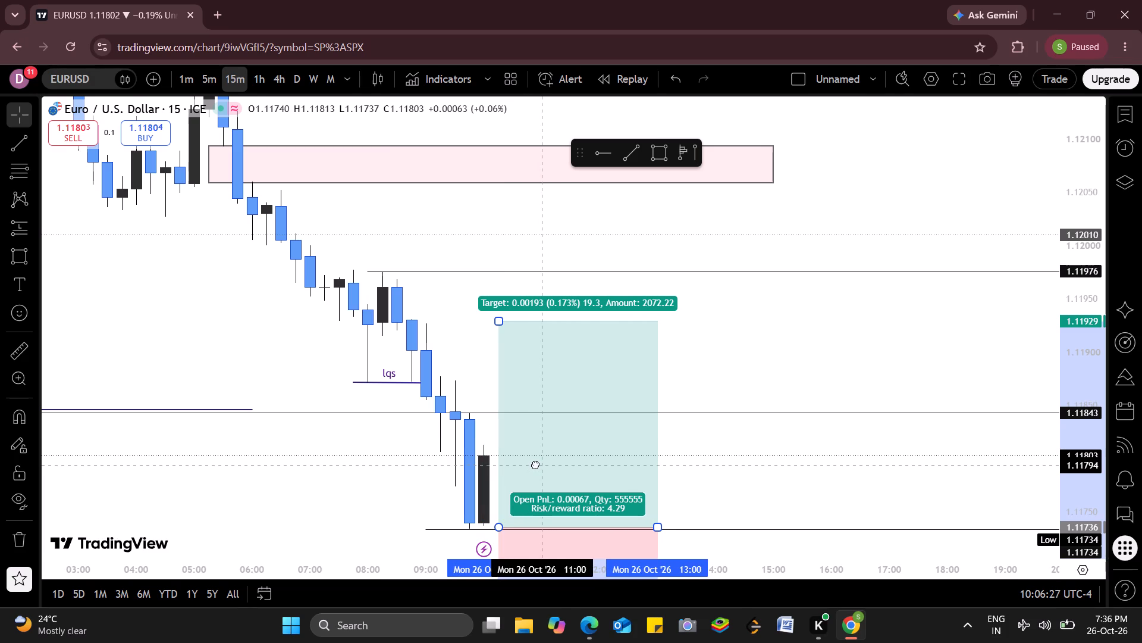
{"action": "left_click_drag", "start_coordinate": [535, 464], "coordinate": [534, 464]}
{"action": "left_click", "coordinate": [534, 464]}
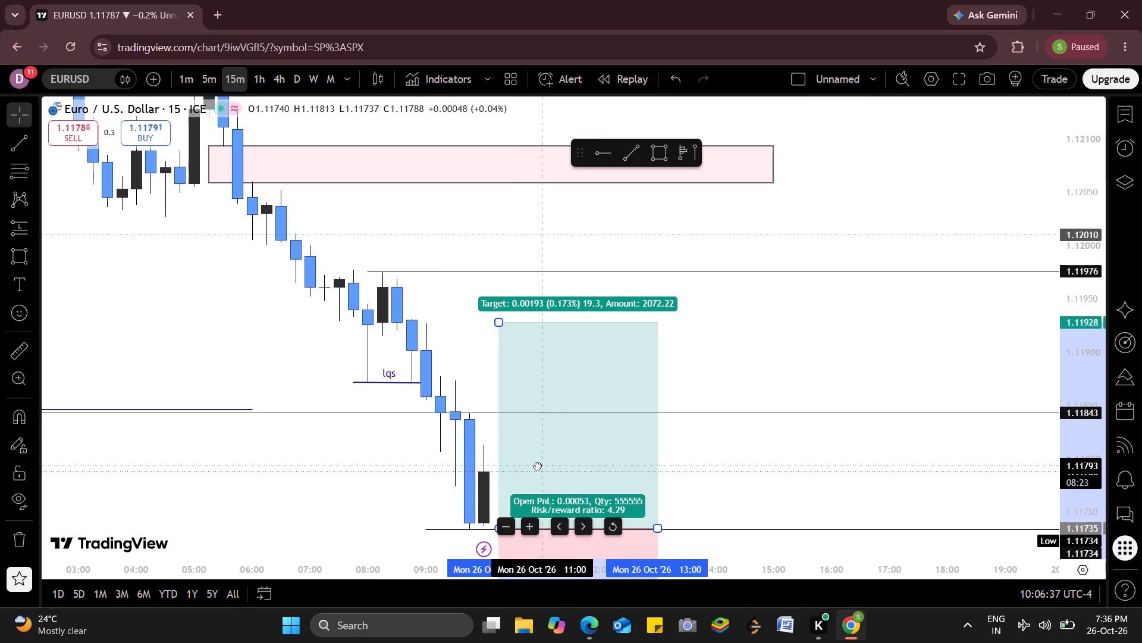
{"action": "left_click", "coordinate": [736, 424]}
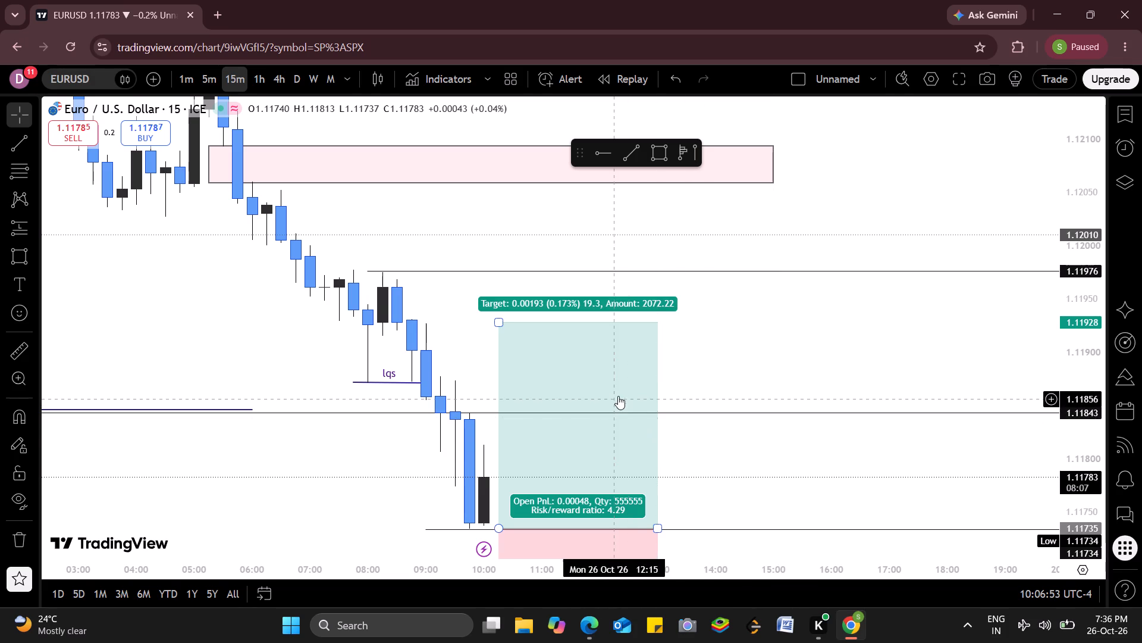
Move the long position away from the candles to 16:30–19:15 on 26 Oct, with entry at about 1.11822.
{"action": "left_click_drag", "start_coordinate": [618, 396], "coordinate": [981, 304]}
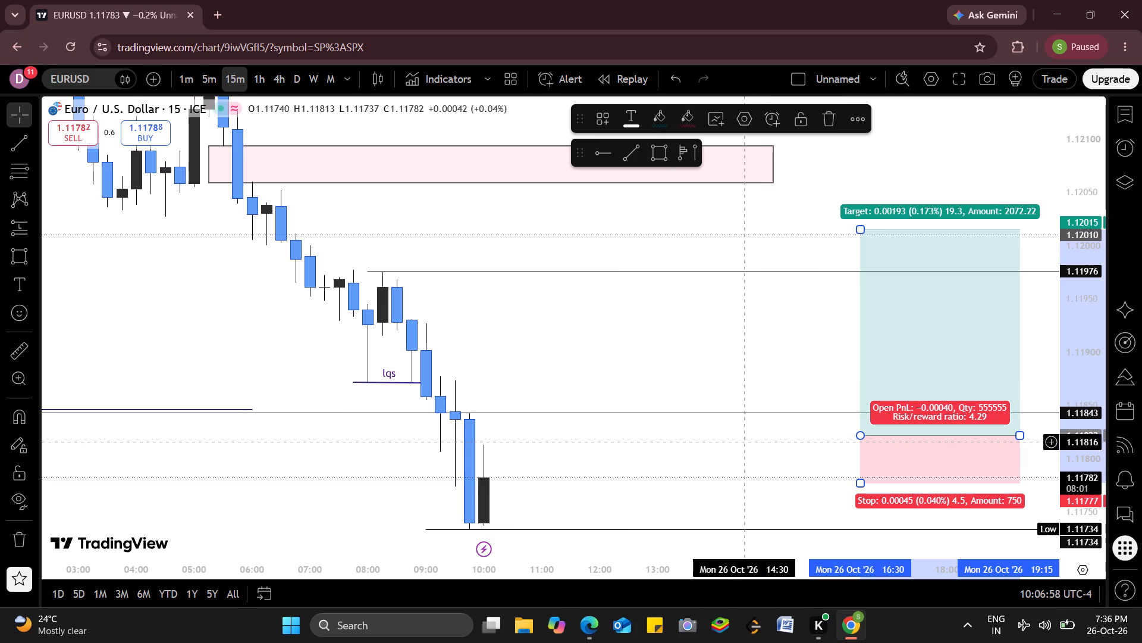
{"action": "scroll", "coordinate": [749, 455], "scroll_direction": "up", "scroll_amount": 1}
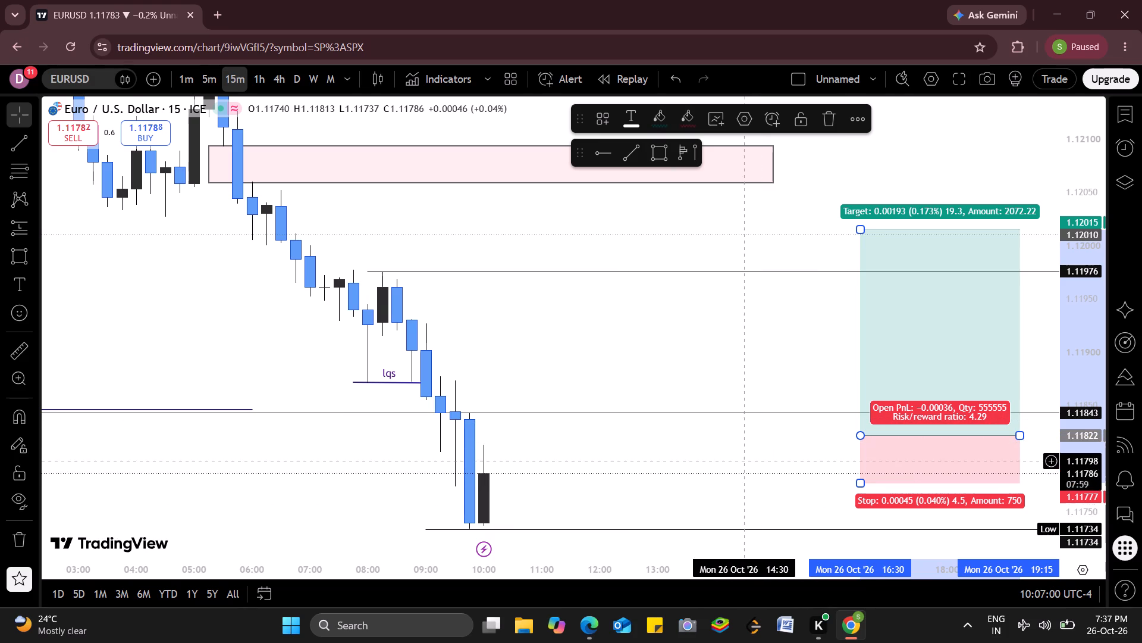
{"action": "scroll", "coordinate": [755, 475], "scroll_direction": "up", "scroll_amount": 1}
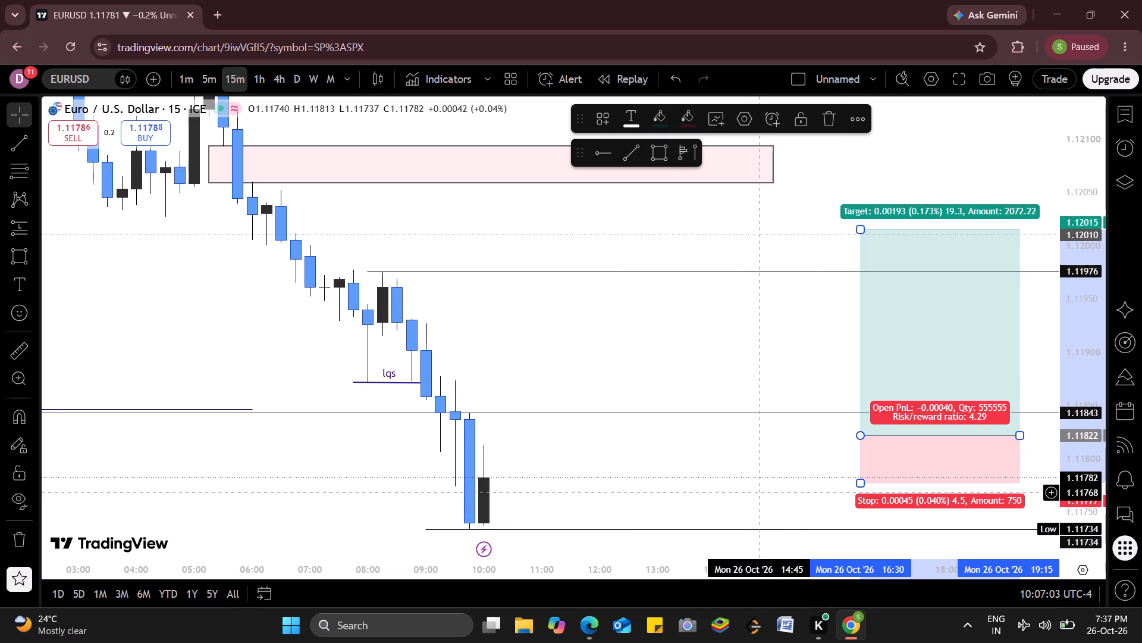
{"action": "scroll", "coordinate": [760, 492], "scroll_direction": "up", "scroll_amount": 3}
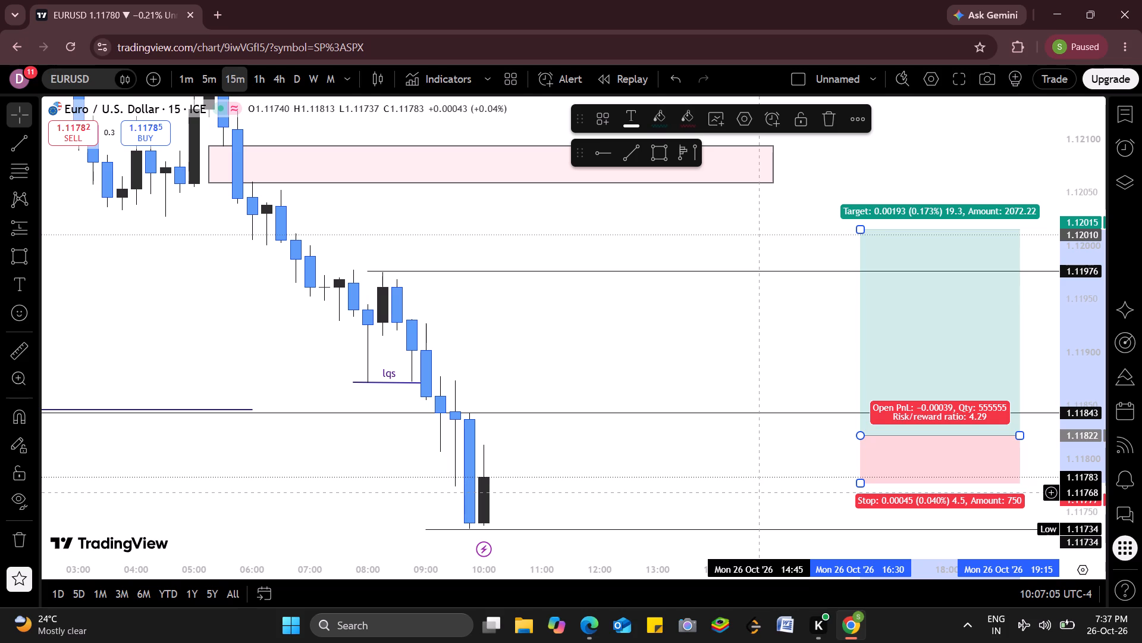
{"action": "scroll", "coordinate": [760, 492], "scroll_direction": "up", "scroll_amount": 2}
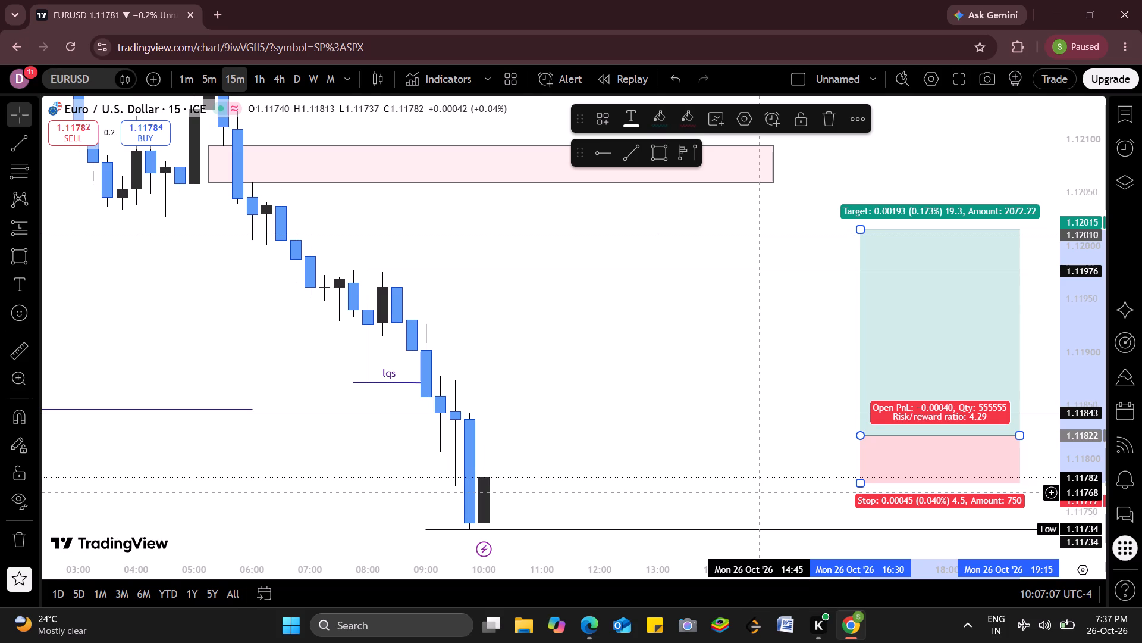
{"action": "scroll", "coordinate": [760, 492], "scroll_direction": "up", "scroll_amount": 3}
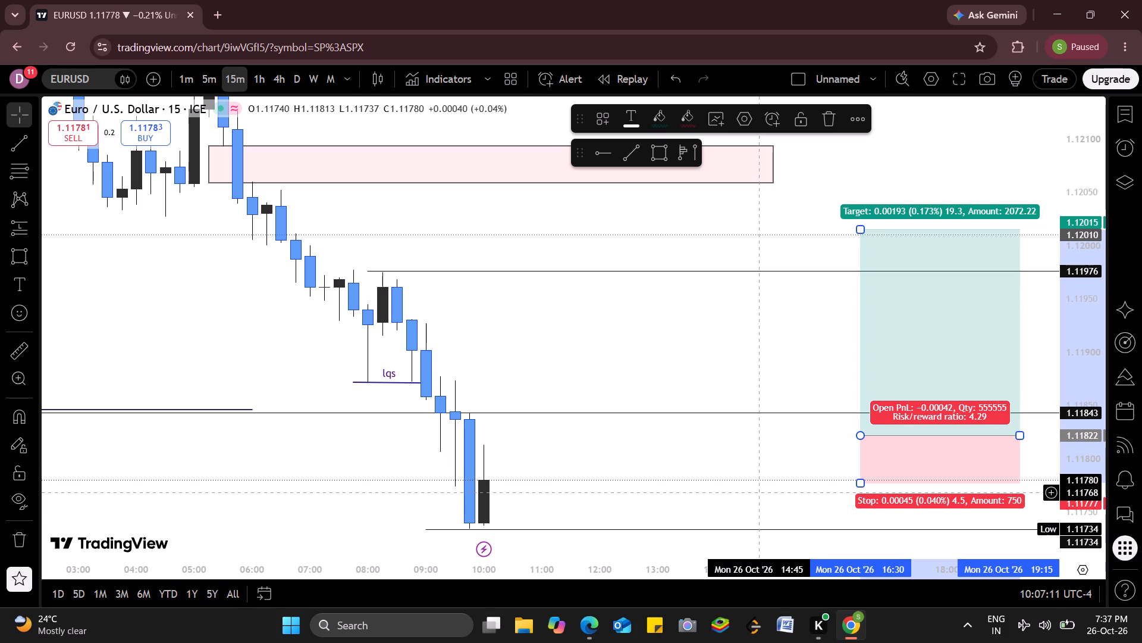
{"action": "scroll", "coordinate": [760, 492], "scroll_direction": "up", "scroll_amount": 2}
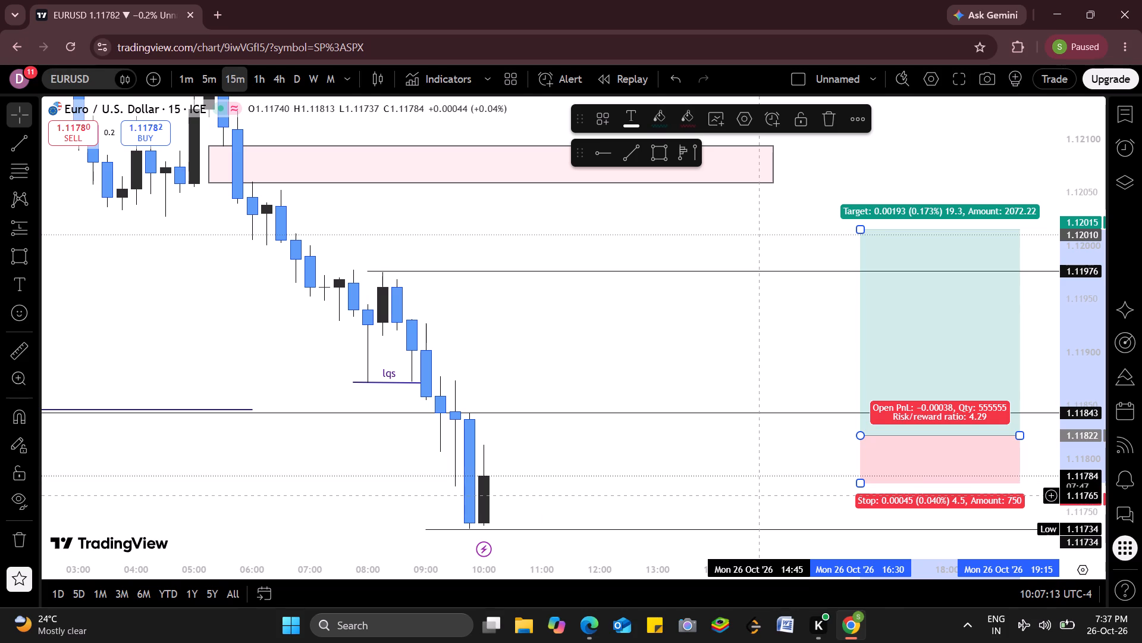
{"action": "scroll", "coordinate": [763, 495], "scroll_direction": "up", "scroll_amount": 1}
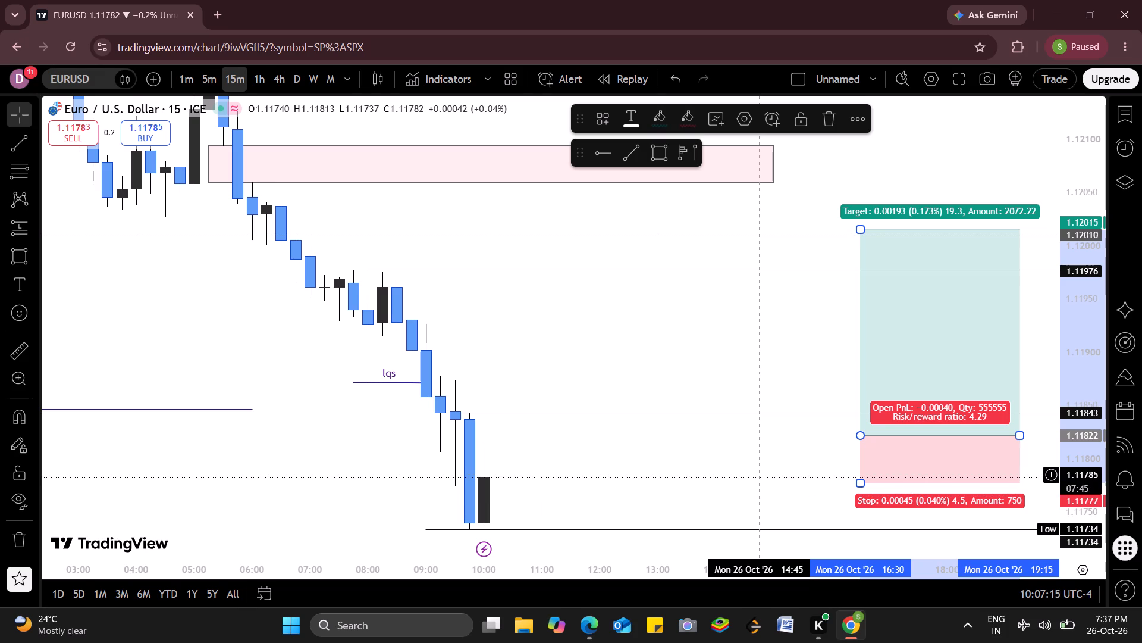
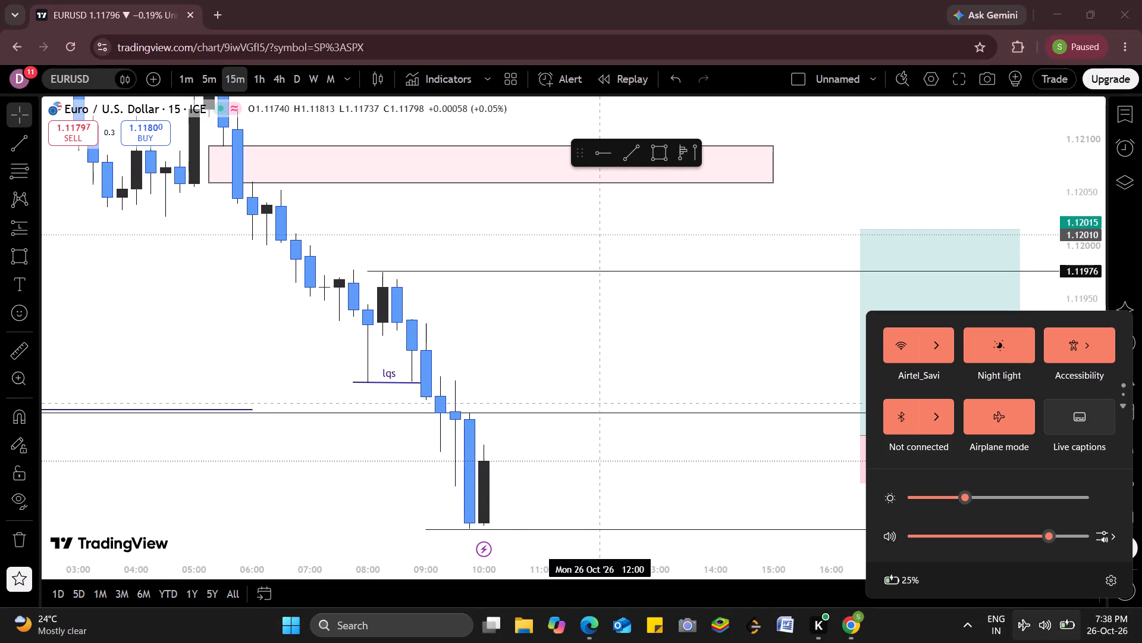
Check the latest EURUSD candles on the 5-minute timeframe and return to the 15-minute chart.
{"action": "left_click", "coordinate": [695, 467]}
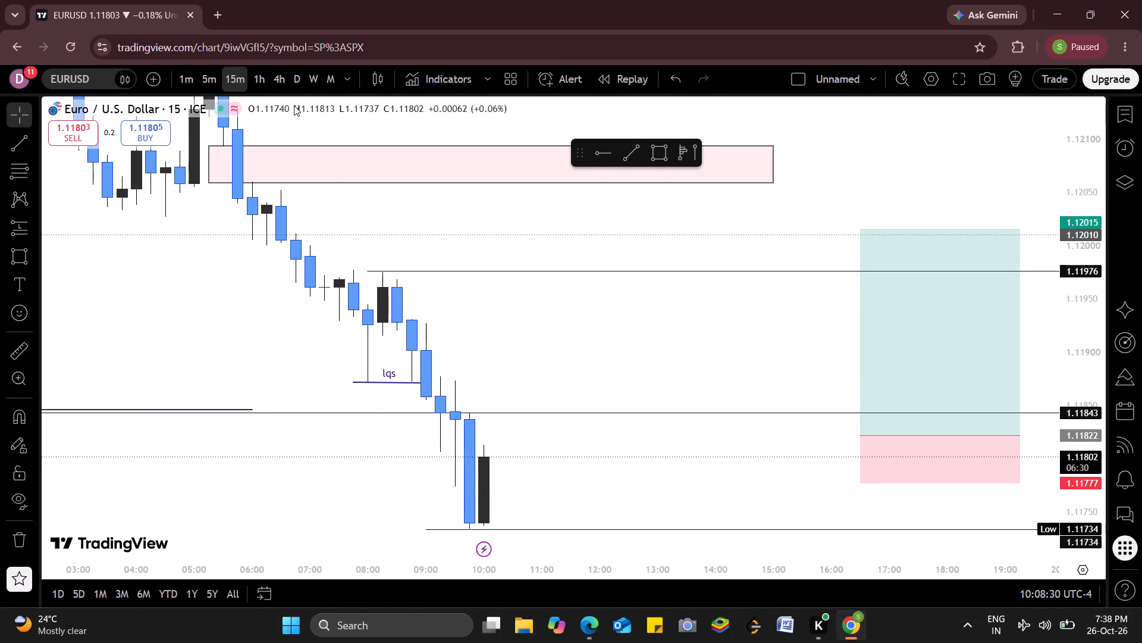
{"action": "left_click", "coordinate": [212, 84]}
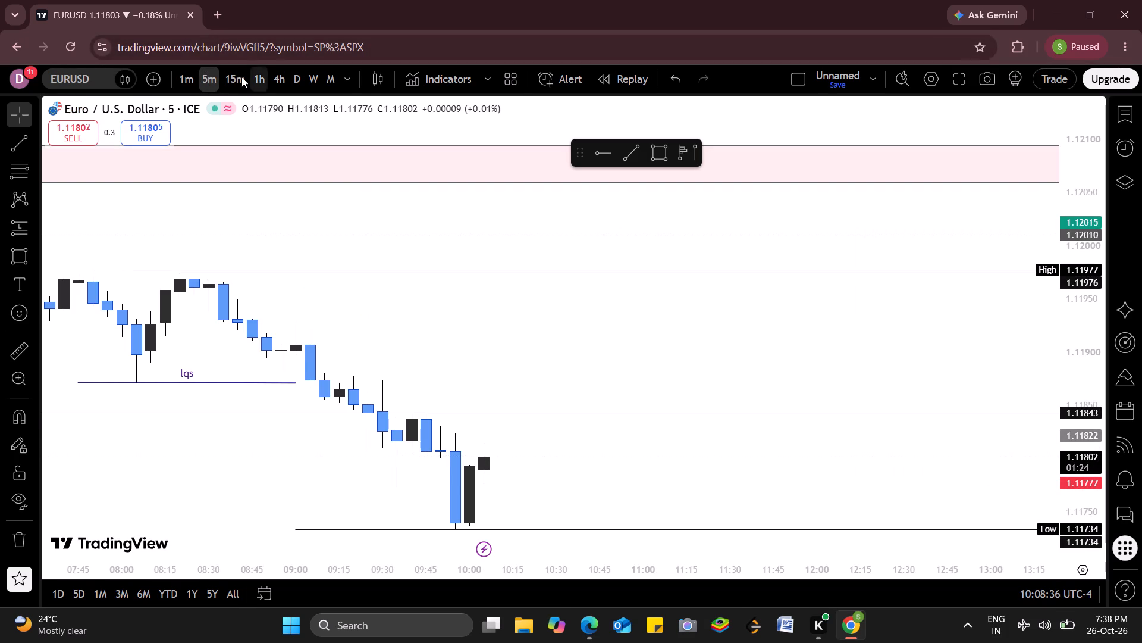
{"action": "left_click", "coordinate": [231, 65]}
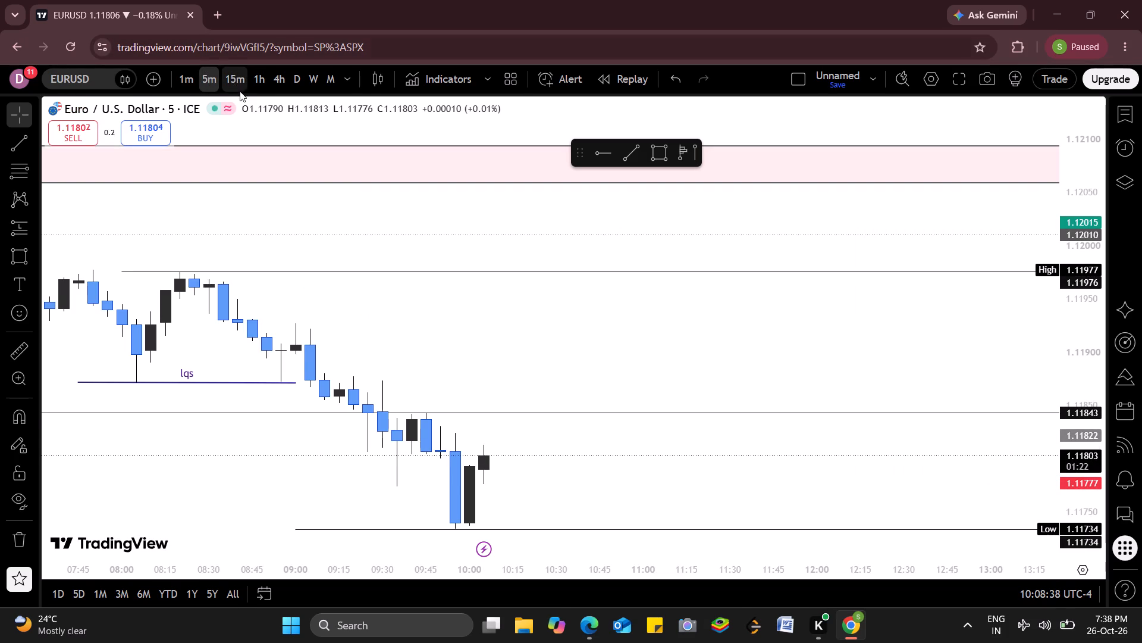
{"action": "left_click", "coordinate": [238, 82]}
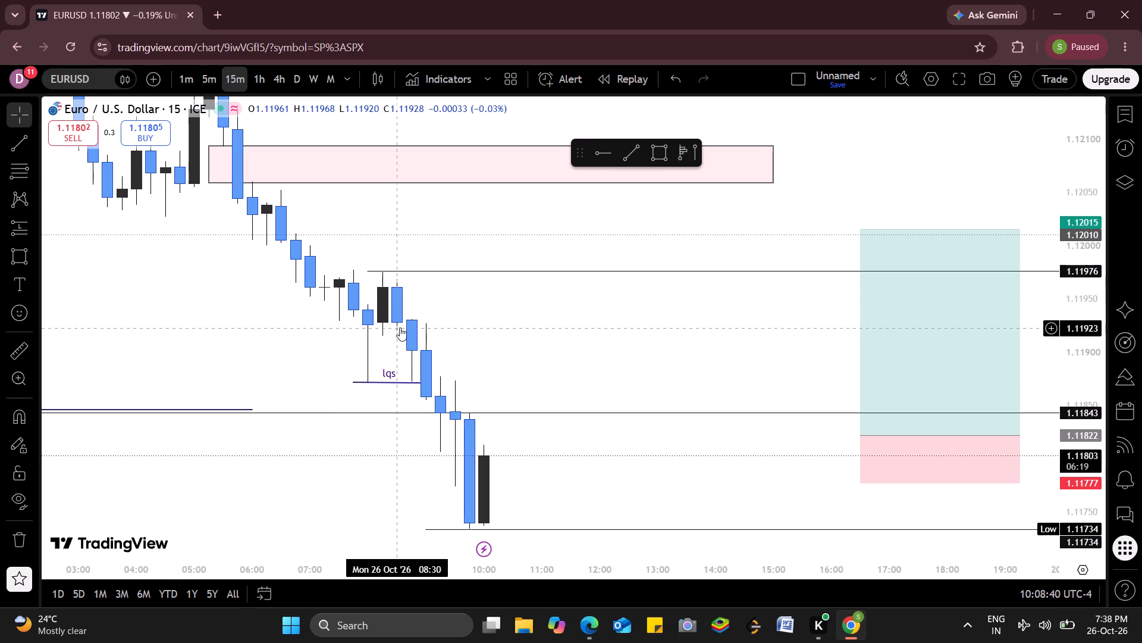
On the 5-minute chart, draw a thin rectangle zone from 09:40 to 12:00 between about 1.11800 and 1.11793.
{"action": "left_click", "coordinate": [215, 82]}
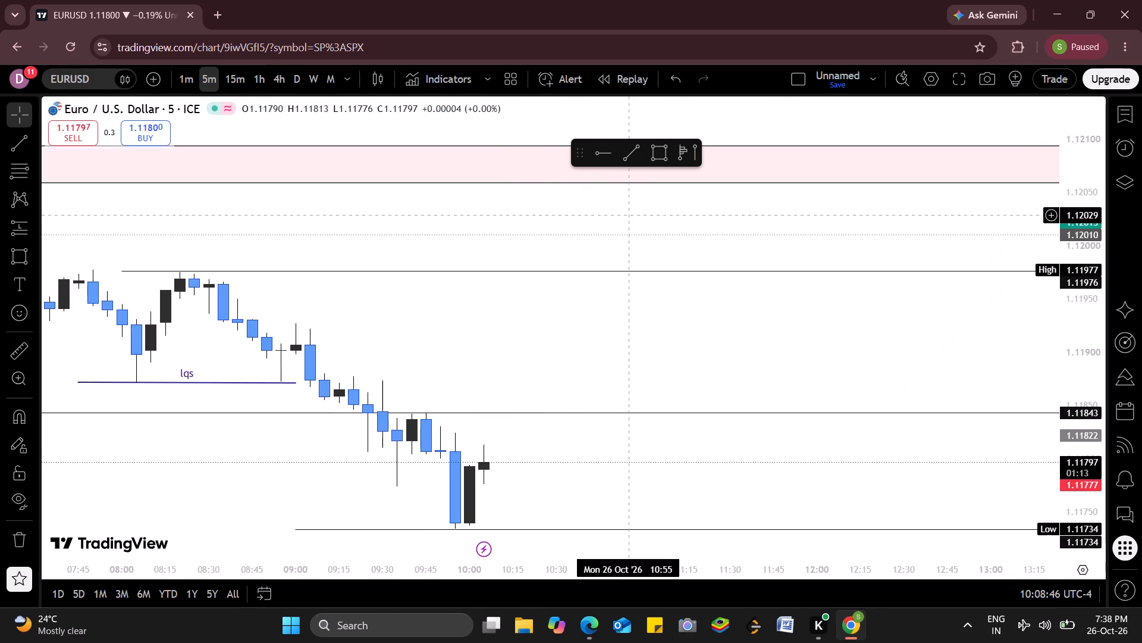
{"action": "left_click", "coordinate": [664, 149]}
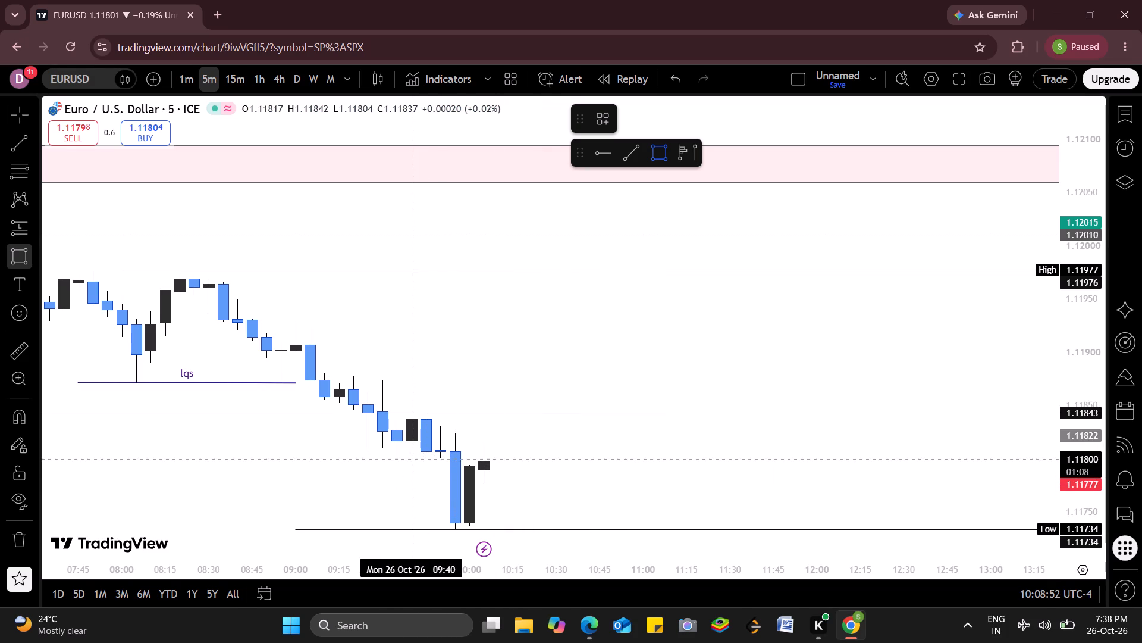
{"action": "left_click_drag", "start_coordinate": [418, 458], "coordinate": [729, 479]}
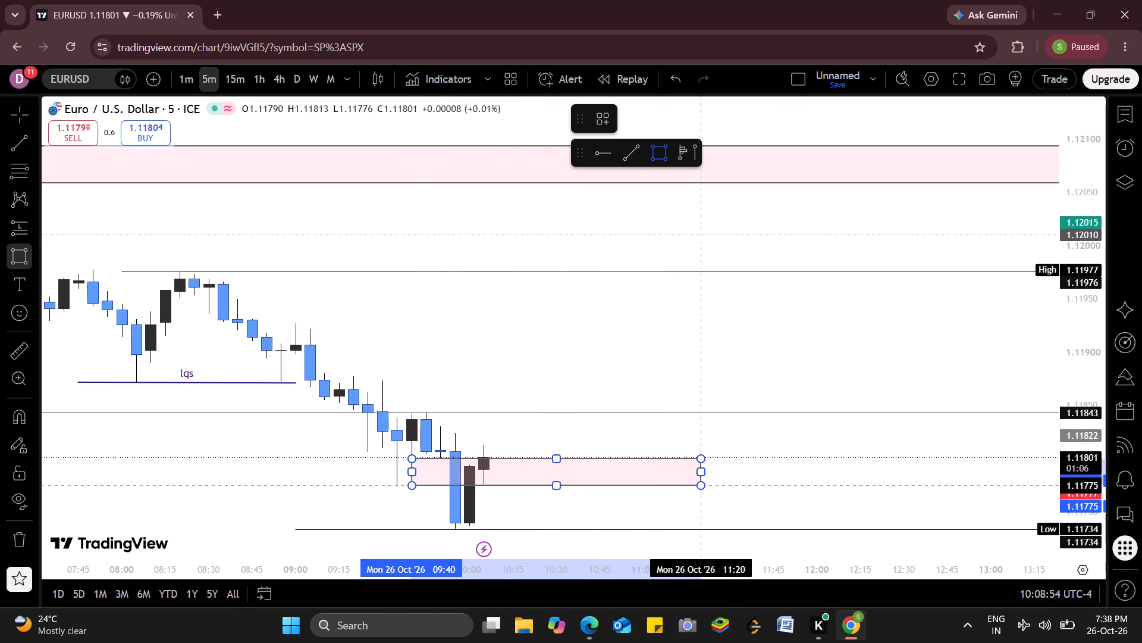
{"action": "left_click_drag", "start_coordinate": [729, 479], "coordinate": [808, 467]}
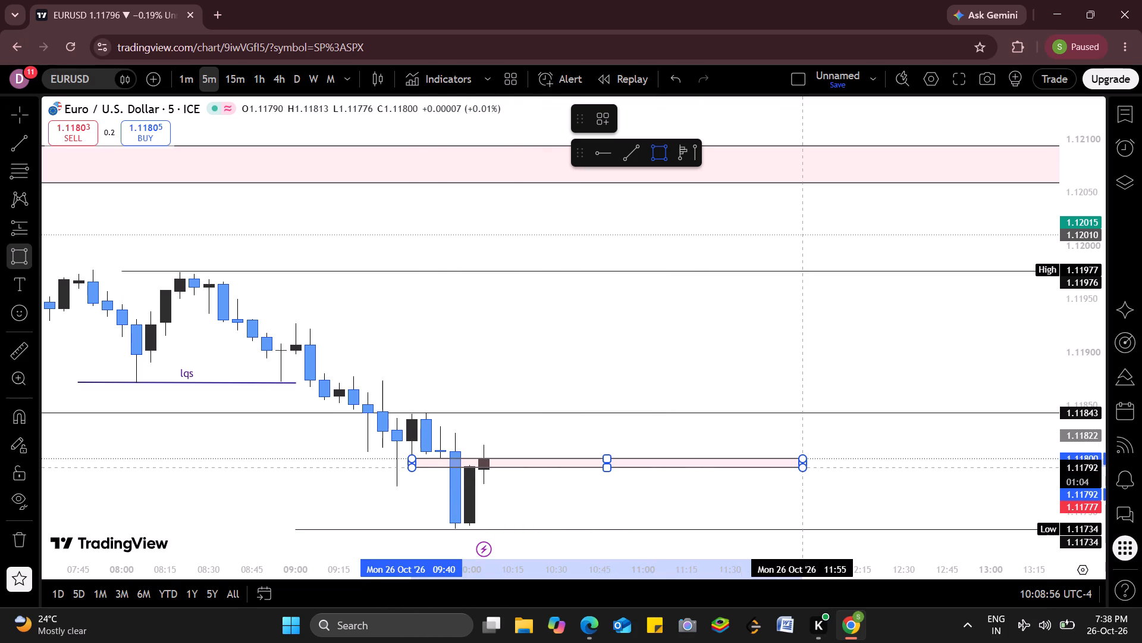
{"action": "left_click_drag", "start_coordinate": [808, 467], "coordinate": [817, 465]}
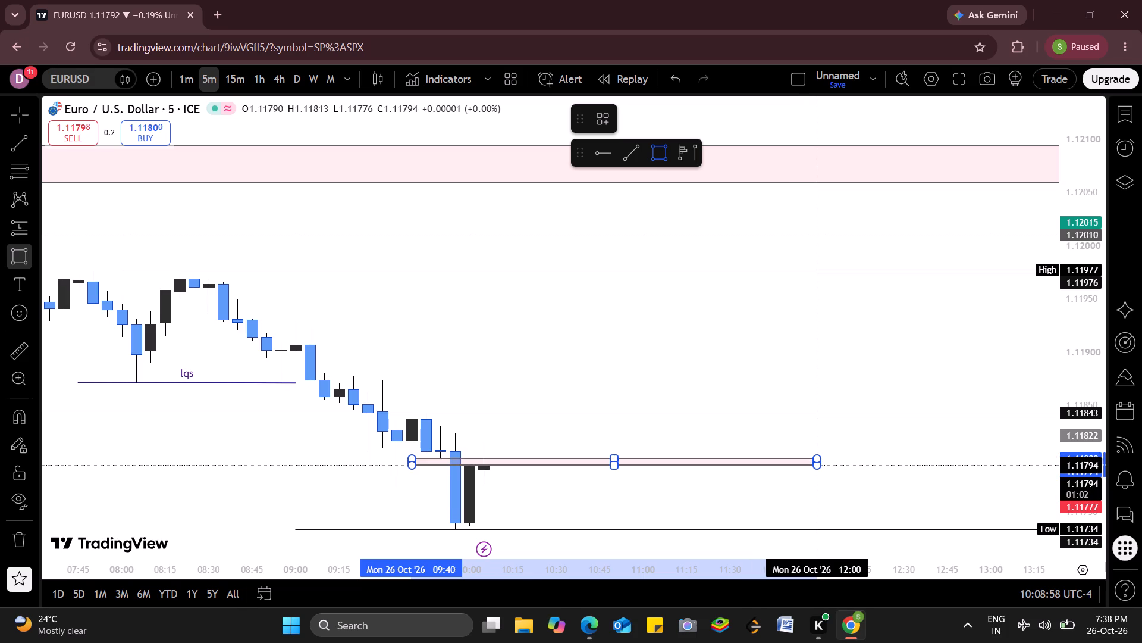
{"action": "left_click_drag", "start_coordinate": [817, 465], "coordinate": [817, 466]}
{"action": "left_click", "coordinate": [817, 466]}
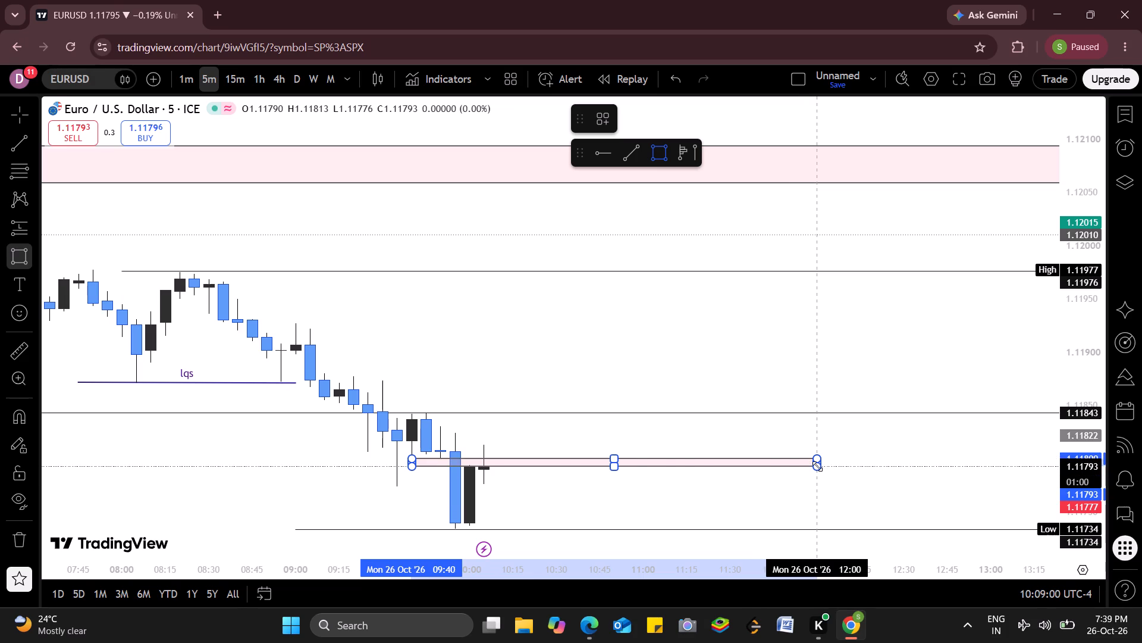
{"action": "left_click", "coordinate": [937, 467]}
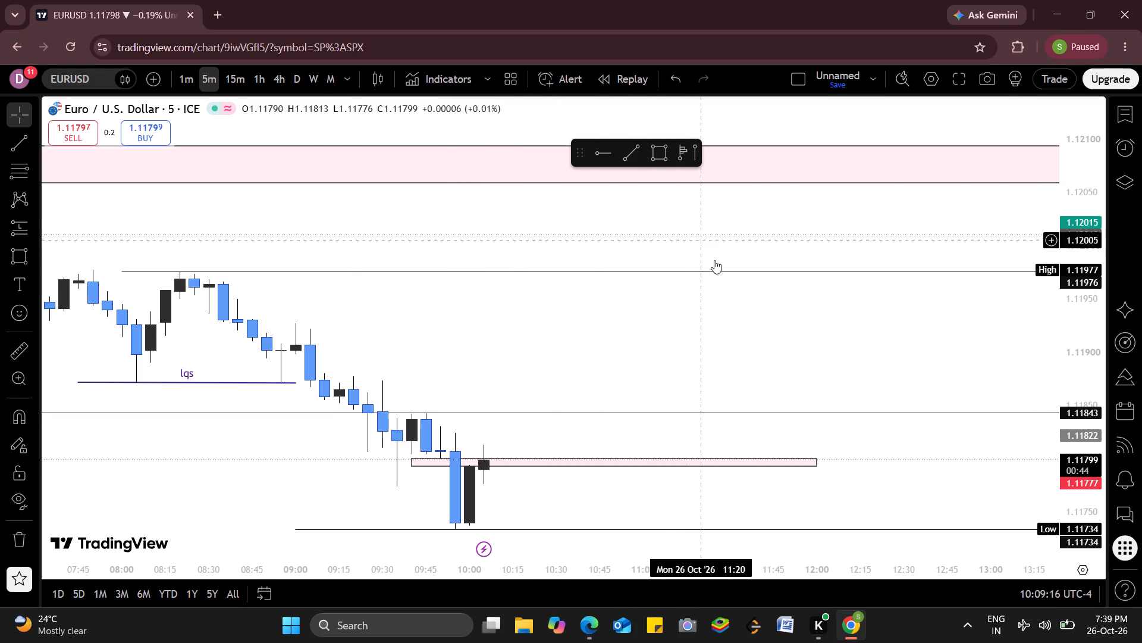
Using the 15-minute chart, move the long position beside the latest candle with entry at about 1.11795, and return to the 5-minute chart.
{"action": "left_click_drag", "start_coordinate": [747, 299], "coordinate": [365, 310]}
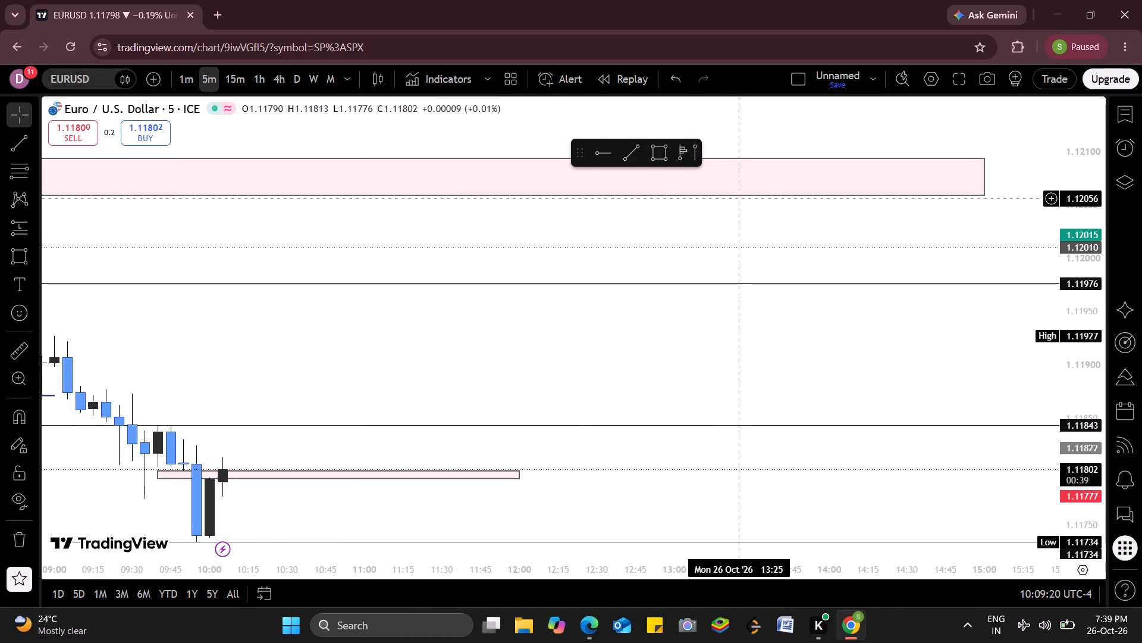
{"action": "left_click", "coordinate": [241, 77]}
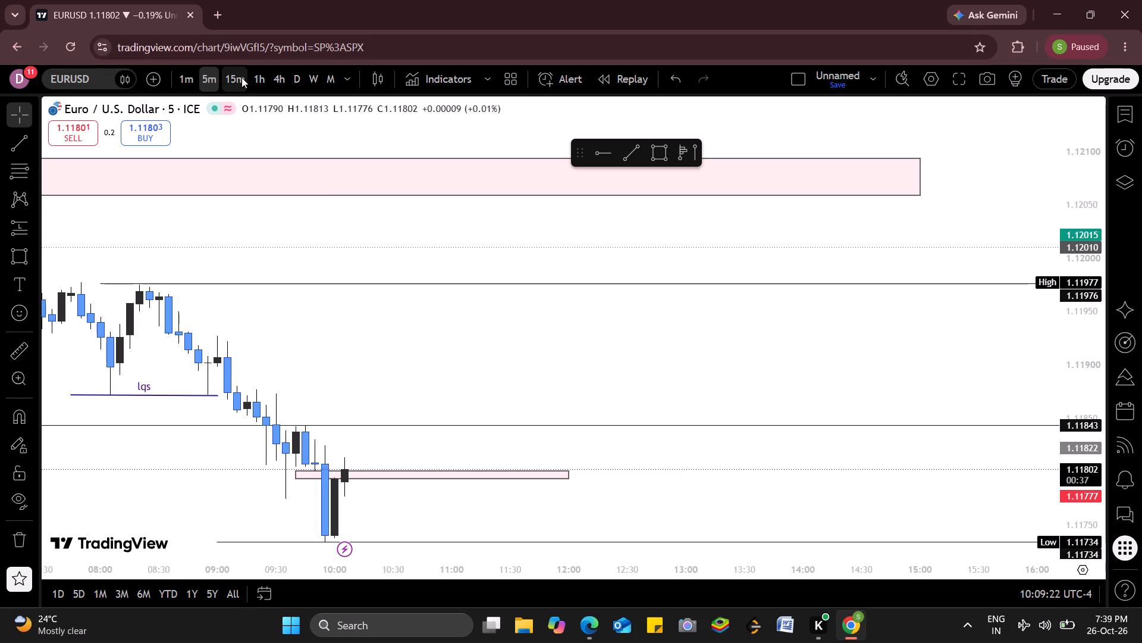
{"action": "left_click_drag", "start_coordinate": [651, 367], "coordinate": [453, 405]}
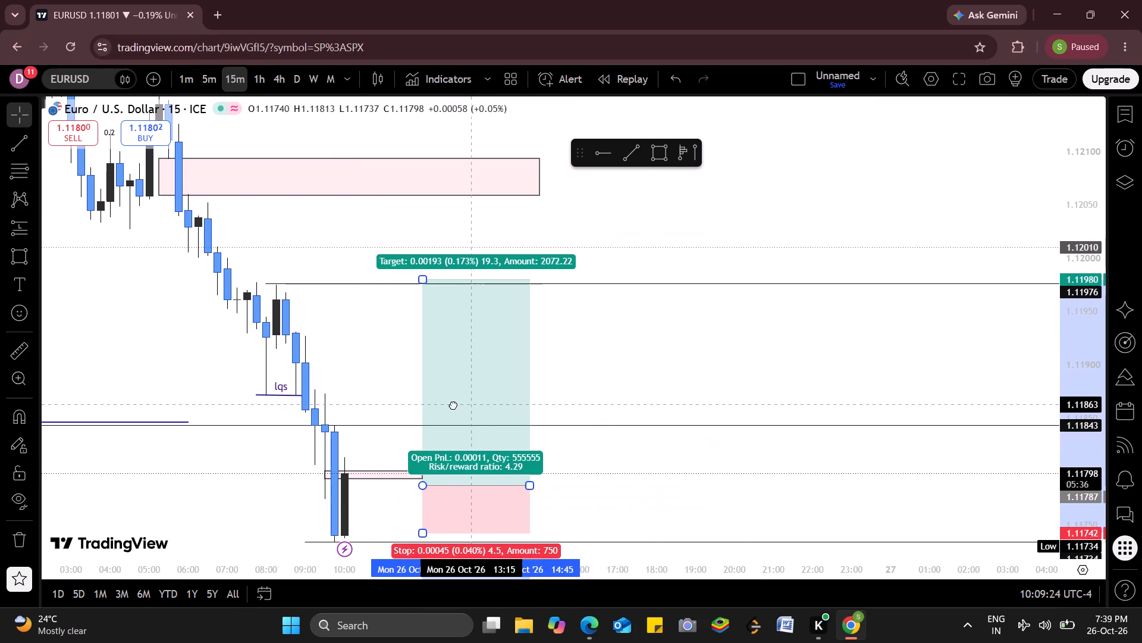
{"action": "left_click_drag", "start_coordinate": [453, 405], "coordinate": [401, 396]}
{"action": "left_click", "coordinate": [208, 76]}
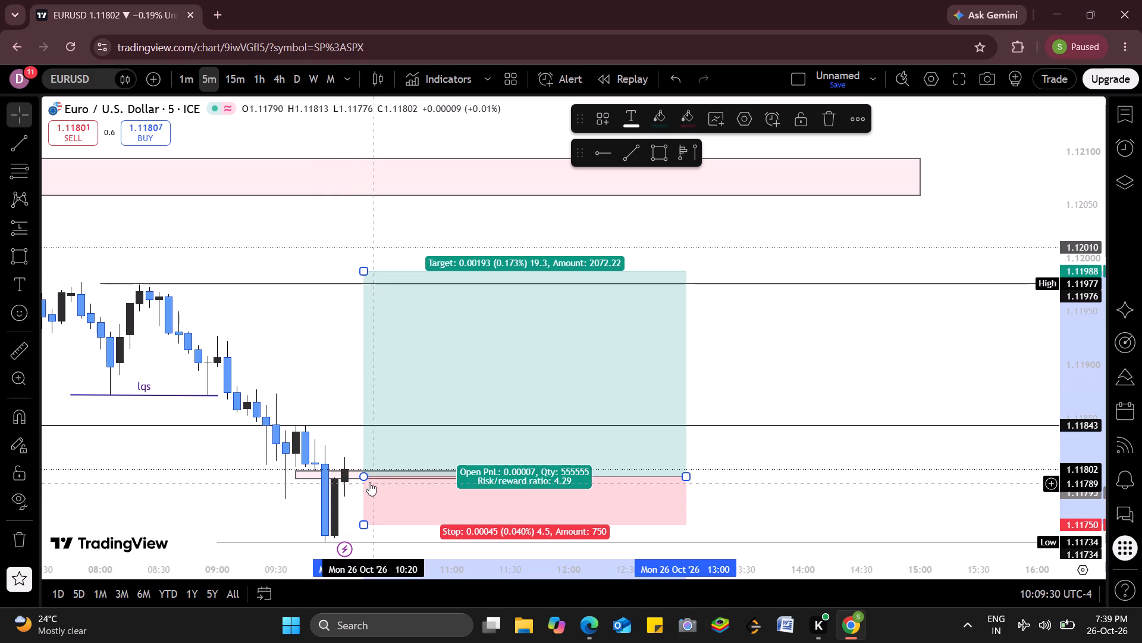
Adjust the long position to start at 10:05 with entry at about 1.11775 and stop at about 1.11731, just below the low line.
{"action": "left_click_drag", "start_coordinate": [362, 477], "coordinate": [346, 498]}
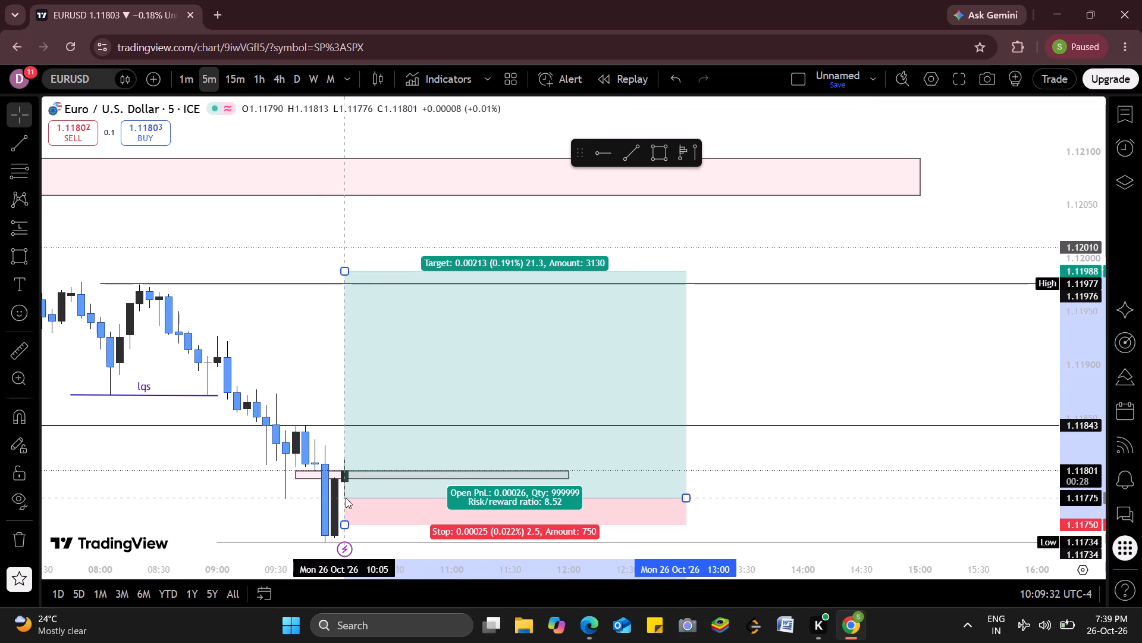
{"action": "left_click_drag", "start_coordinate": [346, 498], "coordinate": [349, 497]}
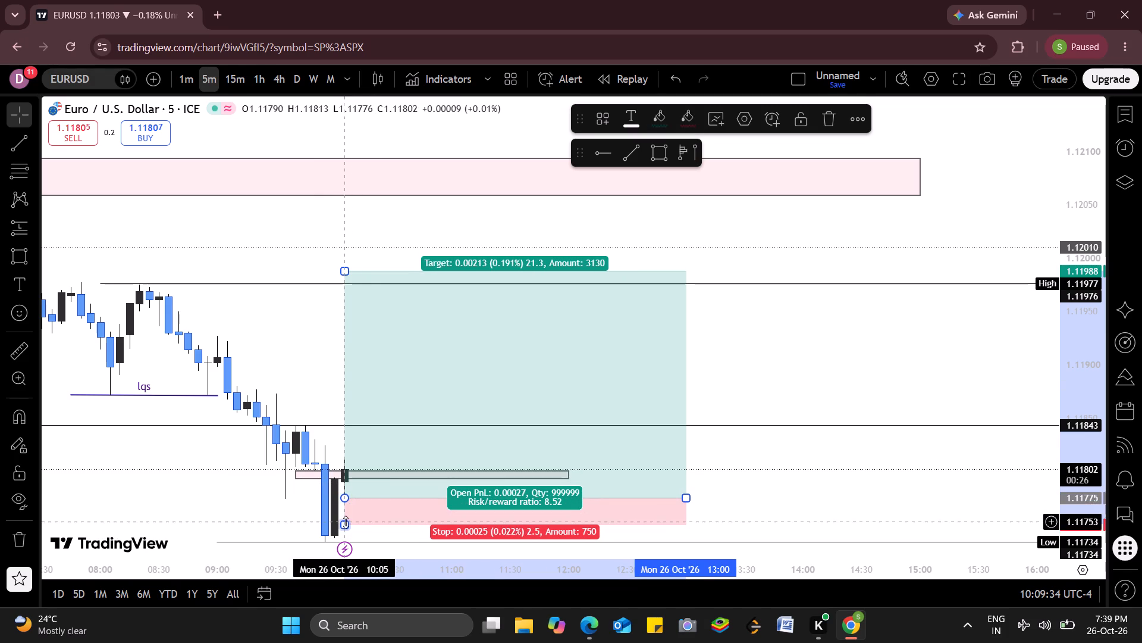
{"action": "left_click_drag", "start_coordinate": [346, 523], "coordinate": [353, 544]}
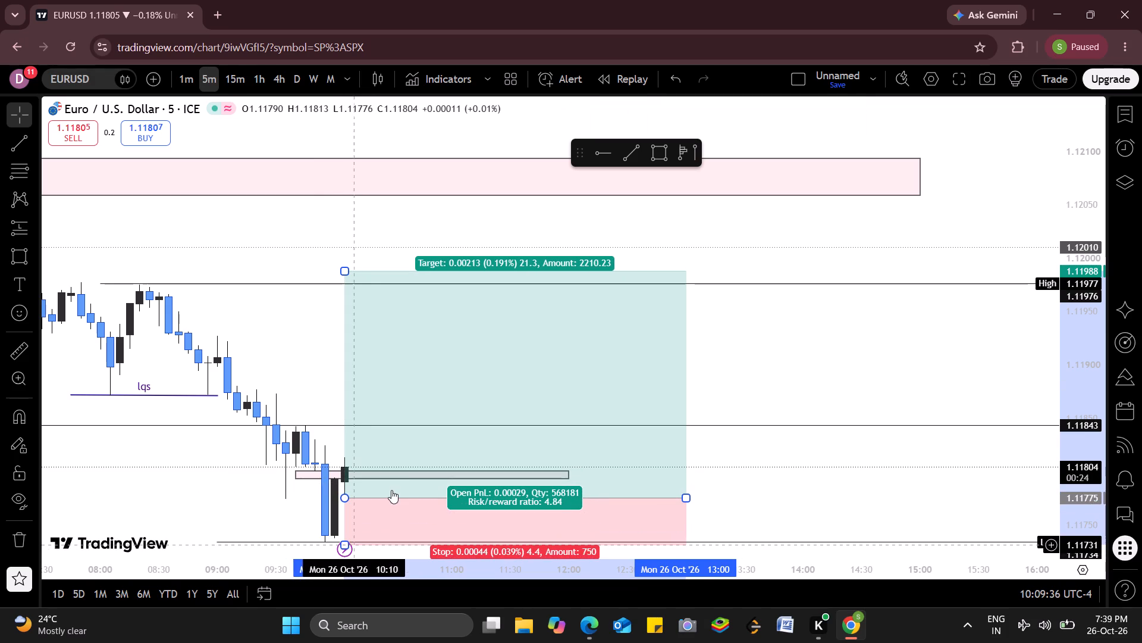
Shift the whole long position down to an entry of about 1.11758 and a target of about 1.11971, starting at 10:05.
{"action": "left_click_drag", "start_coordinate": [405, 464], "coordinate": [400, 510]}
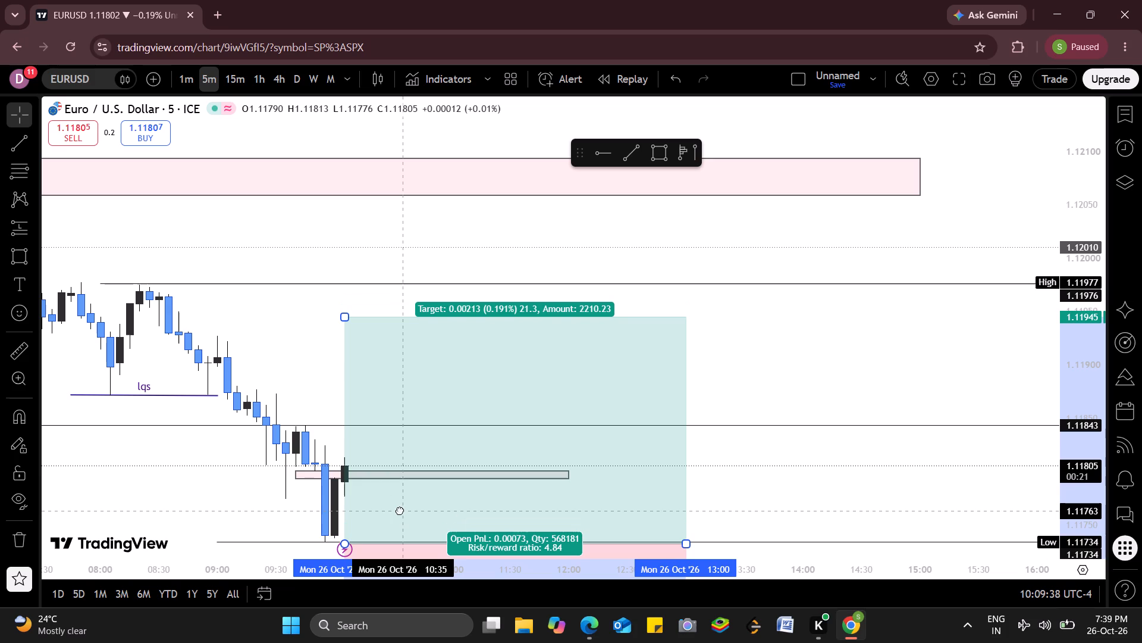
{"action": "left_click_drag", "start_coordinate": [400, 510], "coordinate": [402, 505]}
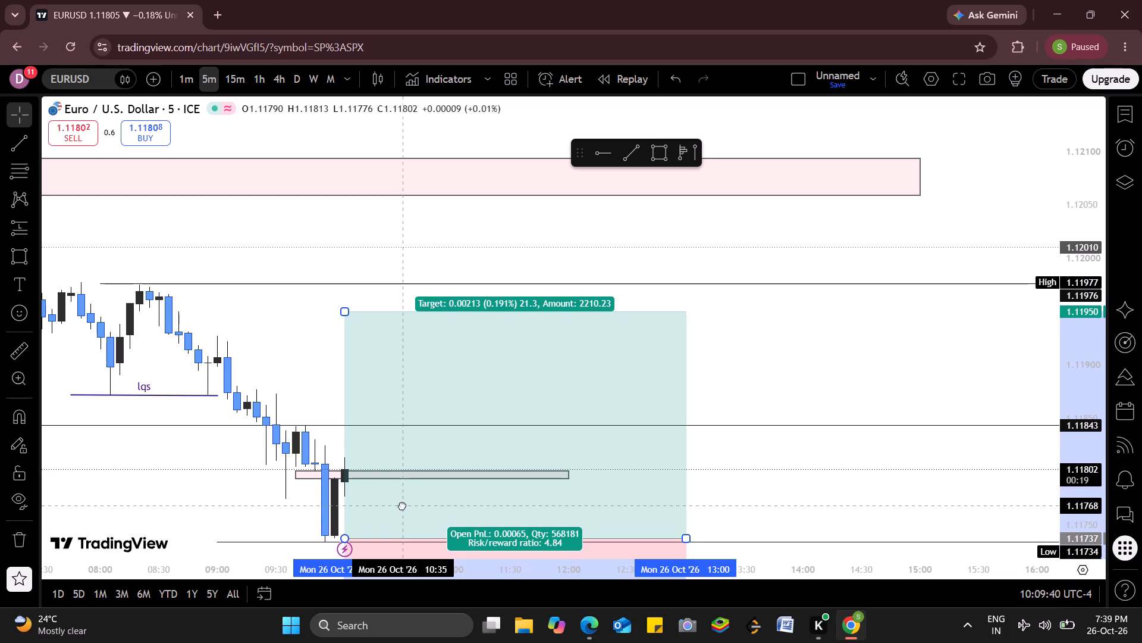
{"action": "left_click_drag", "start_coordinate": [402, 505], "coordinate": [398, 472]}
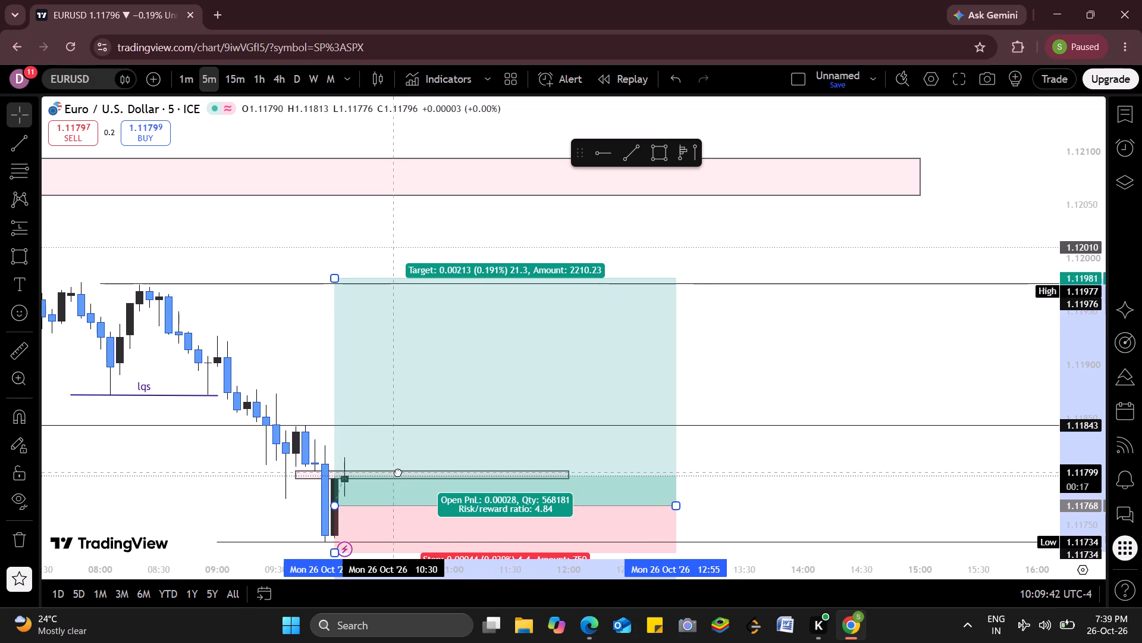
{"action": "left_click_drag", "start_coordinate": [398, 472], "coordinate": [405, 482]}
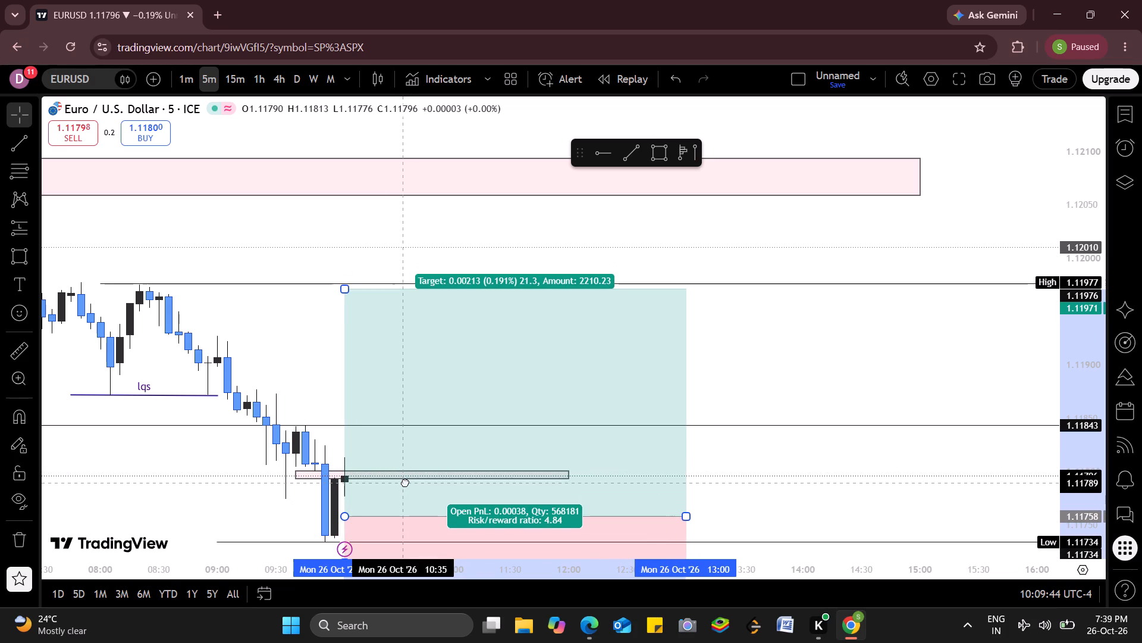
{"action": "left_click_drag", "start_coordinate": [405, 482], "coordinate": [405, 483]}
{"action": "left_click", "coordinate": [405, 483]}
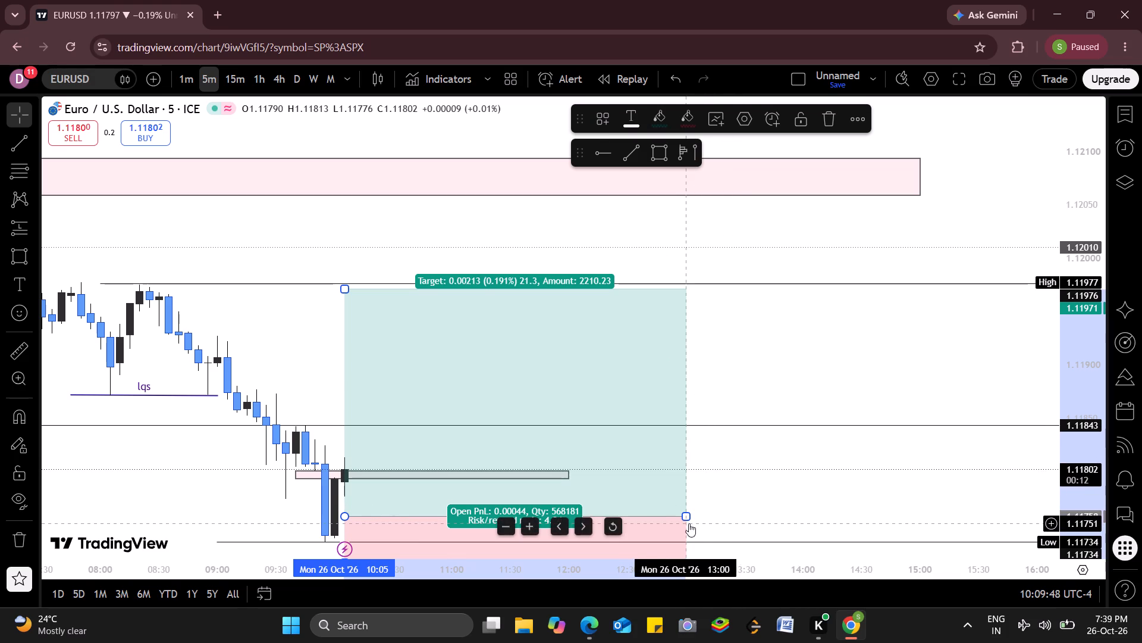
Shorten the long position so it ends at about 11:15.
{"action": "left_click_drag", "start_coordinate": [687, 518], "coordinate": [503, 525]}
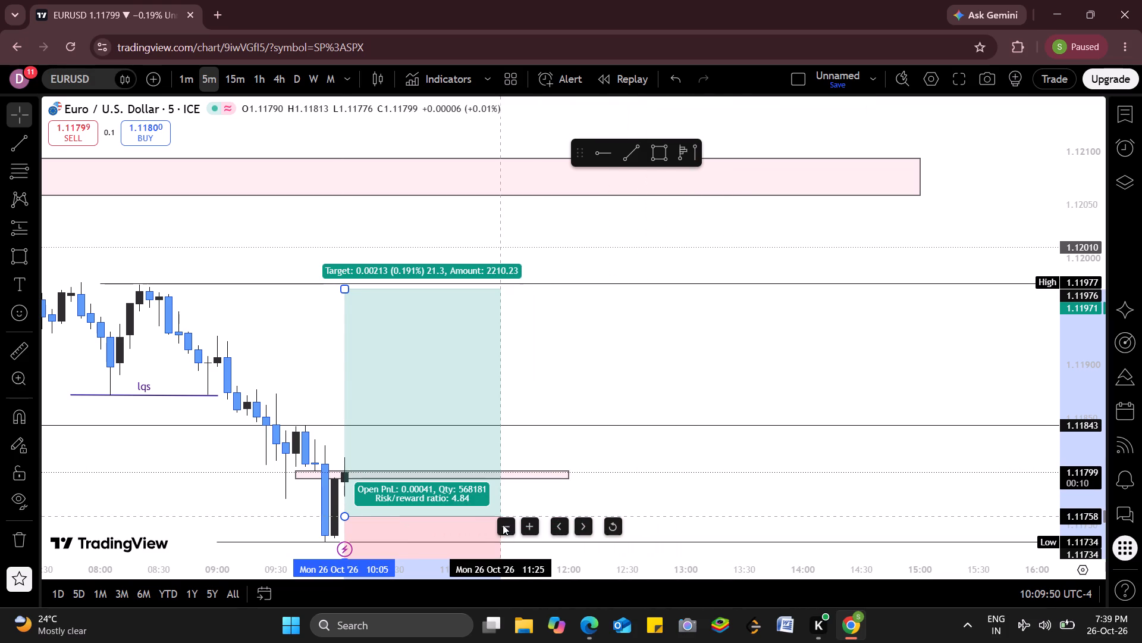
{"action": "left_click_drag", "start_coordinate": [503, 525], "coordinate": [482, 522]}
{"action": "left_click", "coordinate": [482, 522]}
{"action": "left_click", "coordinate": [698, 449]}
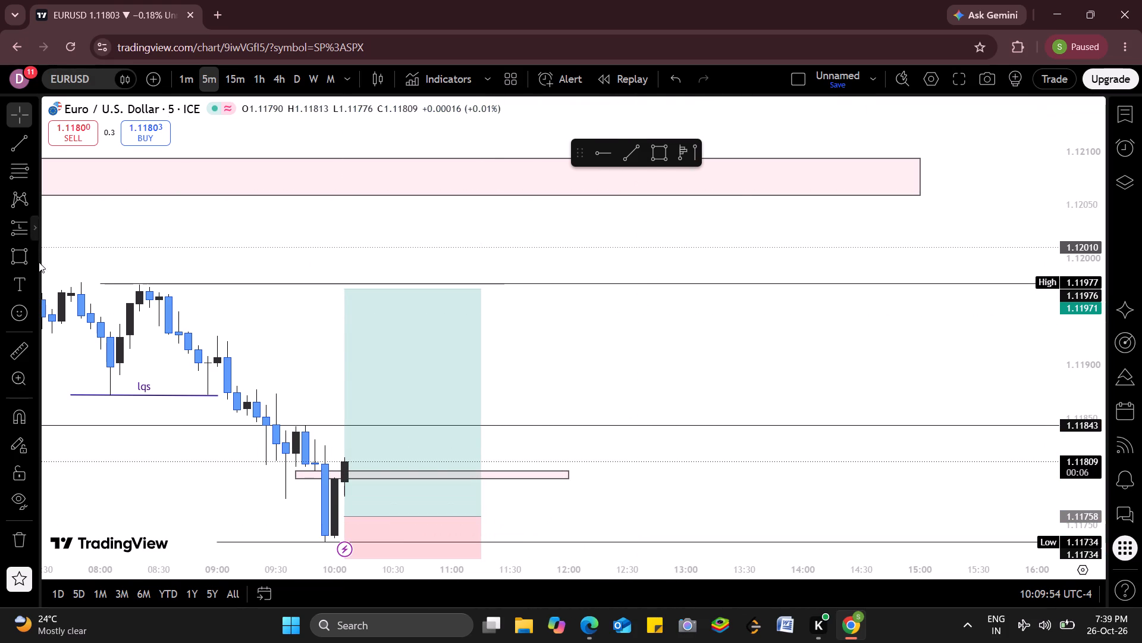
Place a EURUSD market buy order in Paper Trading with a USD margin of 12000.
{"action": "left_click", "coordinate": [148, 140]}
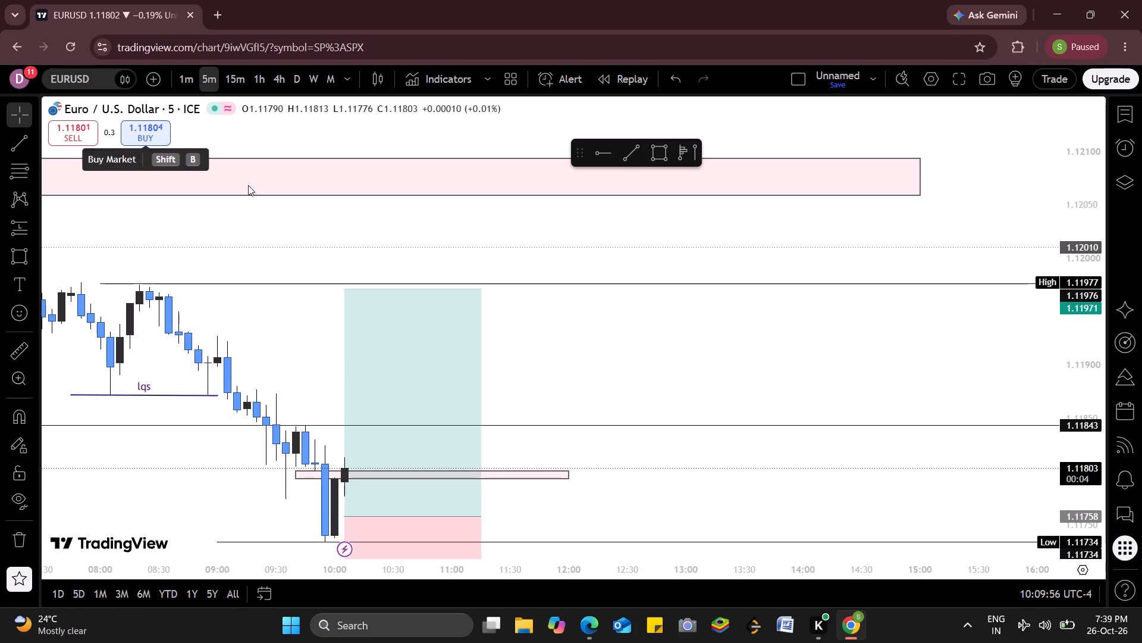
{"action": "left_click", "coordinate": [238, 201]}
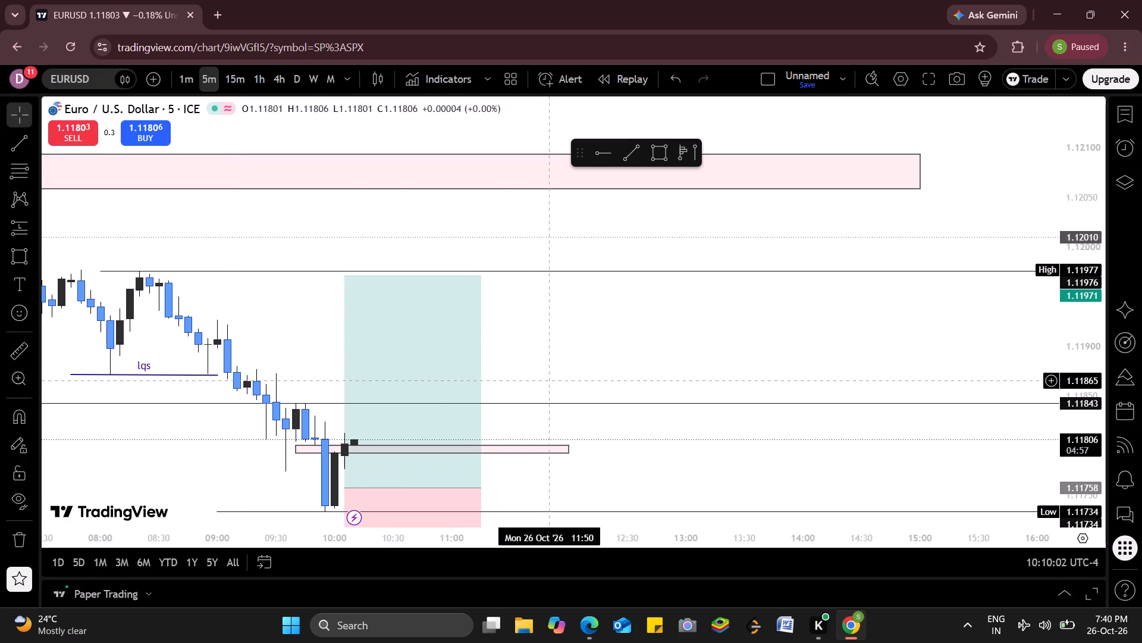
{"action": "left_click", "coordinate": [152, 137]}
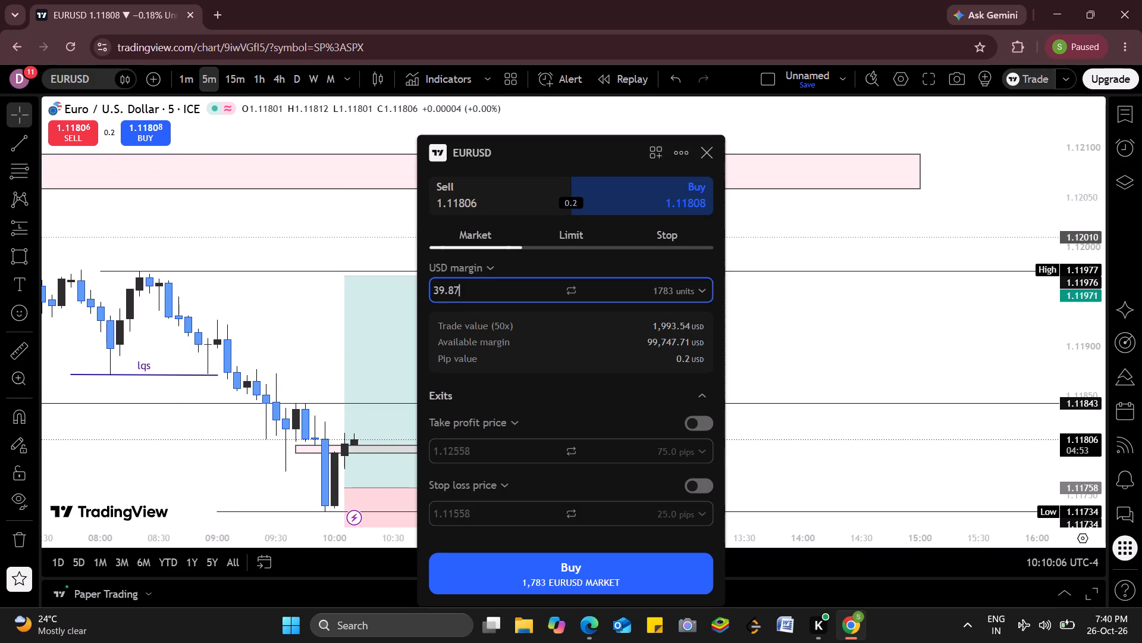
{"action": "key", "text": "BackSpace"}
{"action": "key", "text": "BackSpace"}
{"action": "key", "text": "BackSpace"}
{"action": "key", "text": "BackSpace"}
{"action": "key", "text": "BackSpace"}
{"action": "key", "text": "BackSpace"}
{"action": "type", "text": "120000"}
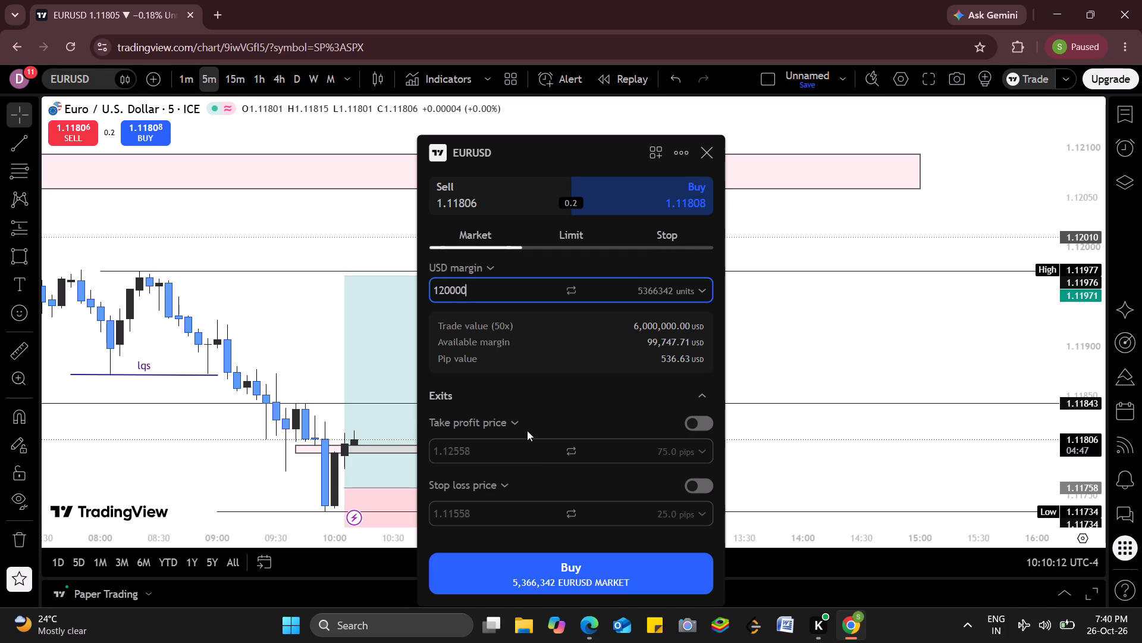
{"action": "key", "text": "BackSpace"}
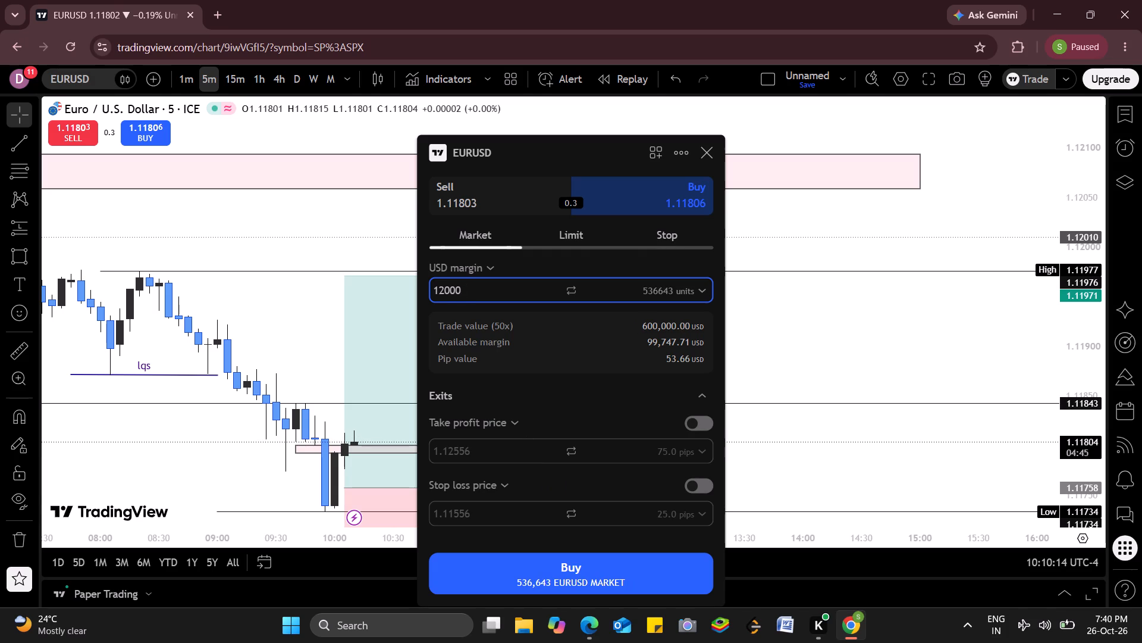
{"action": "left_click", "coordinate": [547, 573]}
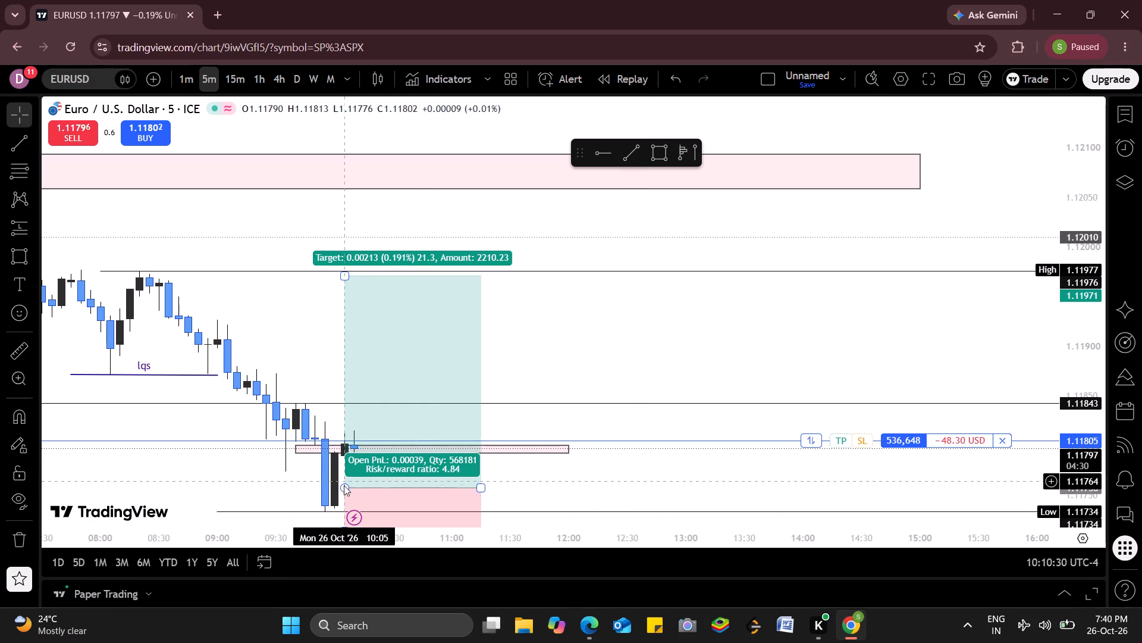
Raise the long position's entry to about 1.11787 and move its start to 10:10.
{"action": "left_click_drag", "start_coordinate": [343, 488], "coordinate": [362, 459]}
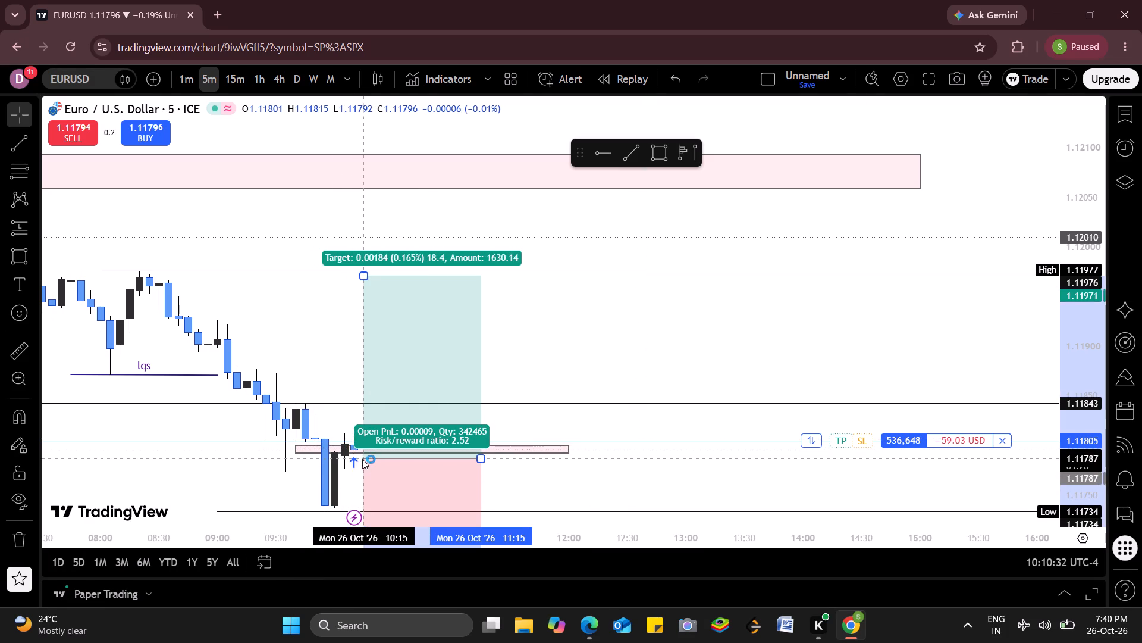
{"action": "left_click_drag", "start_coordinate": [362, 459], "coordinate": [350, 464]}
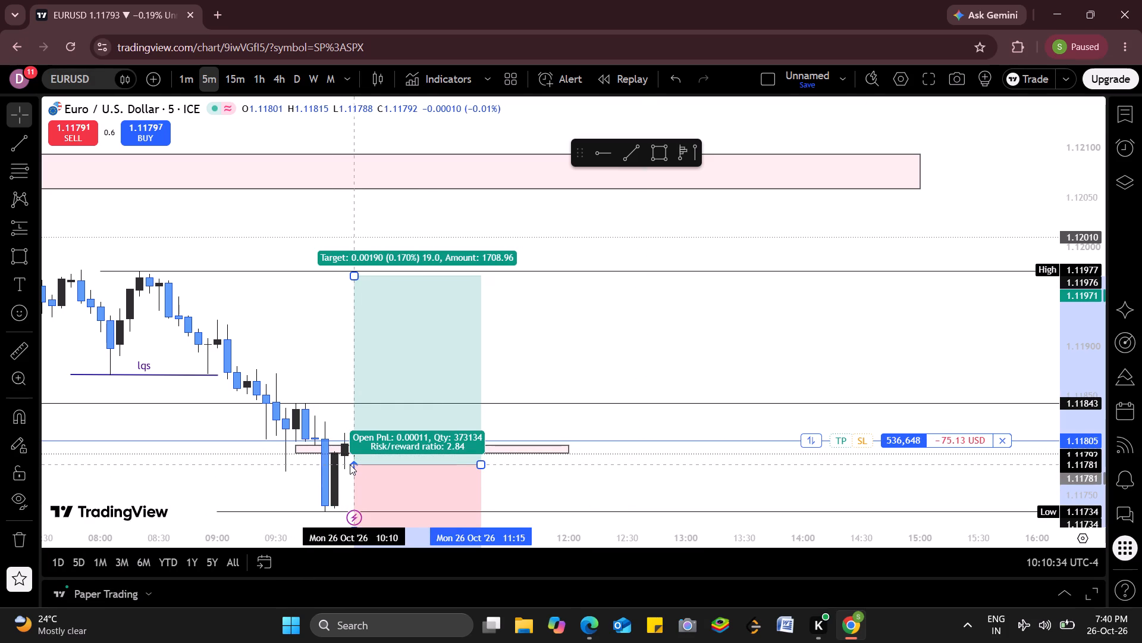
{"action": "left_click_drag", "start_coordinate": [350, 464], "coordinate": [352, 466]}
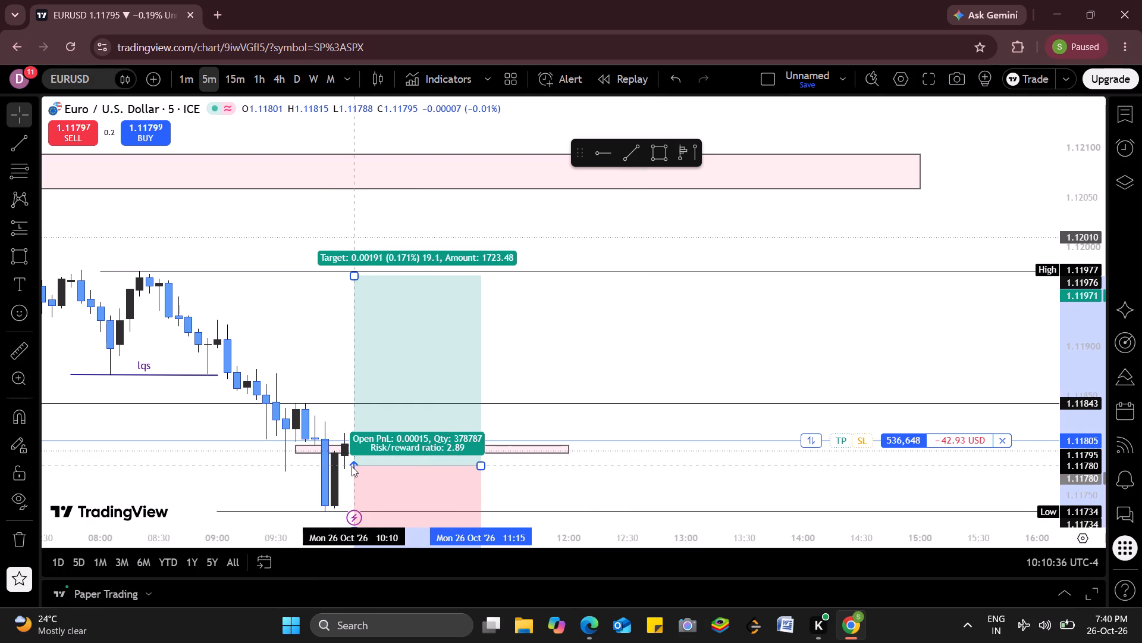
{"action": "left_click_drag", "start_coordinate": [352, 466], "coordinate": [352, 459]}
{"action": "left_click", "coordinate": [352, 459]}
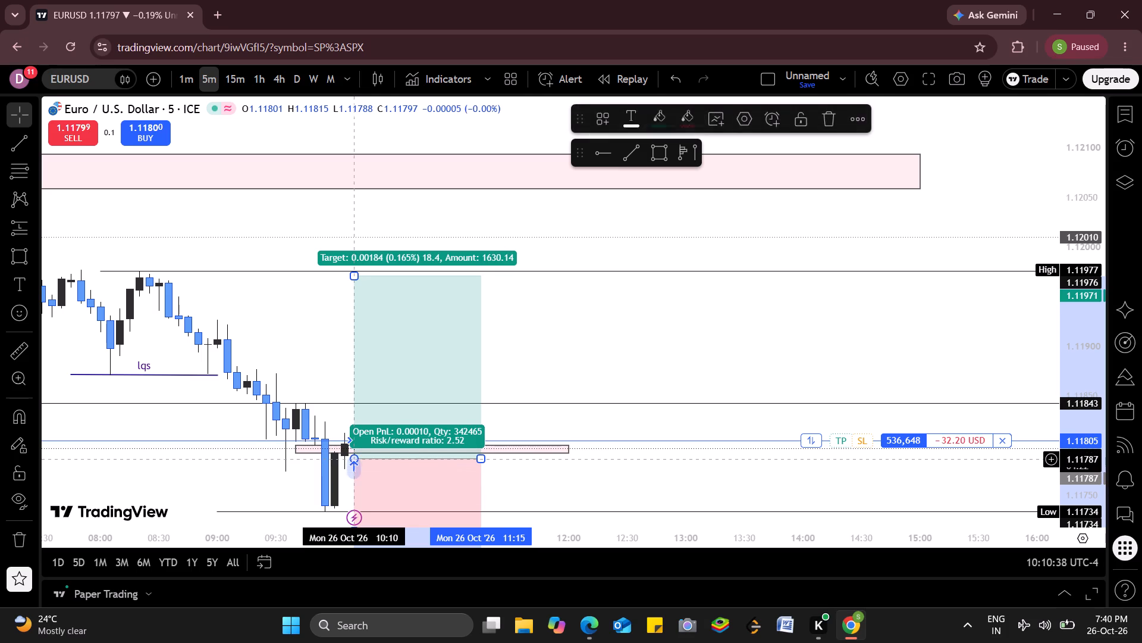
{"action": "left_click", "coordinate": [572, 389]}
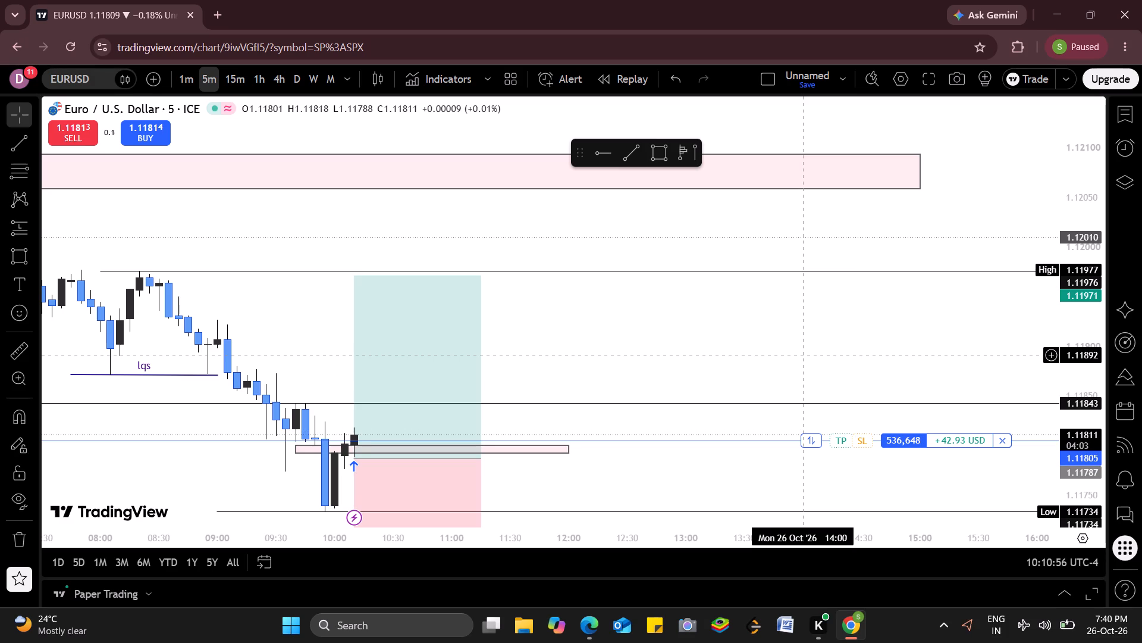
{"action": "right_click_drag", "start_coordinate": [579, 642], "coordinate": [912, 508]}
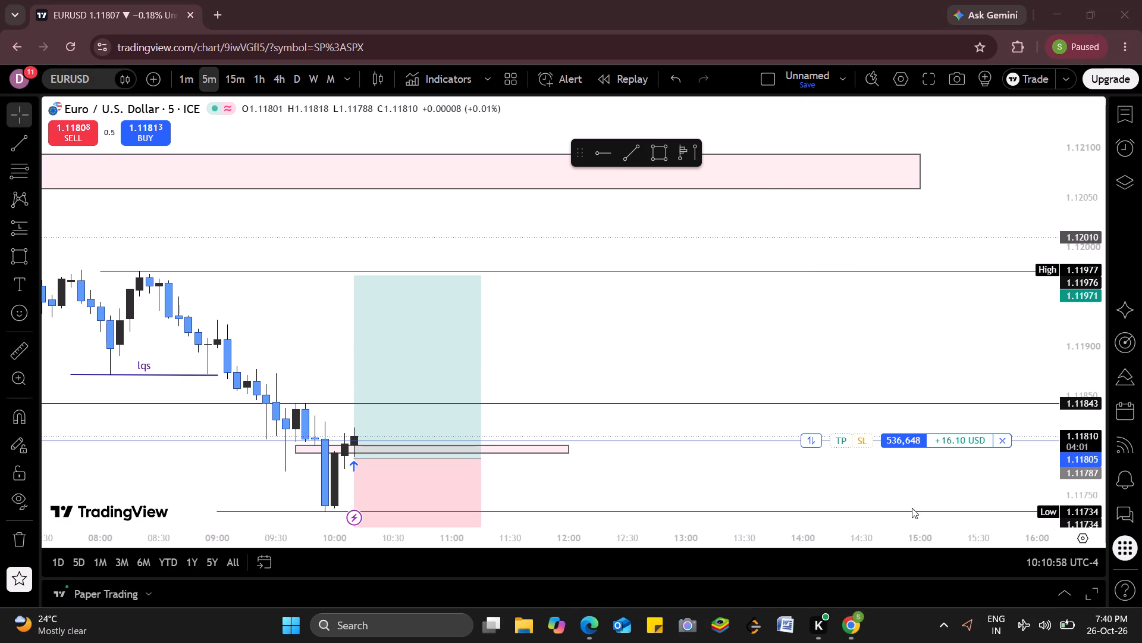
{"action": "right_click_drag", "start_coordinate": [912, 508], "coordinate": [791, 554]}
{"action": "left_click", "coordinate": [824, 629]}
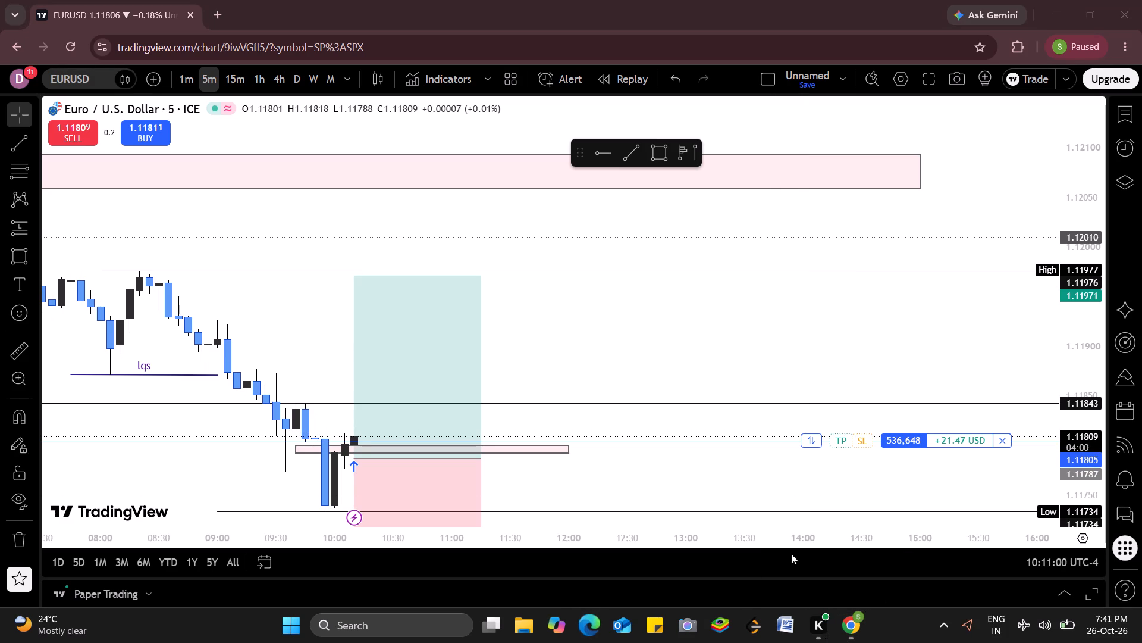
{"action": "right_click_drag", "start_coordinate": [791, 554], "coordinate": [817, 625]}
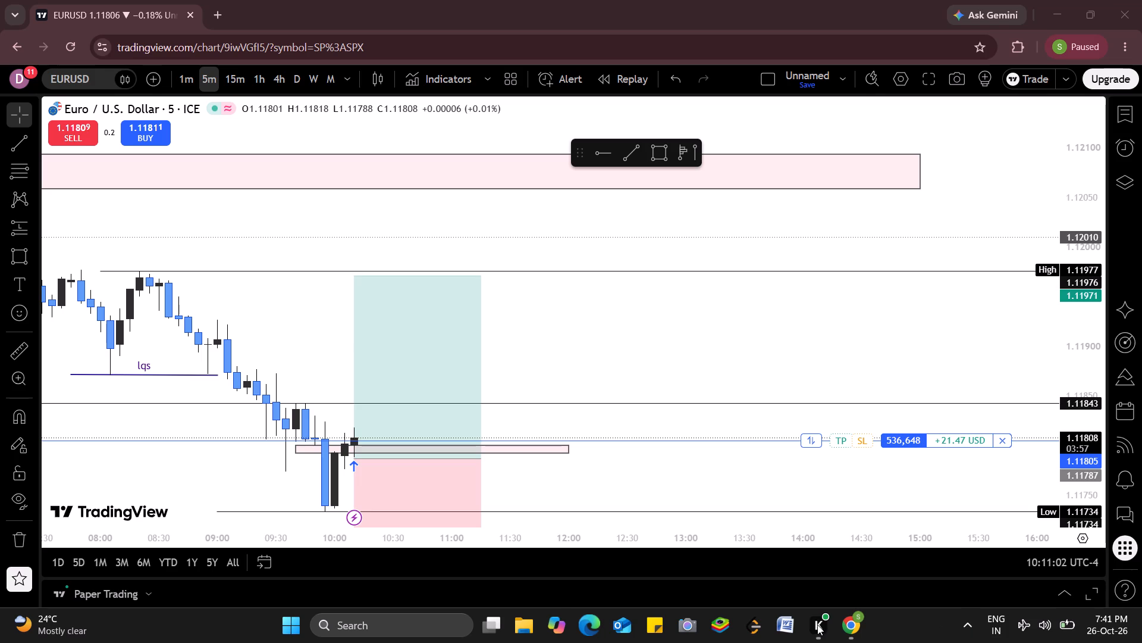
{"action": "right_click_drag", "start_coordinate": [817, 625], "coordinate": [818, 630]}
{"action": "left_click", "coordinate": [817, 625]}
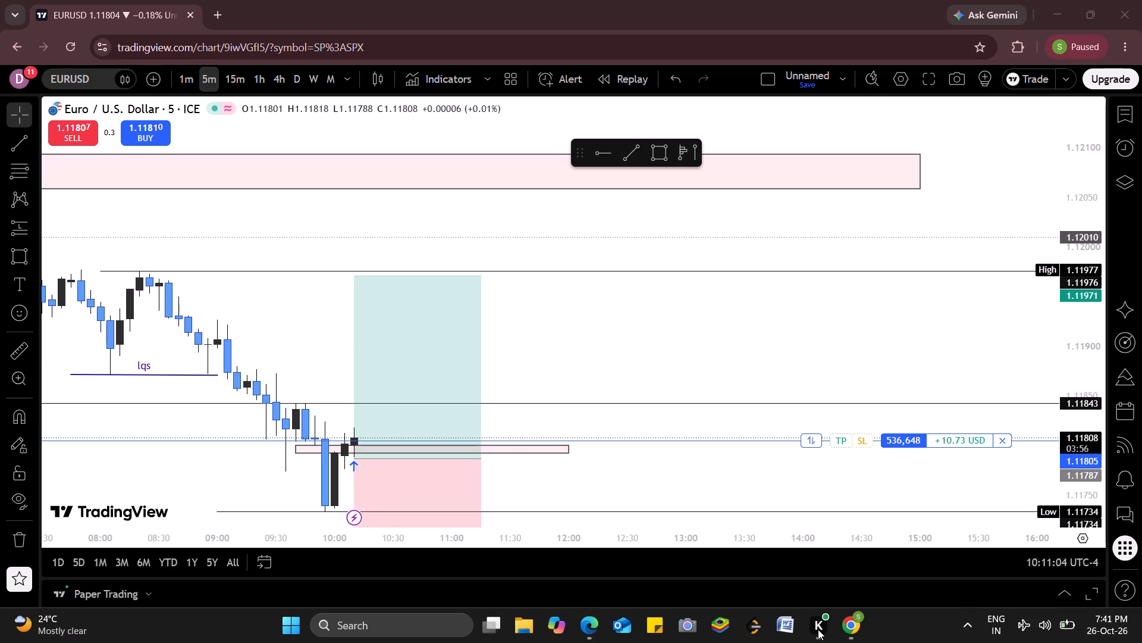
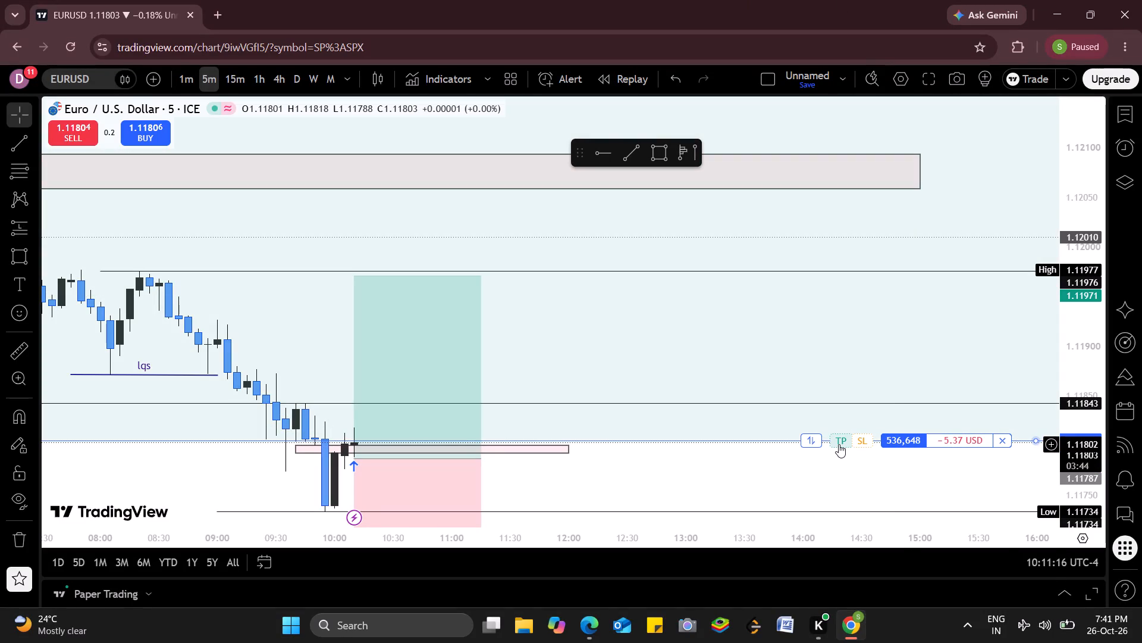
Add a take-profit level at about 1.11969 to the open EURUSD paper position, matching the drawn long position's target.
{"action": "left_click_drag", "start_coordinate": [838, 436], "coordinate": [840, 405]}
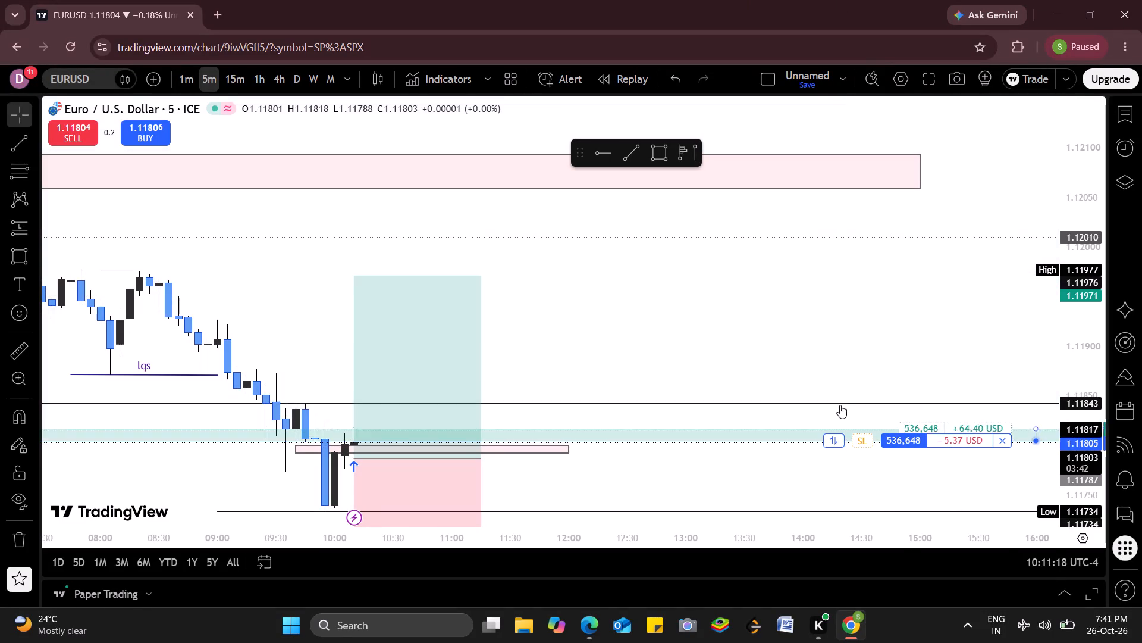
{"action": "left_click_drag", "start_coordinate": [840, 405], "coordinate": [828, 275]}
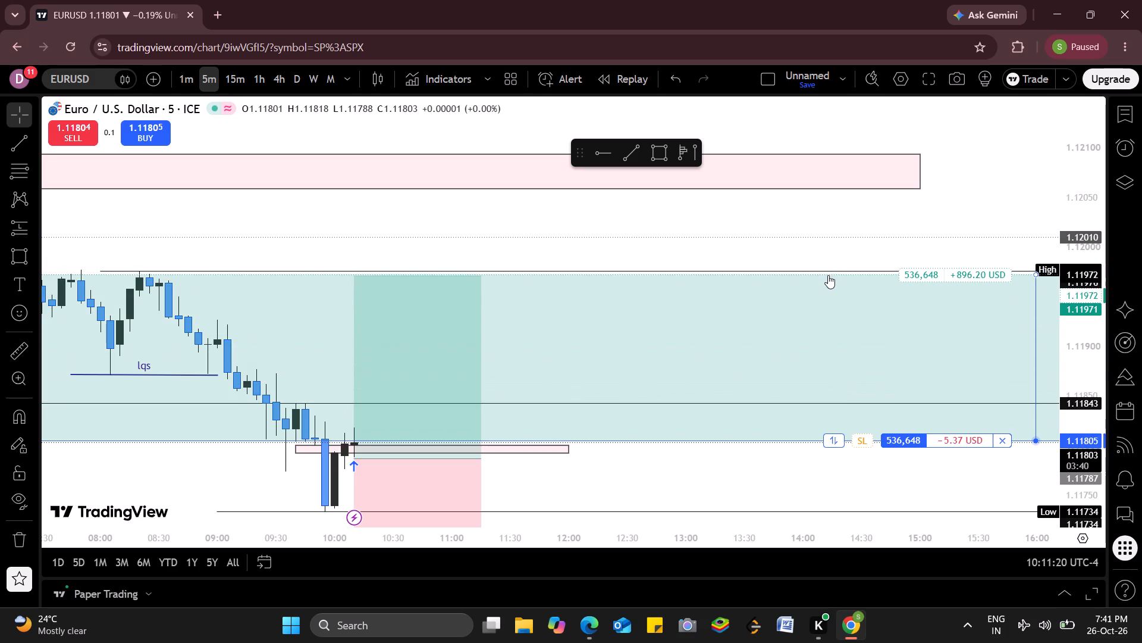
{"action": "left_click_drag", "start_coordinate": [828, 275], "coordinate": [828, 278]}
{"action": "left_click", "coordinate": [828, 278]}
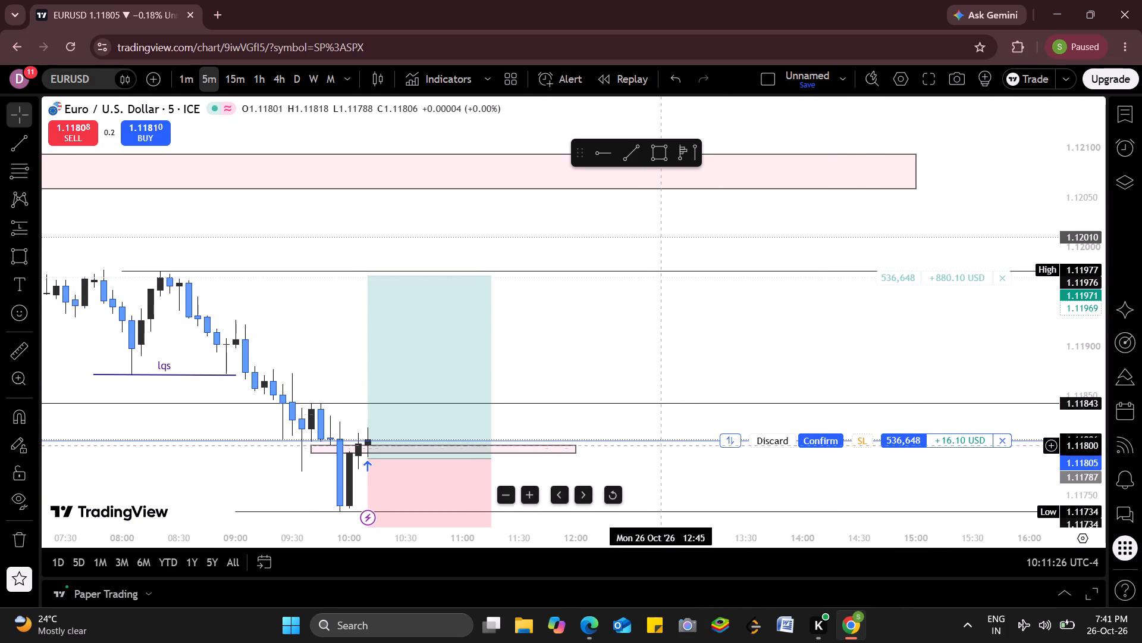
Add a stop-loss level at about 1.11711 to the open EURUSD paper position, just below the drawn long position's stop.
{"action": "left_click_drag", "start_coordinate": [1093, 186], "coordinate": [1097, 254]}
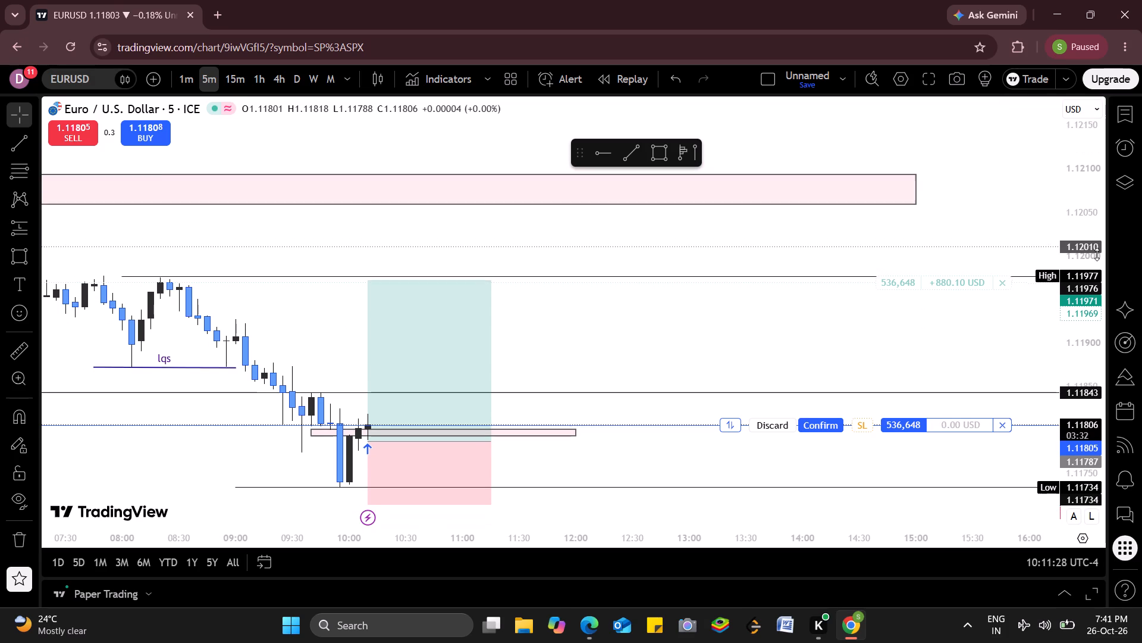
{"action": "left_click_drag", "start_coordinate": [1097, 254], "coordinate": [1098, 283]}
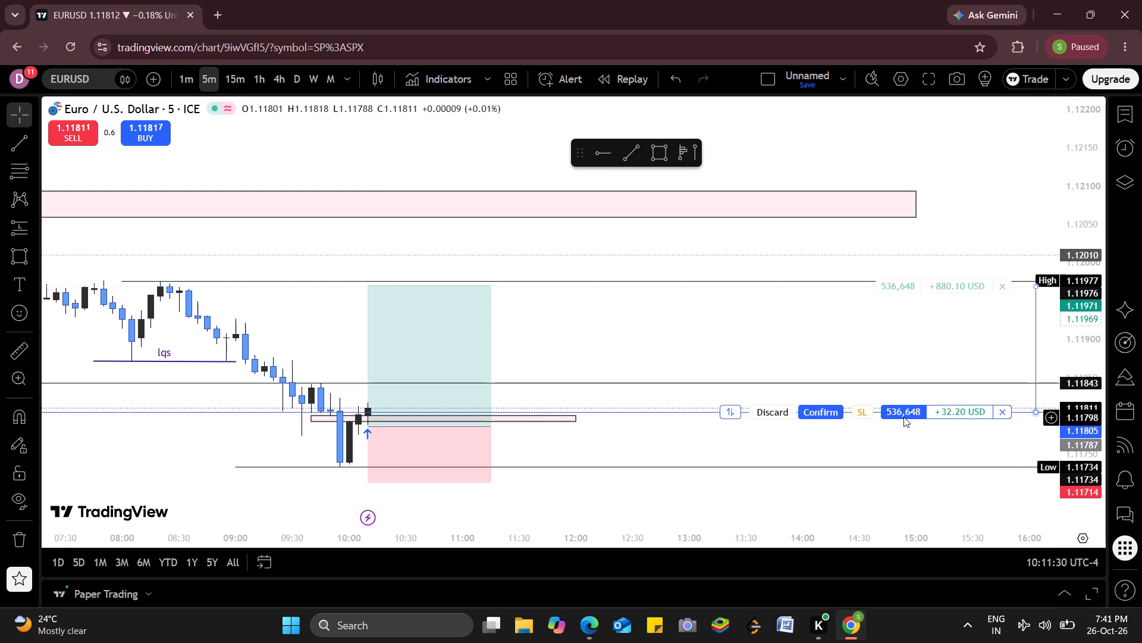
{"action": "left_click", "coordinate": [859, 410]}
{"action": "left_click_drag", "start_coordinate": [859, 410], "coordinate": [870, 484]}
{"action": "left_click", "coordinate": [870, 484]}
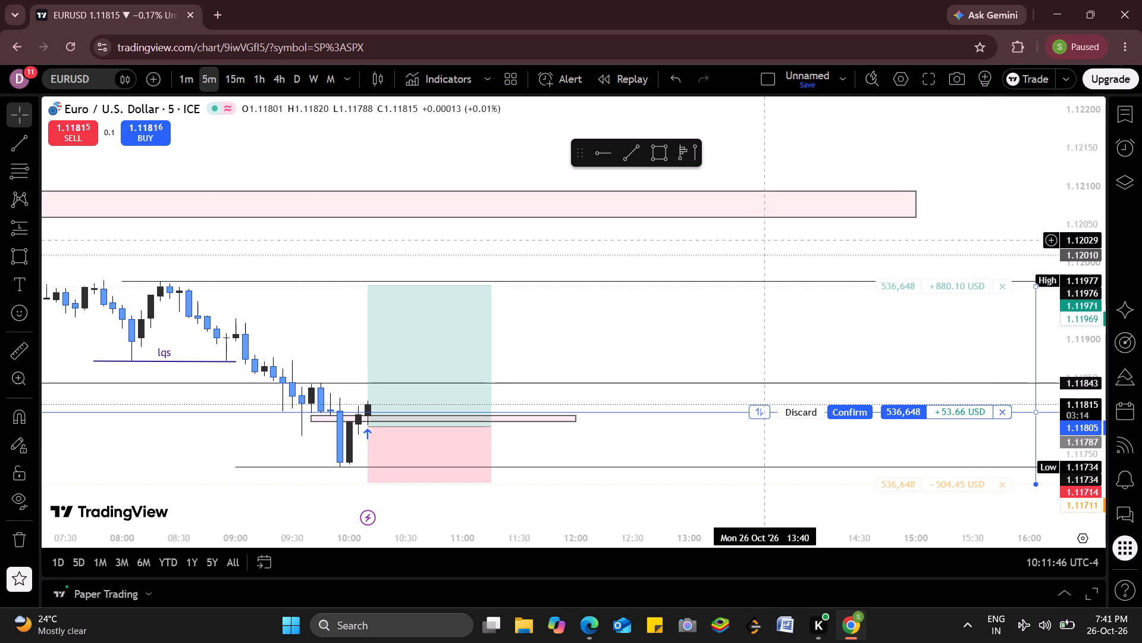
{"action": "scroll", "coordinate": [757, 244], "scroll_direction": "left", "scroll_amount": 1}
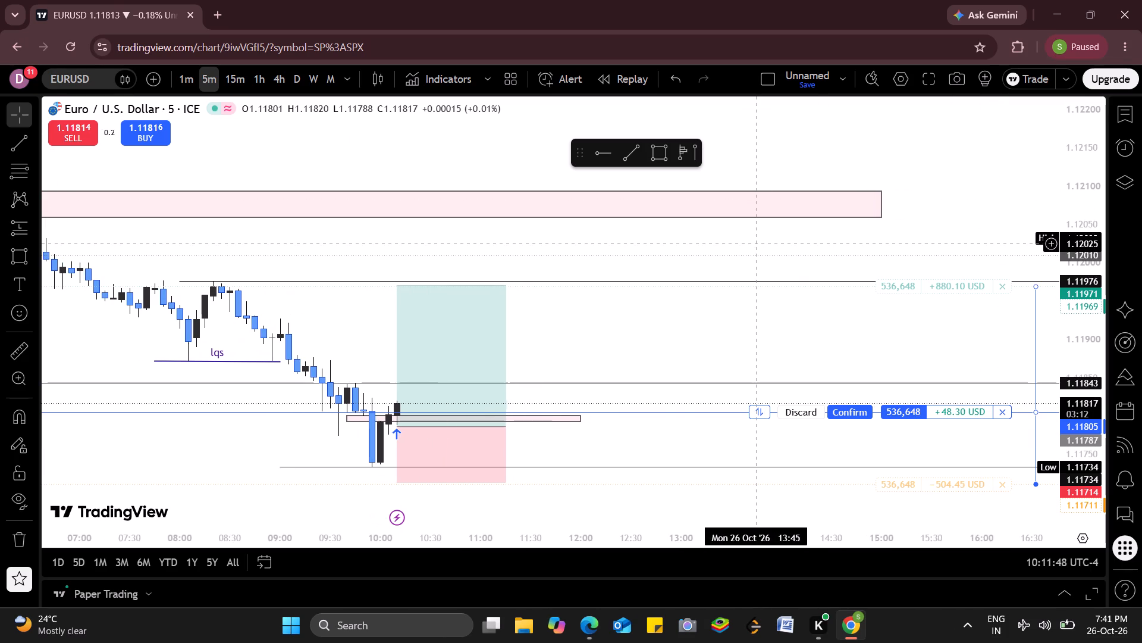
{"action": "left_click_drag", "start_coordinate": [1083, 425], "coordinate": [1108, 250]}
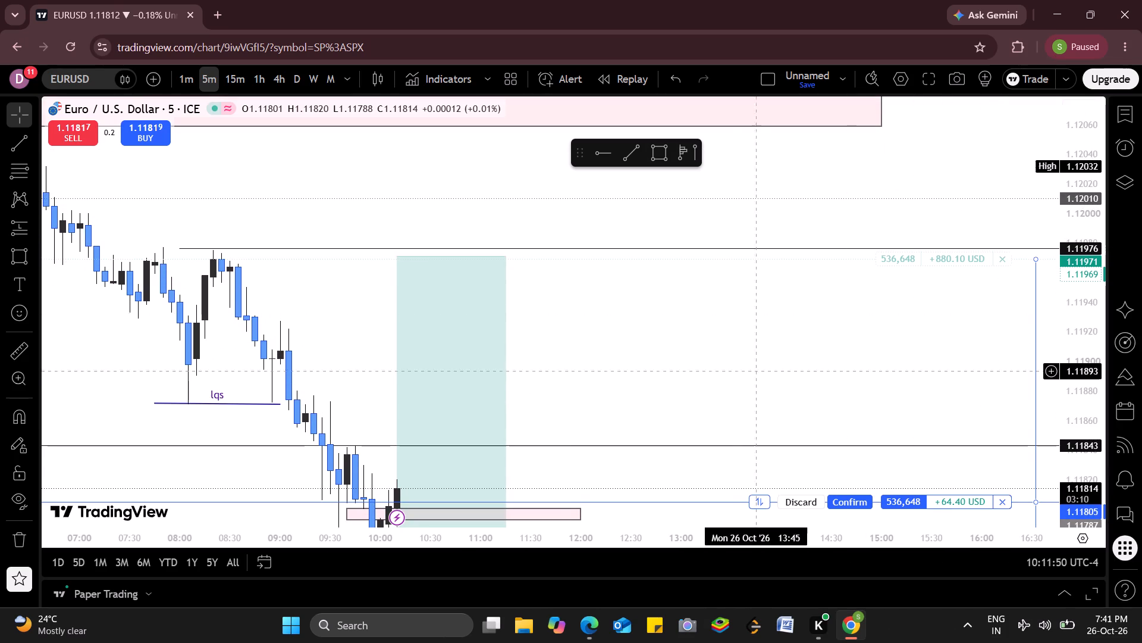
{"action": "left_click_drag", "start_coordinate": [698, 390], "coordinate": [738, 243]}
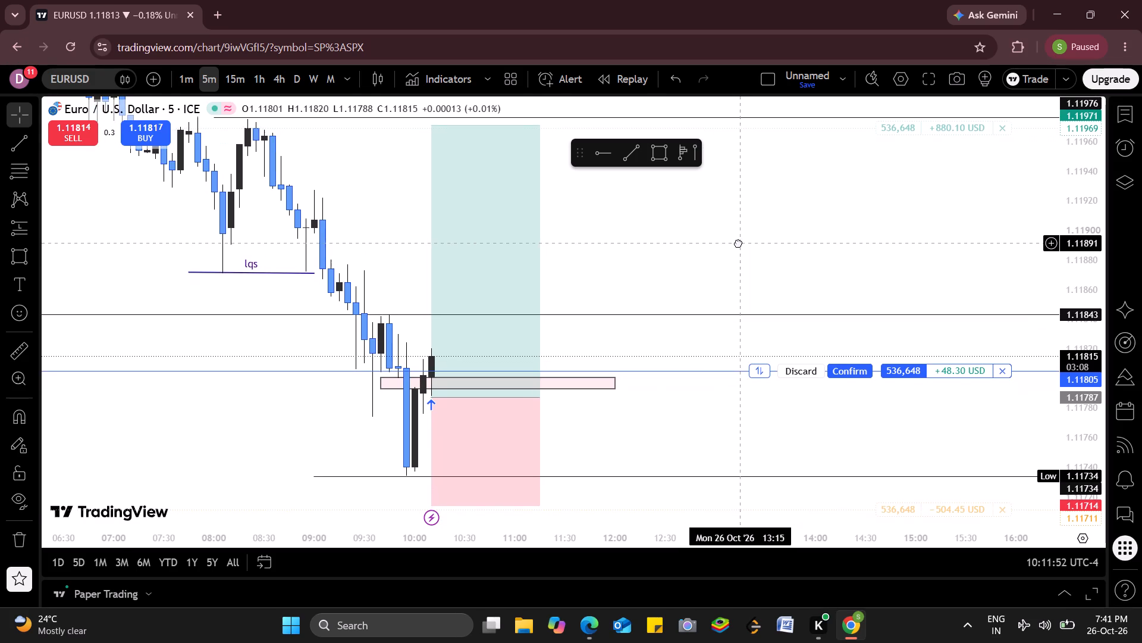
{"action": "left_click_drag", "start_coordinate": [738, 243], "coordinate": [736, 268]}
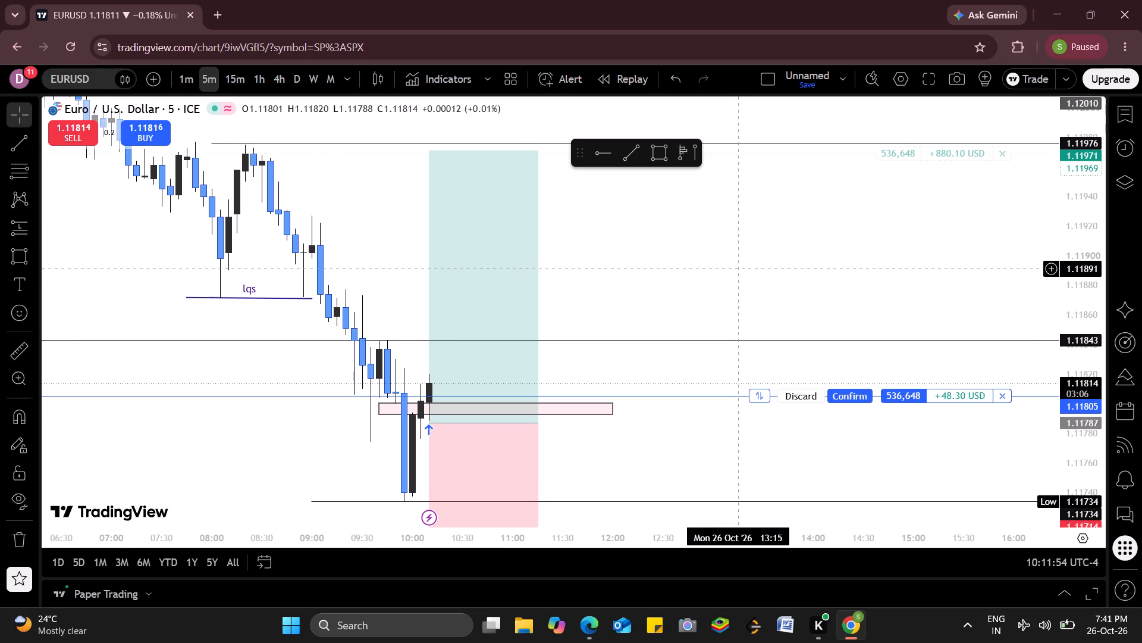
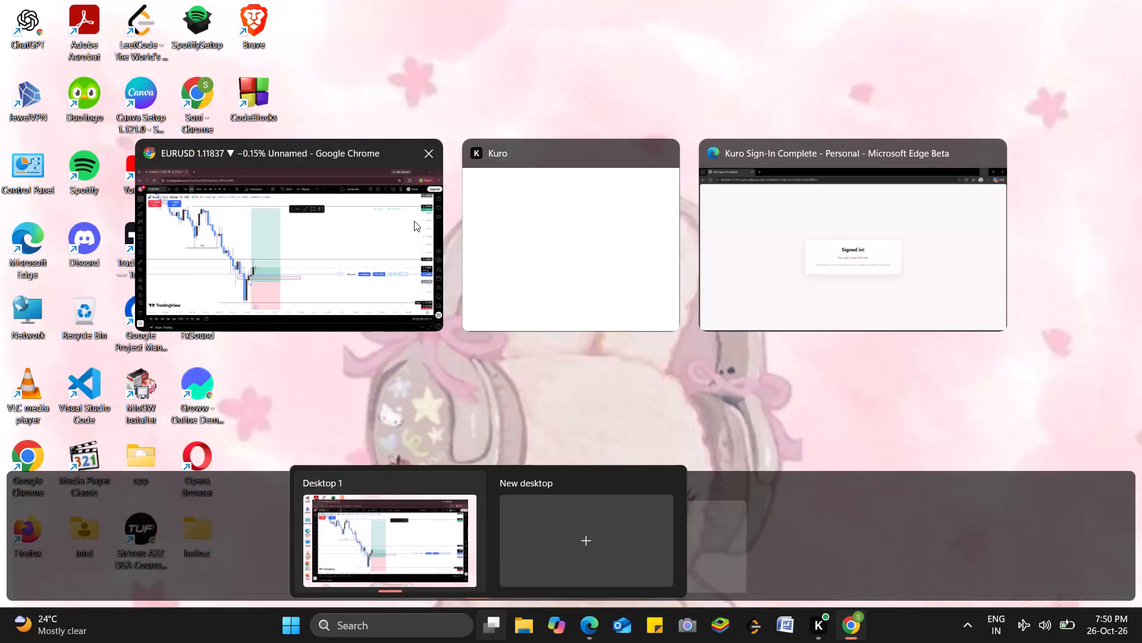
Switch back to the EURUSD chart in Google Chrome and view the open paper position on the 5-minute candles.
{"action": "left_click", "coordinate": [414, 221]}
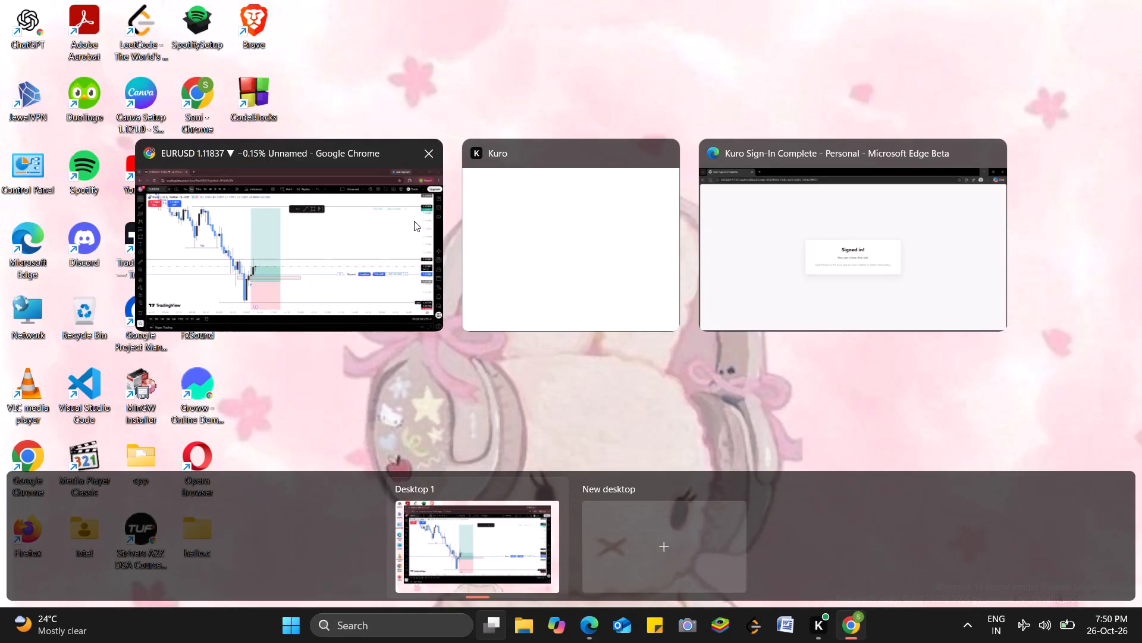
{"action": "scroll", "coordinate": [658, 357], "scroll_direction": "left", "scroll_amount": 1}
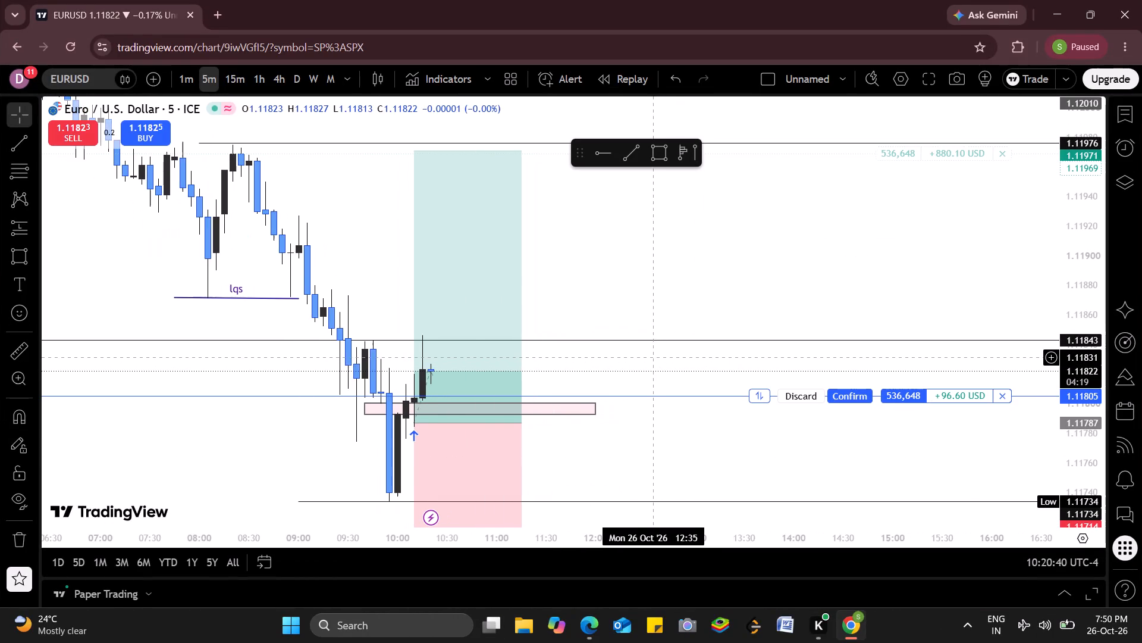
{"action": "scroll", "coordinate": [658, 357], "scroll_direction": "left", "scroll_amount": 1}
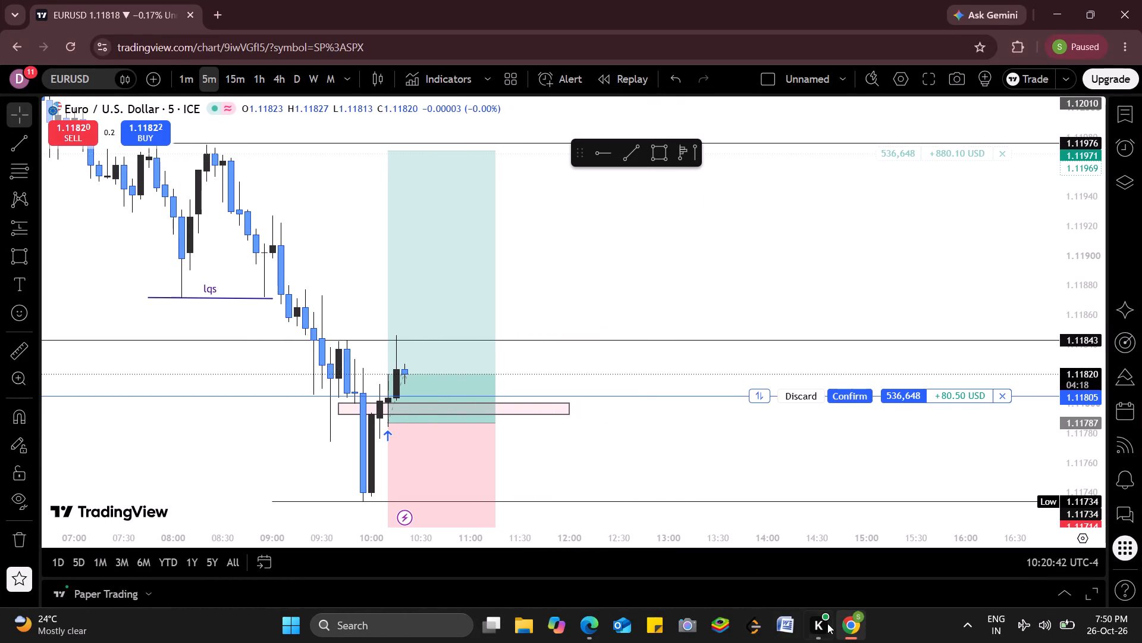
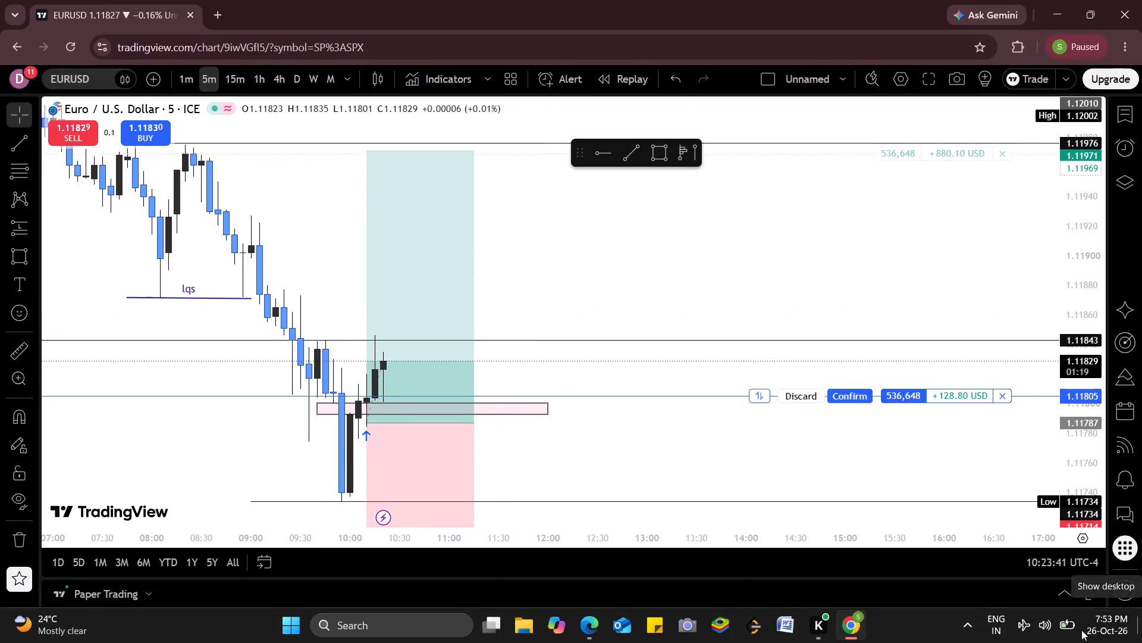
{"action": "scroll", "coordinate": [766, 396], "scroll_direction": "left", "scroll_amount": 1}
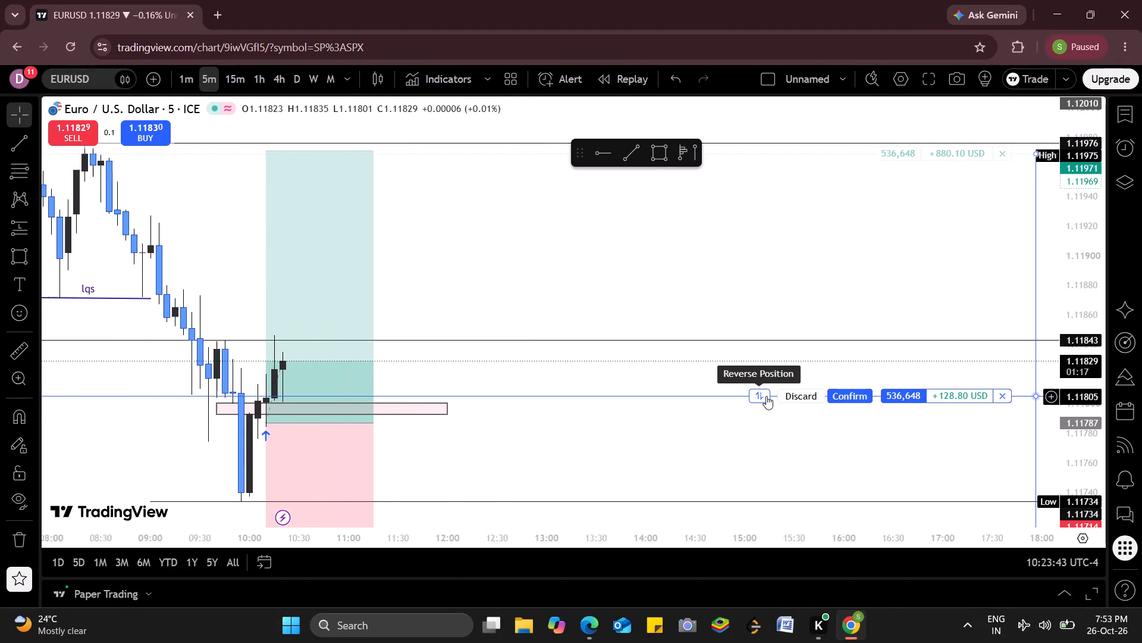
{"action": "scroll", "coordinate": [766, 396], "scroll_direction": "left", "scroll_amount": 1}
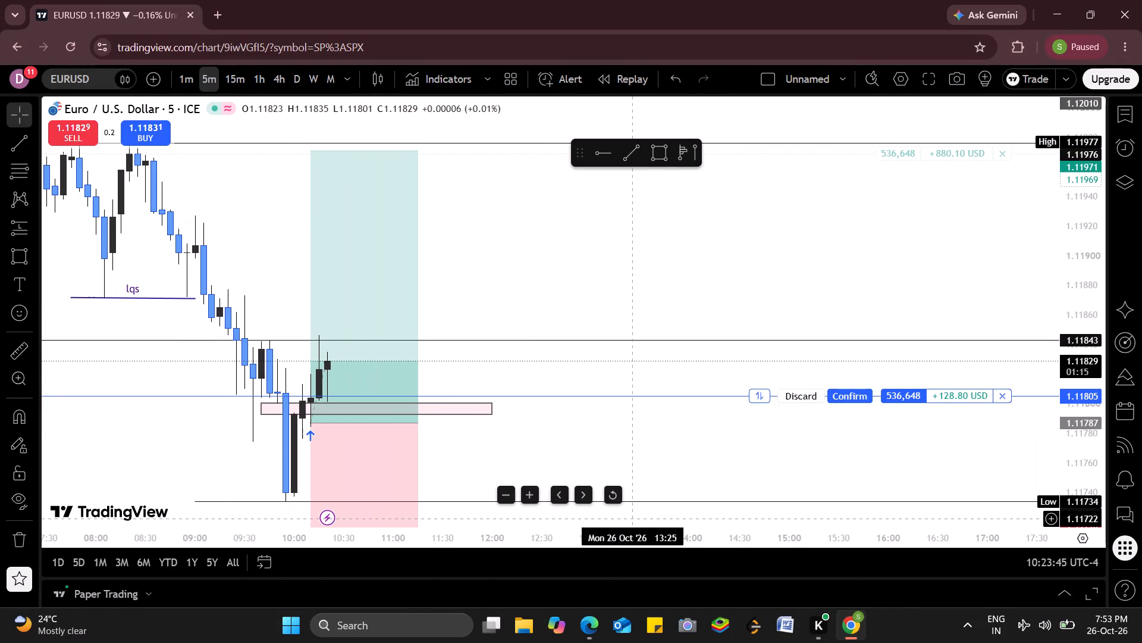
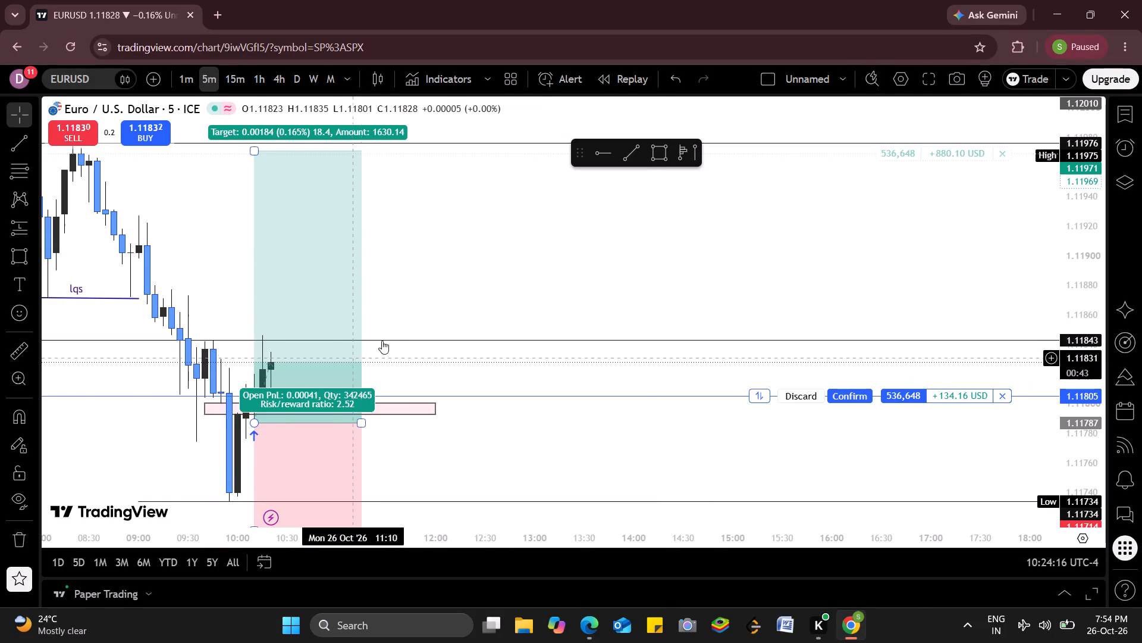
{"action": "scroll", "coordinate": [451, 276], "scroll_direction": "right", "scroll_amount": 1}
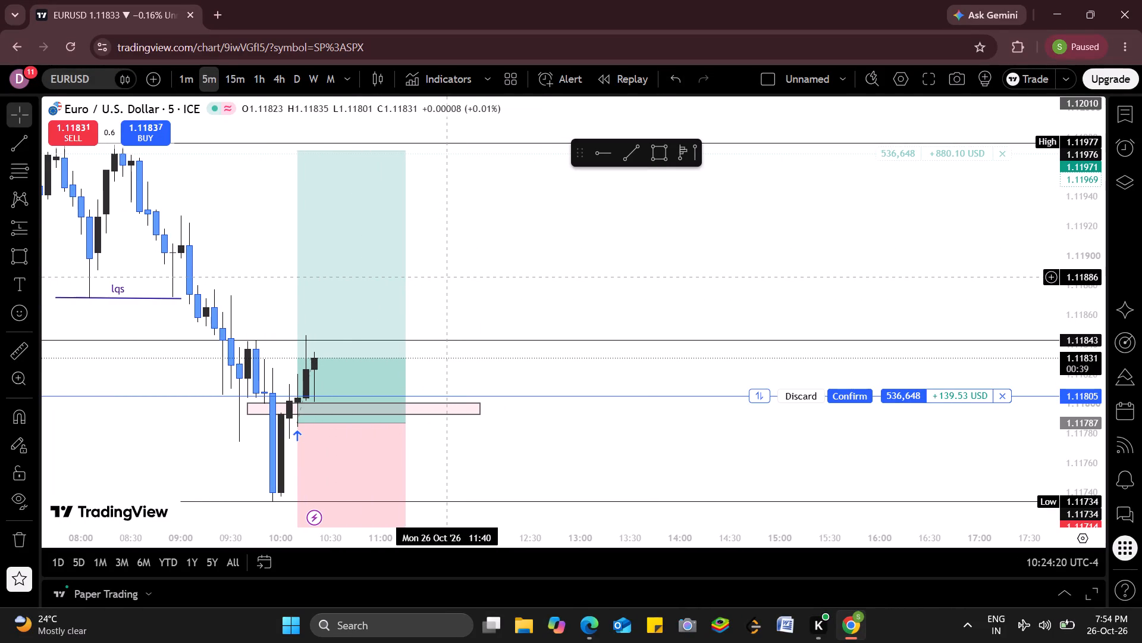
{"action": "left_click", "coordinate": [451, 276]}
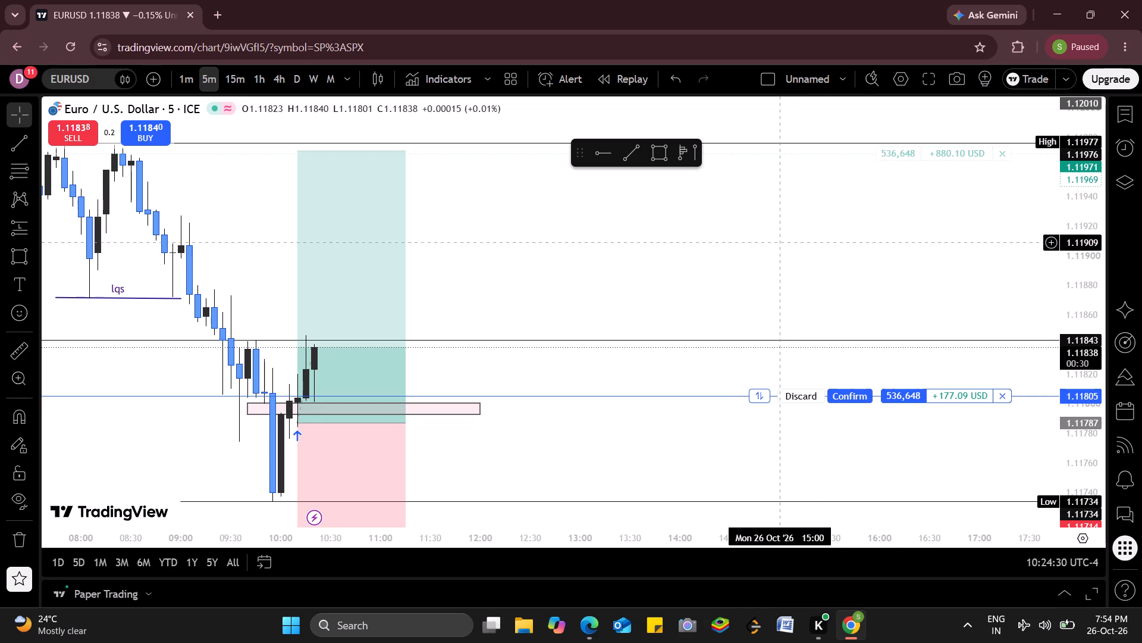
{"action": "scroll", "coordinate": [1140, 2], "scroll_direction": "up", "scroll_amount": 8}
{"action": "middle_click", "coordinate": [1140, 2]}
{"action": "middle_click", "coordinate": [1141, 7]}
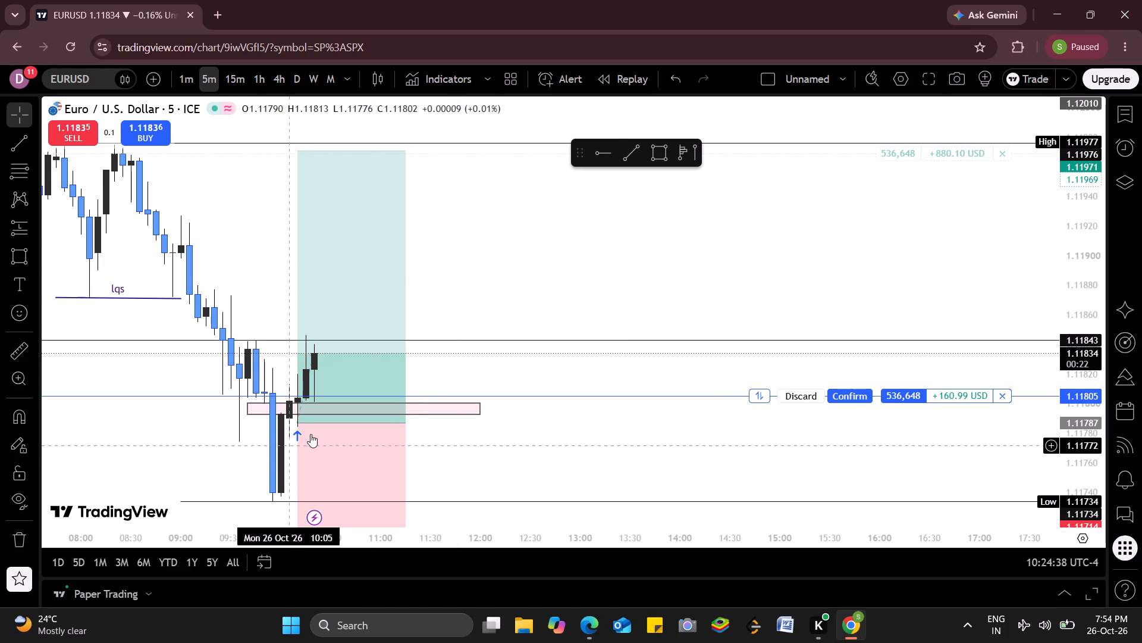
Move the long position drawing's entry level to 1.11782 and its starting point to the 10:05 candle.
{"action": "left_click_drag", "start_coordinate": [295, 423], "coordinate": [294, 430]}
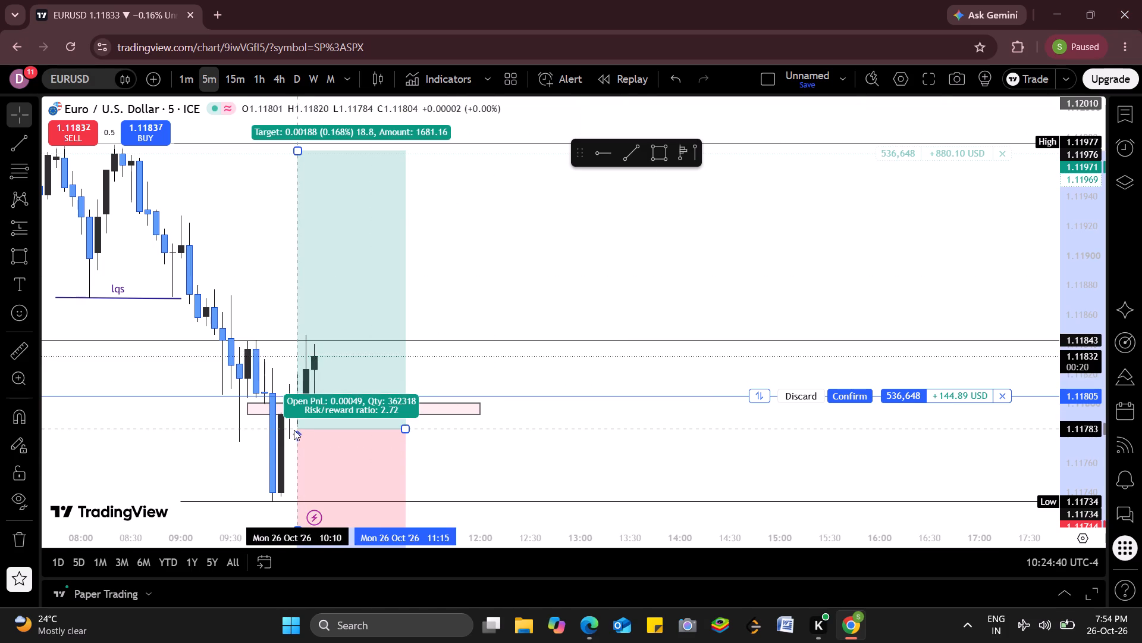
{"action": "left_click_drag", "start_coordinate": [294, 430], "coordinate": [290, 429]}
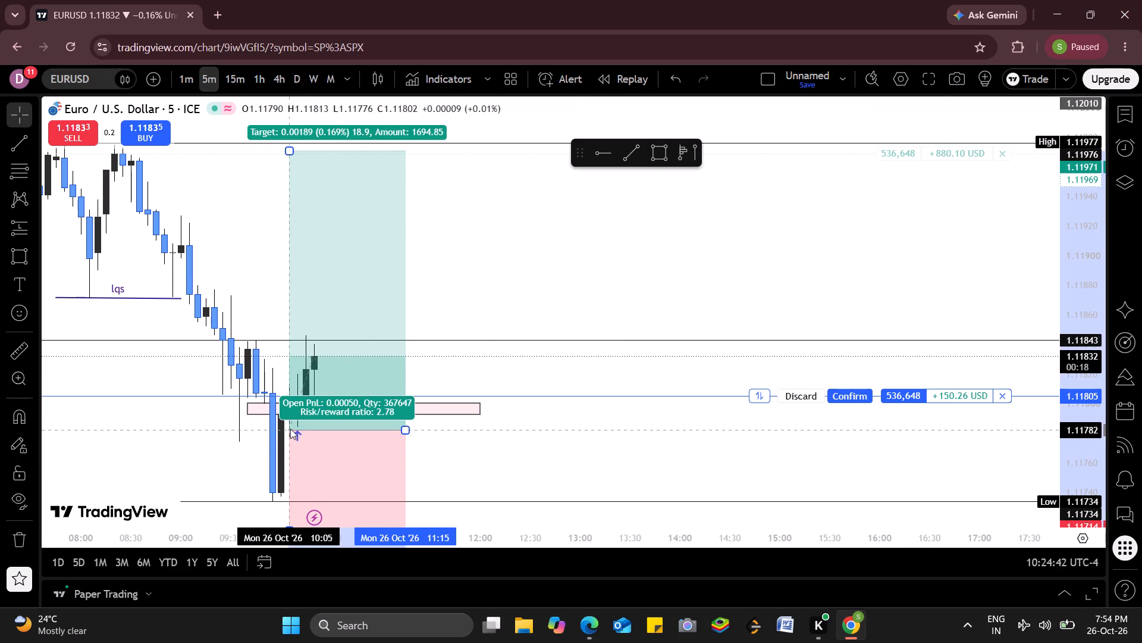
{"action": "left_click_drag", "start_coordinate": [290, 429], "coordinate": [290, 430]}
{"action": "left_click", "coordinate": [290, 430]}
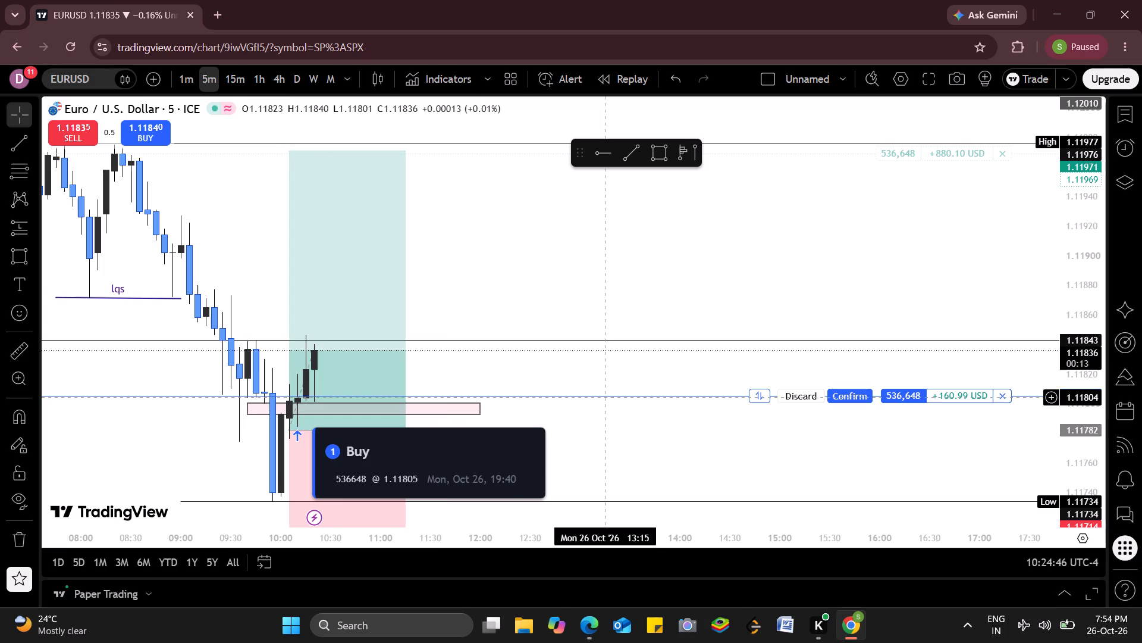
{"action": "left_click", "coordinate": [602, 397]}
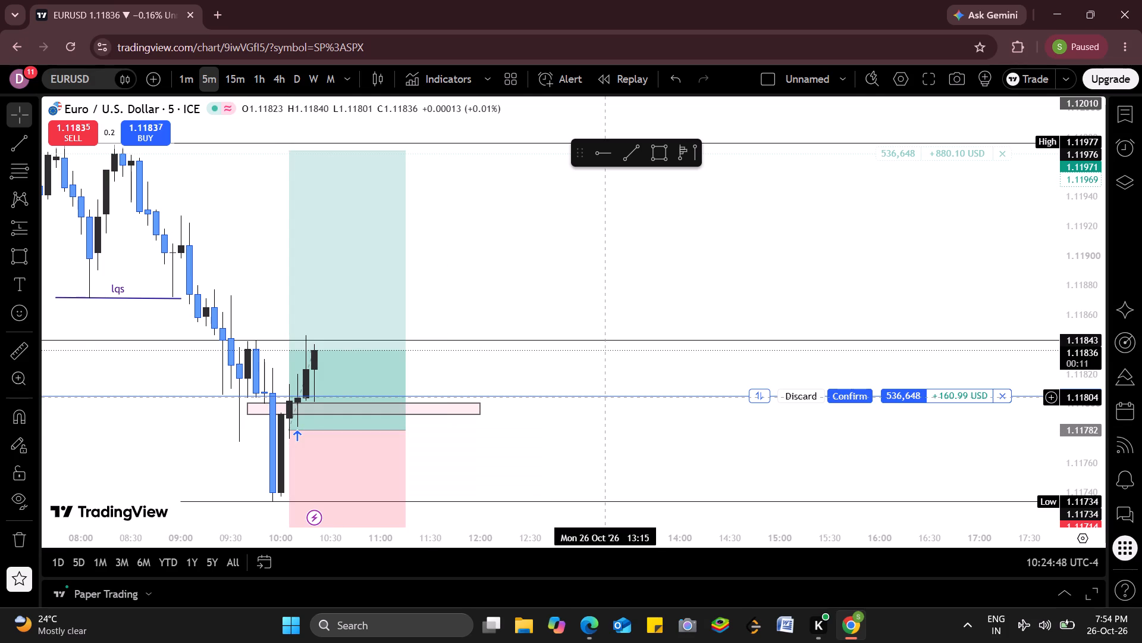
Examine the EURUSD 5-minute price action around the open long trade and up to the pink zone above the target.
{"action": "middle_click", "coordinate": [495, 383]}
{"action": "scroll", "coordinate": [495, 383], "scroll_direction": "up", "scroll_amount": 1}
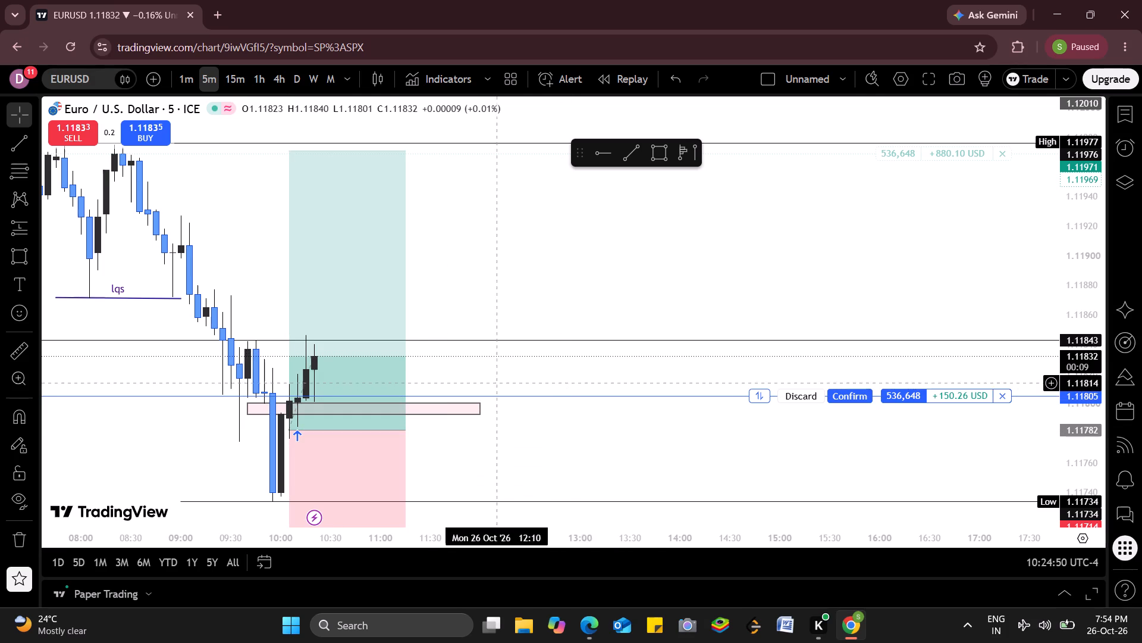
{"action": "scroll", "coordinate": [495, 383], "scroll_direction": "up", "scroll_amount": 1}
{"action": "scroll", "coordinate": [485, 380], "scroll_direction": "down", "scroll_amount": 2}
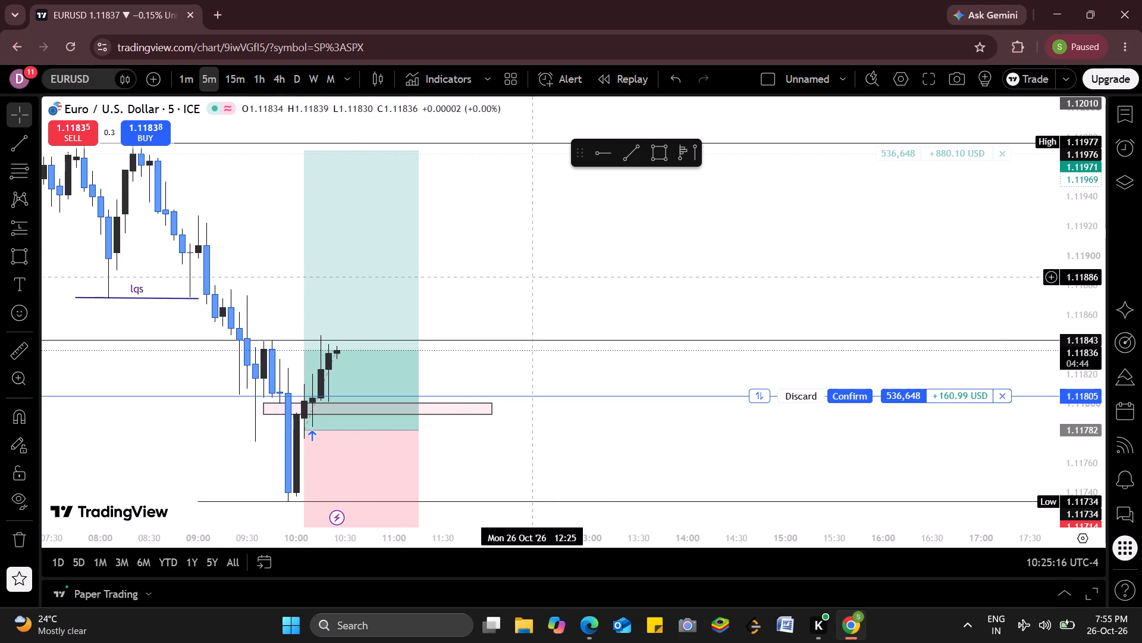
{"action": "right_click_drag", "start_coordinate": [581, 304], "coordinate": [680, 319]}
{"action": "left_click_drag", "start_coordinate": [619, 317], "coordinate": [632, 320]}
{"action": "right_click_drag", "start_coordinate": [681, 314], "coordinate": [786, 323]}
{"action": "right_click", "coordinate": [563, 235]}
{"action": "right_click", "coordinate": [563, 235]}
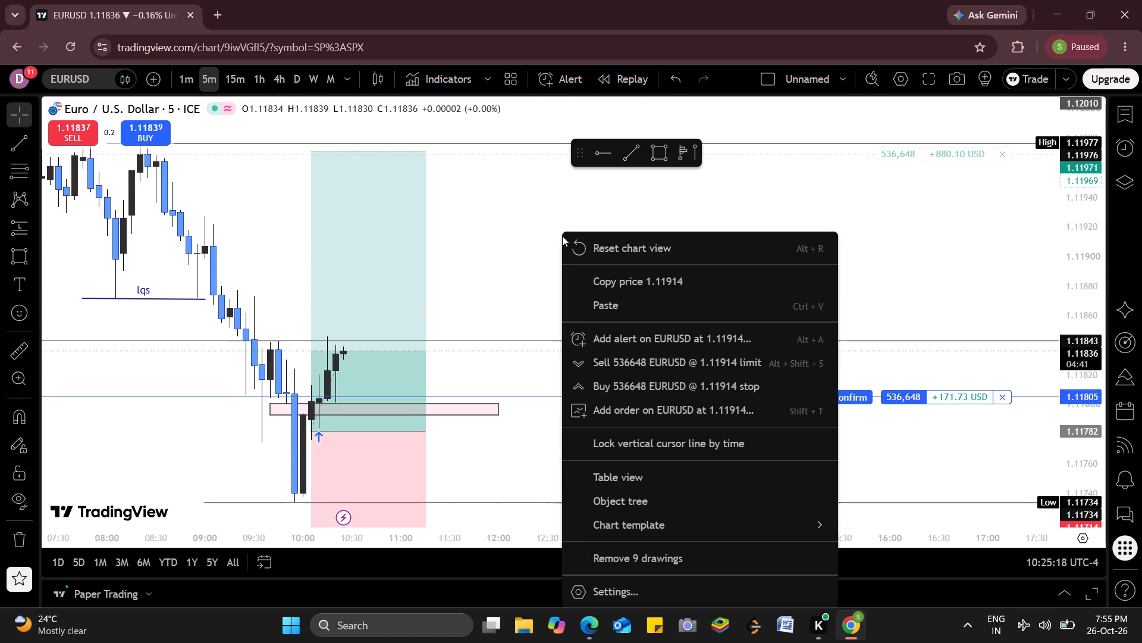
{"action": "right_click_drag", "start_coordinate": [507, 219], "coordinate": [755, 296]}
{"action": "left_click_drag", "start_coordinate": [508, 271], "coordinate": [593, 294]}
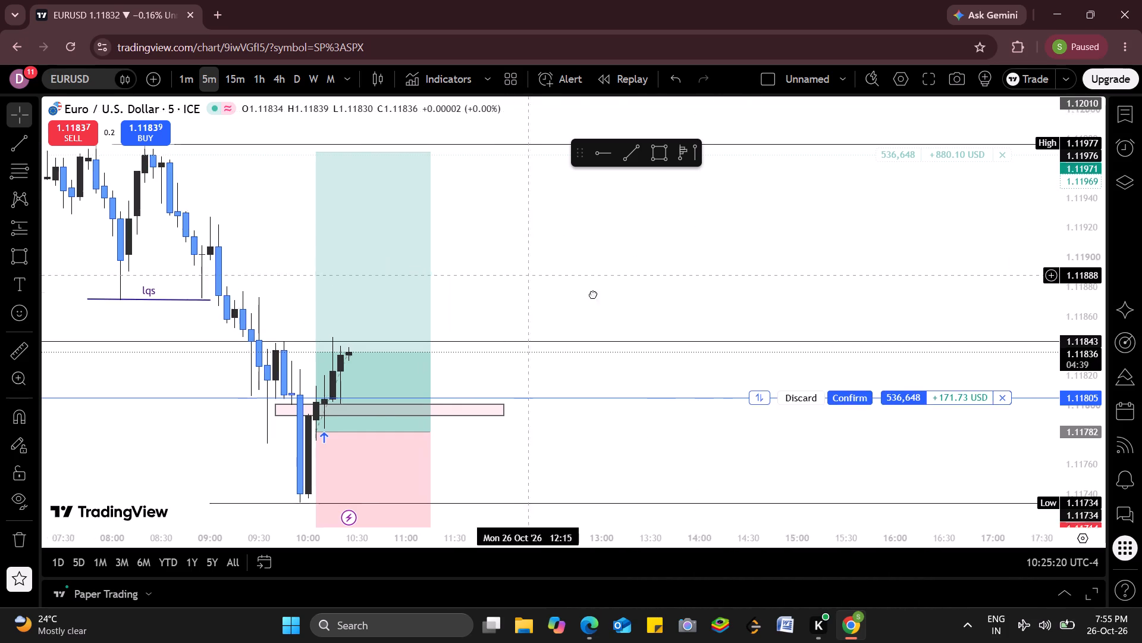
{"action": "left_click_drag", "start_coordinate": [593, 294], "coordinate": [620, 303]}
{"action": "left_click_drag", "start_coordinate": [631, 309], "coordinate": [977, 603]}
{"action": "left_click_drag", "start_coordinate": [909, 565], "coordinate": [903, 554]}
{"action": "left_click", "coordinate": [738, 229]}
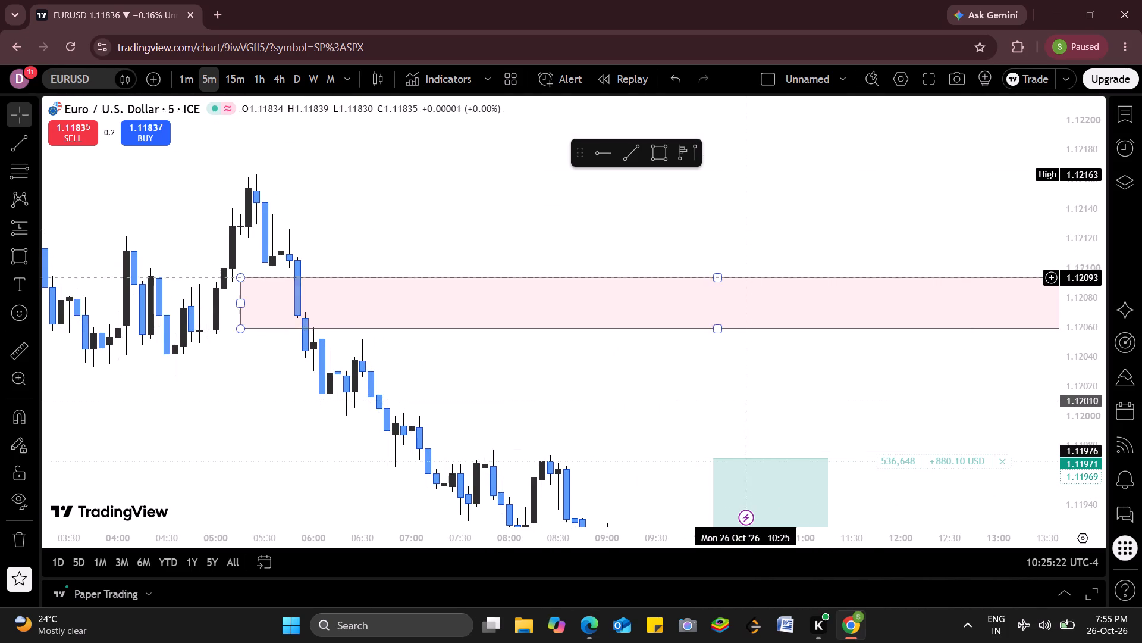
{"action": "left_click_drag", "start_coordinate": [751, 271], "coordinate": [458, 0]}
{"action": "left_click_drag", "start_coordinate": [633, 245], "coordinate": [559, 177]}
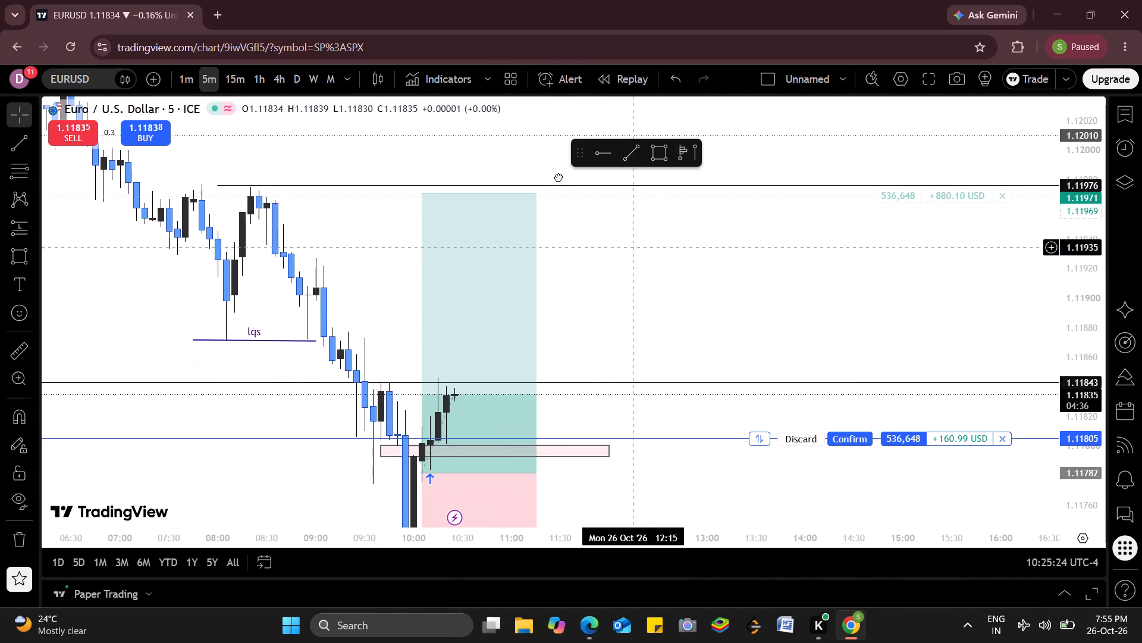
{"action": "left_click_drag", "start_coordinate": [559, 177], "coordinate": [573, 173]}
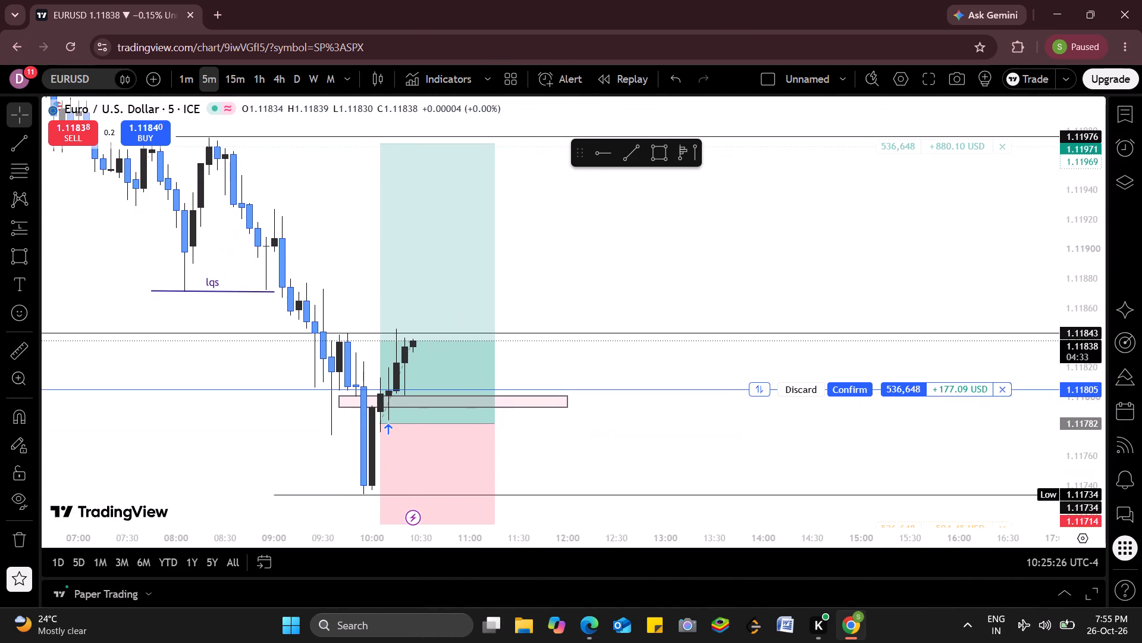
{"action": "left_click_drag", "start_coordinate": [567, 163], "coordinate": [567, 195]}
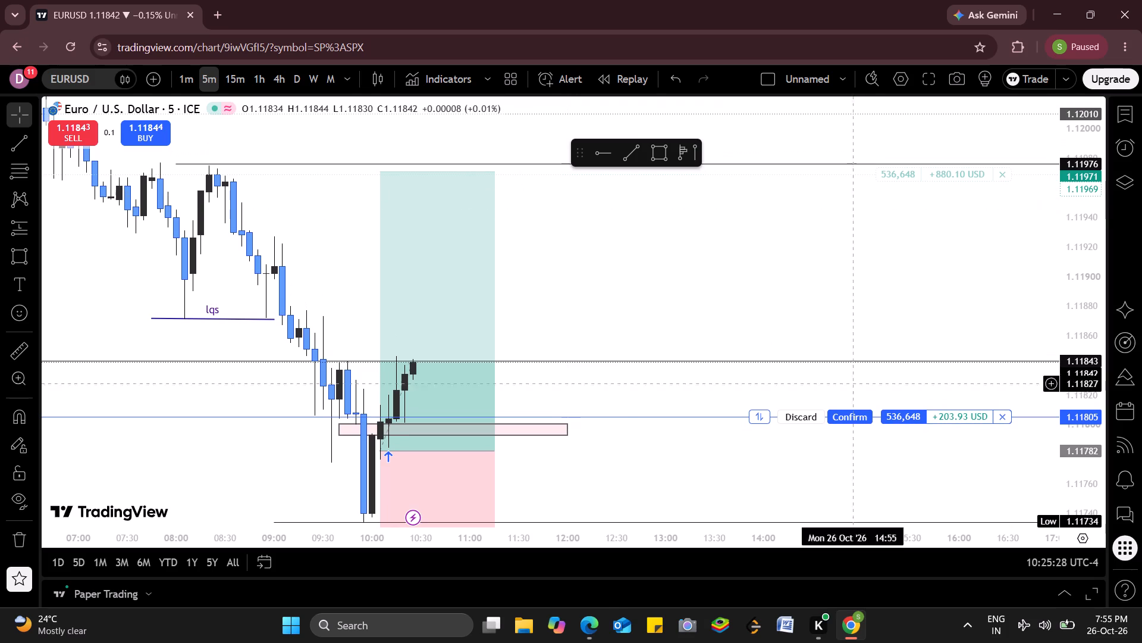
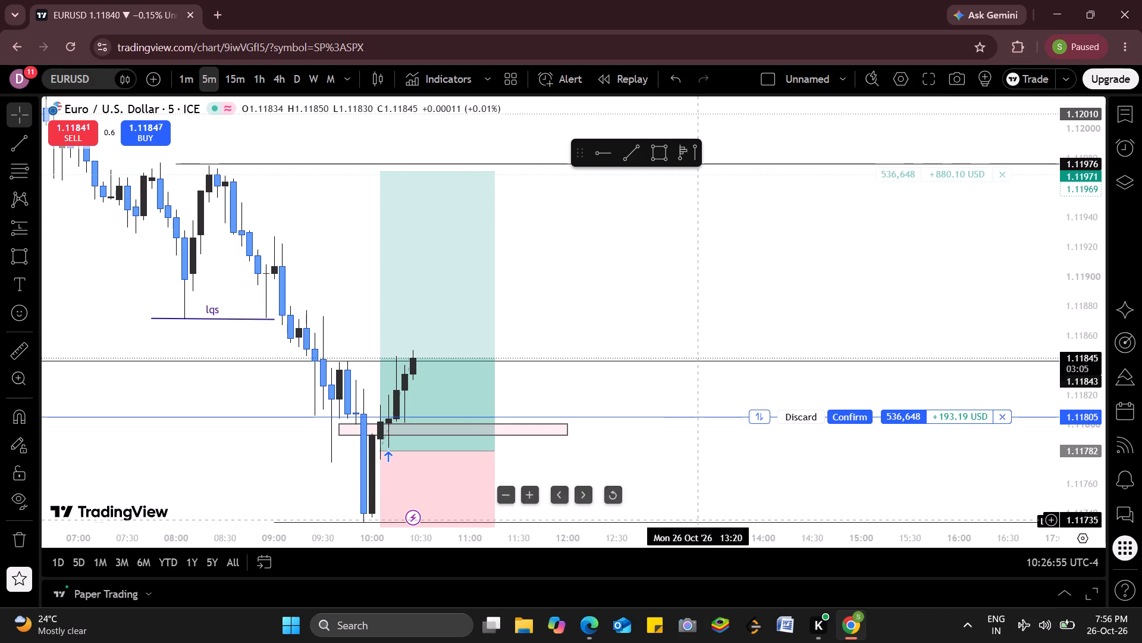
Search for GBPUSD across all symbol categories and switch the chart to British Pound / U.S. Dollar.
{"action": "left_click", "coordinate": [76, 73]}
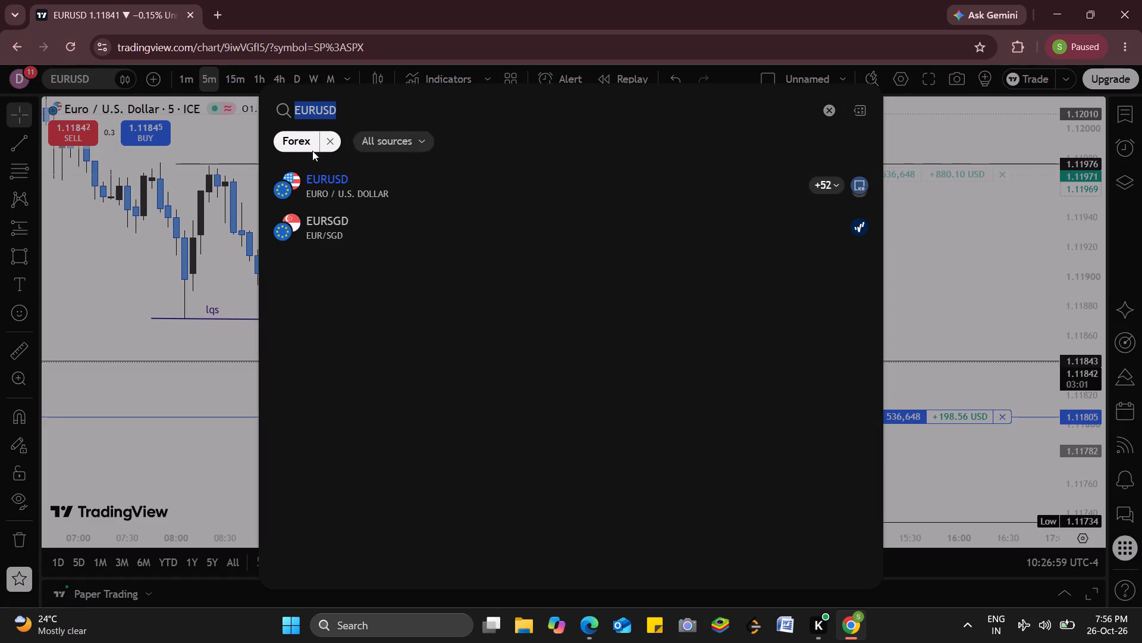
{"action": "left_click", "coordinate": [337, 135]}
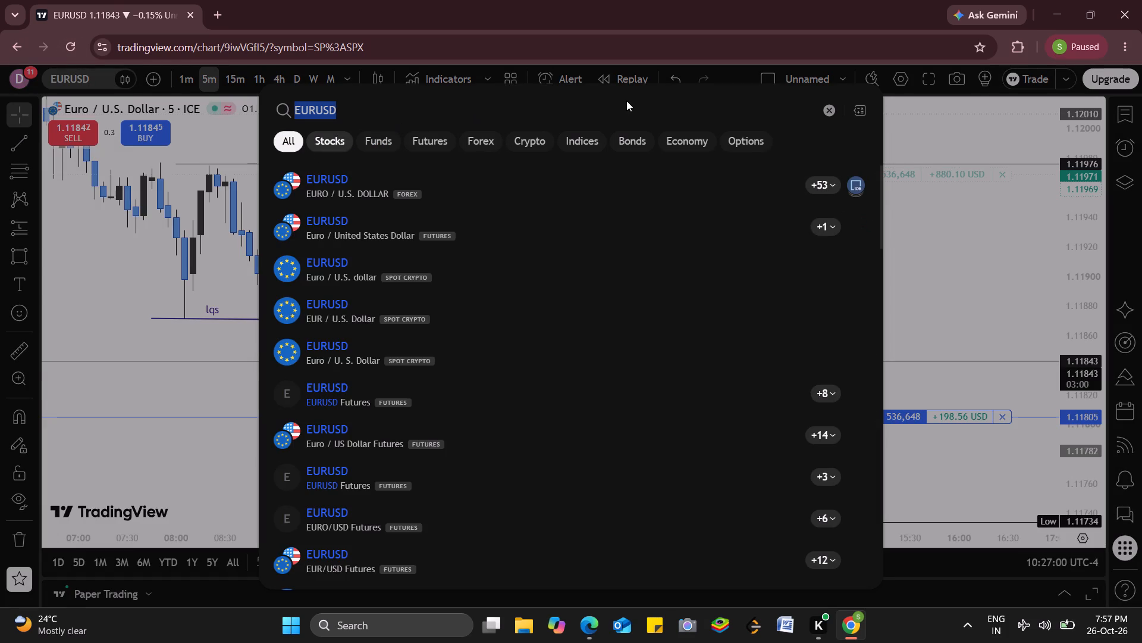
{"action": "left_click", "coordinate": [825, 110]}
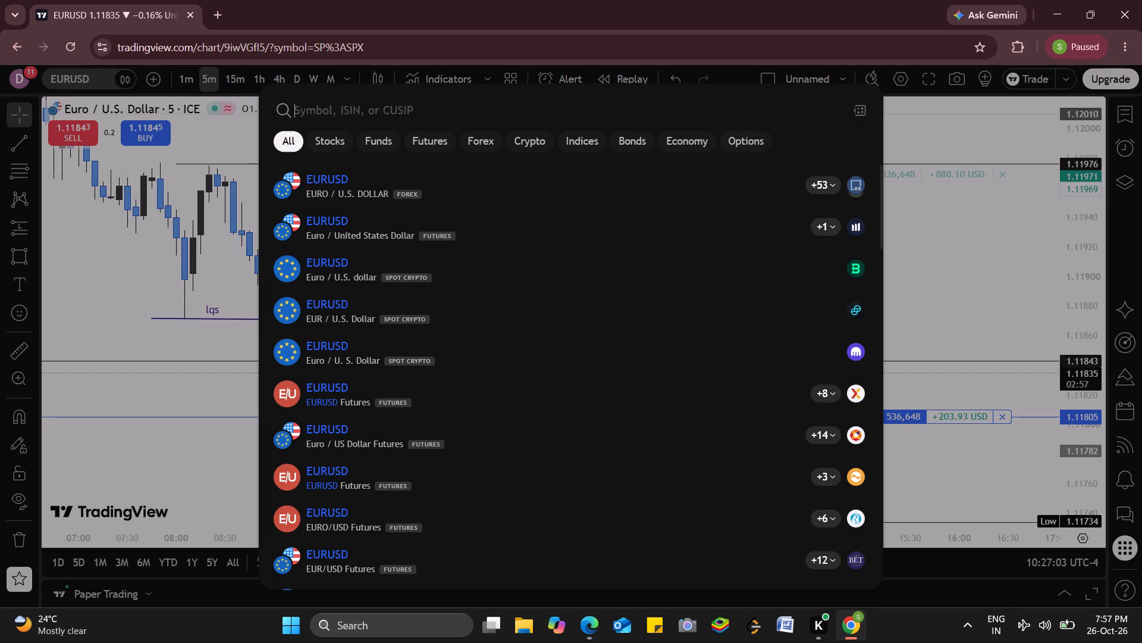
{"action": "type", "text": "gh"}
{"action": "key", "text": "BackSpace"}
{"action": "type", "text": "bpusd"}
{"action": "left_click_drag", "start_coordinate": [646, 135], "coordinate": [638, 192]}
{"action": "left_click", "coordinate": [638, 192]}
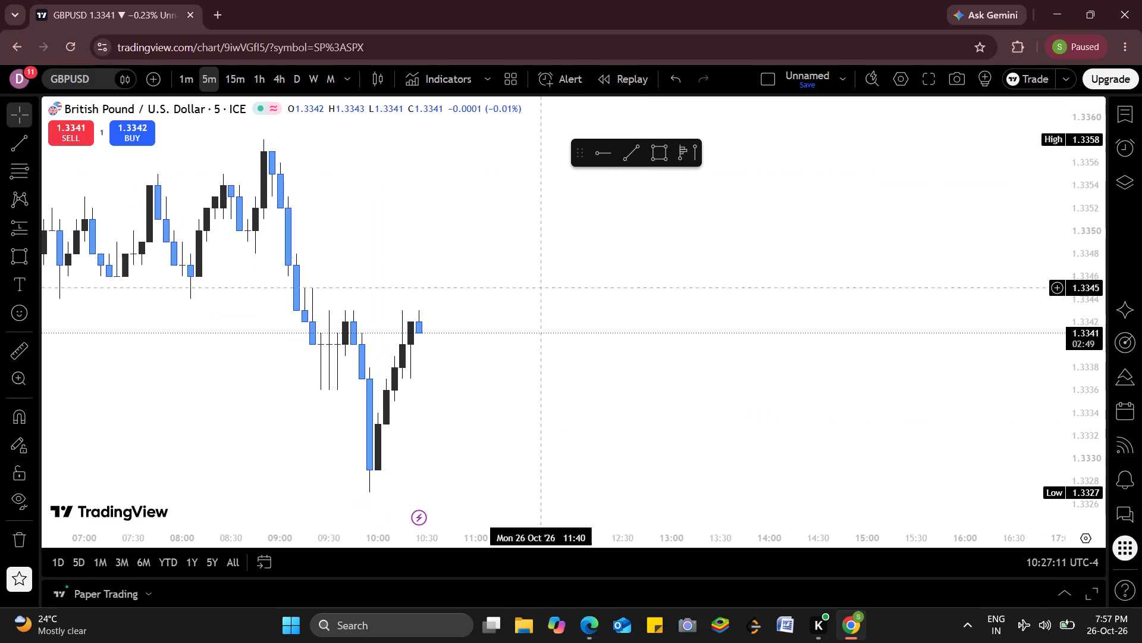
Examine the recent GBPUSD price action and swing highs and lows on the 4-hour and 1-hour timeframes.
{"action": "left_click", "coordinate": [286, 82]}
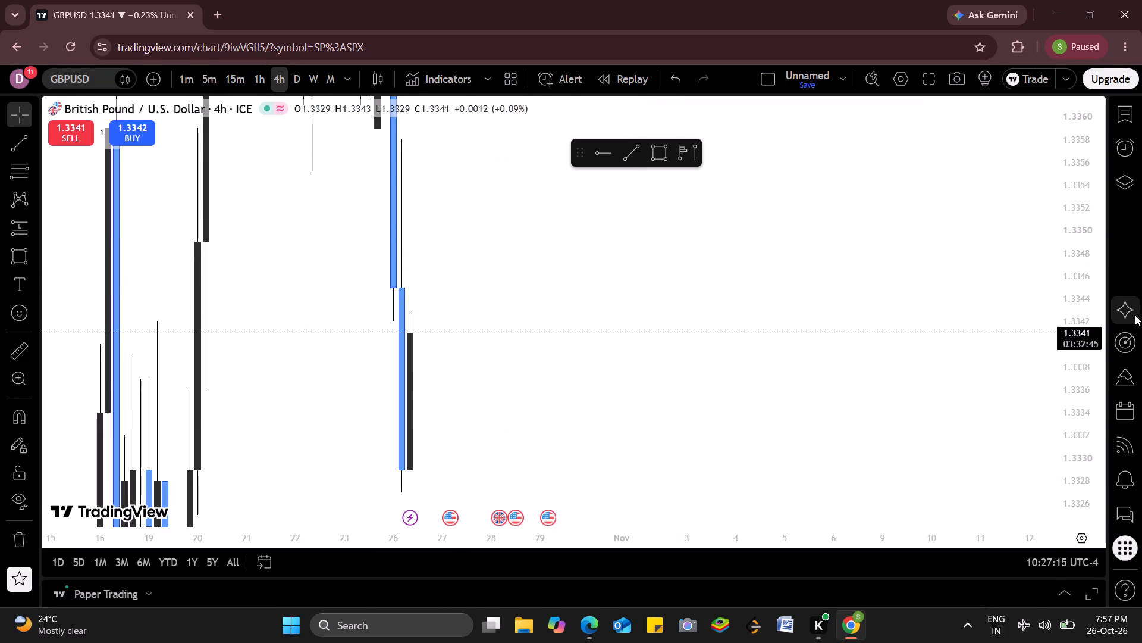
{"action": "double_click", "coordinate": [1091, 296]}
{"action": "double_click", "coordinate": [1090, 295]}
{"action": "left_click_drag", "start_coordinate": [1090, 294], "coordinate": [1094, 292]}
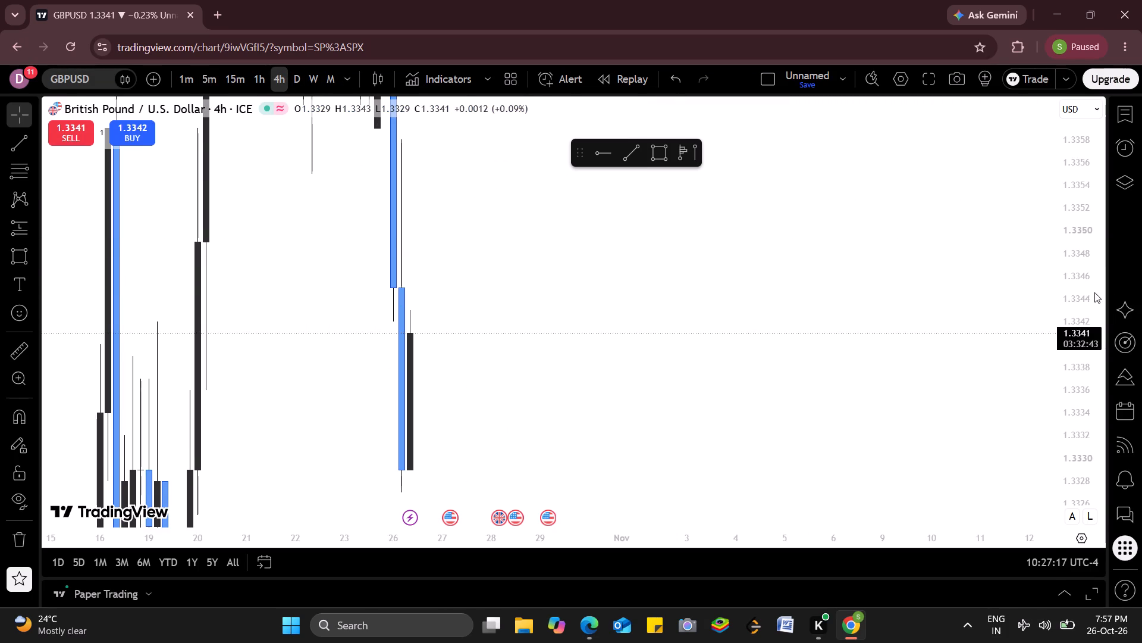
{"action": "left_click_drag", "start_coordinate": [1094, 292], "coordinate": [1096, 292]}
{"action": "left_click", "coordinate": [1096, 292]}
{"action": "scroll", "coordinate": [1096, 292], "scroll_direction": "down", "scroll_amount": 3}
{"action": "scroll", "coordinate": [687, 267], "scroll_direction": "up", "scroll_amount": 1}
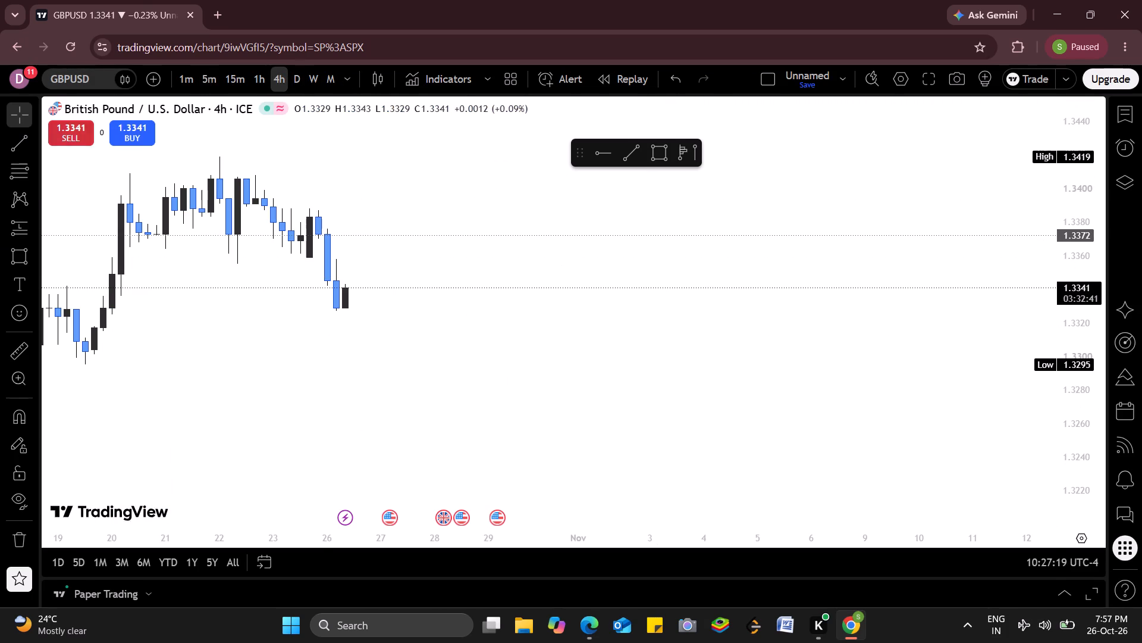
{"action": "left_click", "coordinate": [260, 85]}
{"action": "scroll", "coordinate": [327, 345], "scroll_direction": "down", "scroll_amount": 2}
{"action": "left_click_drag", "start_coordinate": [1099, 426], "coordinate": [1141, 235]}
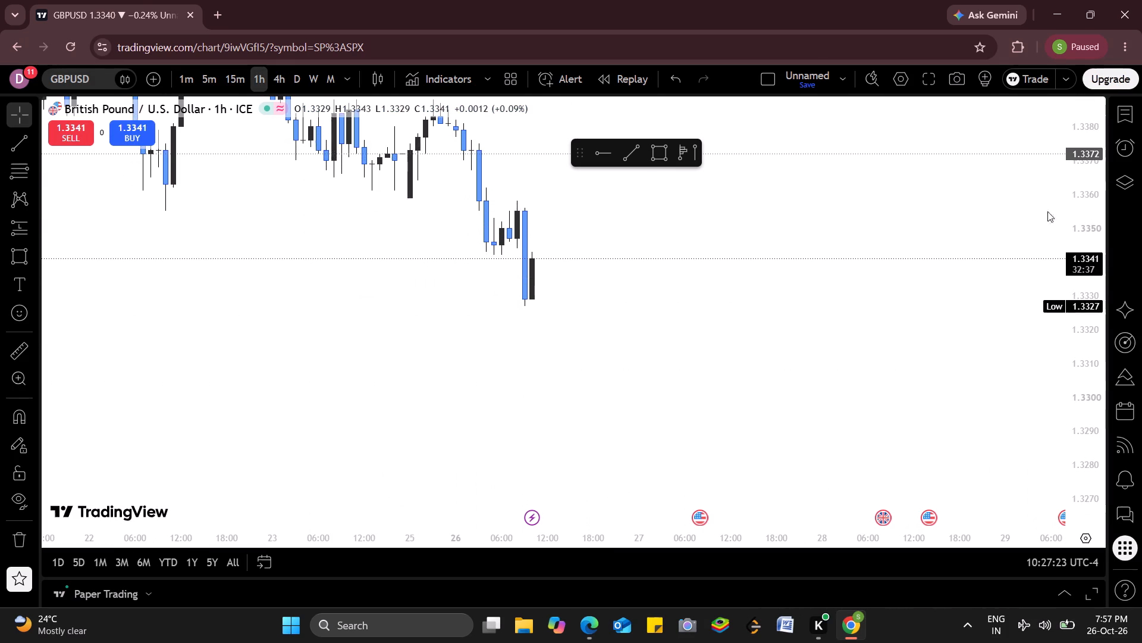
{"action": "left_click_drag", "start_coordinate": [661, 199], "coordinate": [780, 424]}
{"action": "left_click_drag", "start_coordinate": [831, 448], "coordinate": [871, 394]}
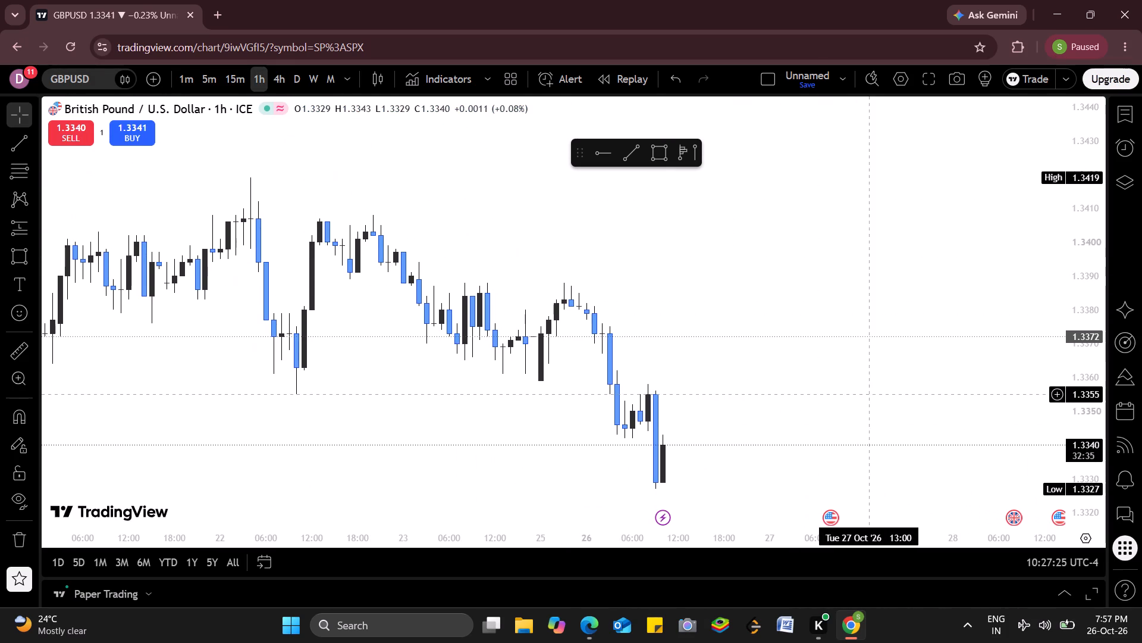
{"action": "left_click", "coordinate": [278, 87]}
{"action": "scroll", "coordinate": [364, 271], "scroll_direction": "up", "scroll_amount": 1}
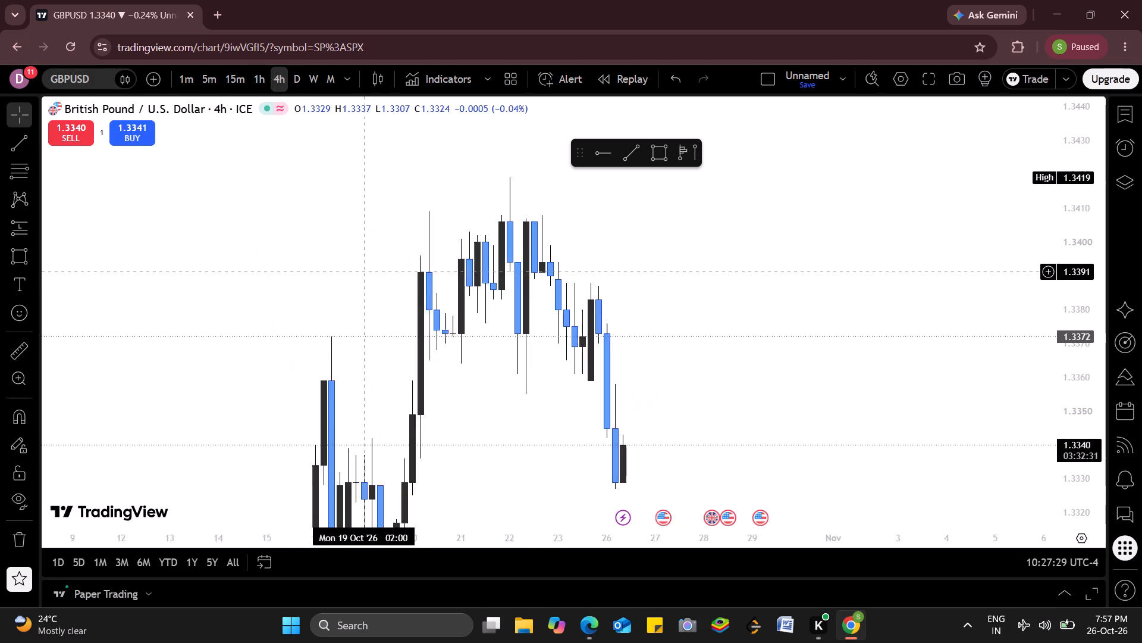
{"action": "scroll", "coordinate": [364, 271], "scroll_direction": "up", "scroll_amount": 3}
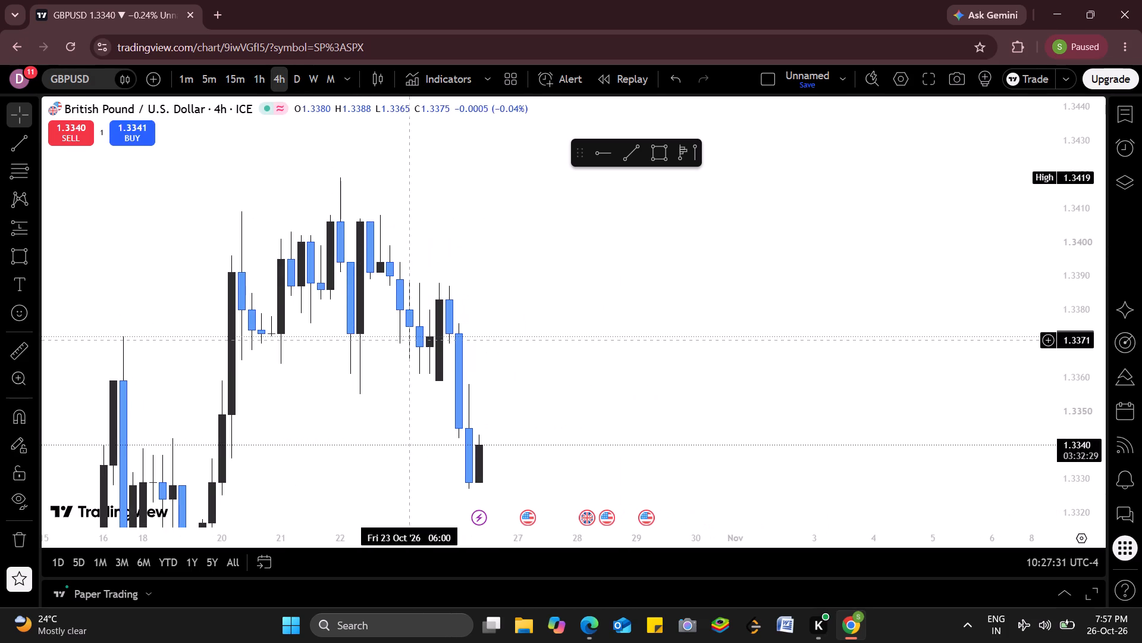
{"action": "left_click_drag", "start_coordinate": [590, 451], "coordinate": [592, 356]}
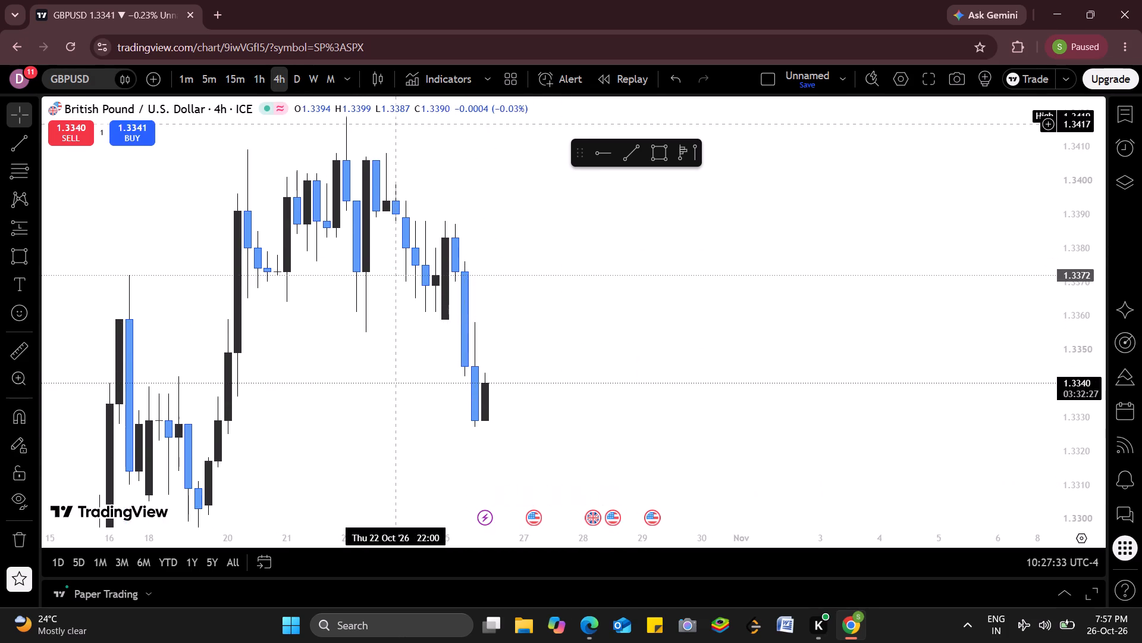
{"action": "left_click", "coordinate": [254, 77]}
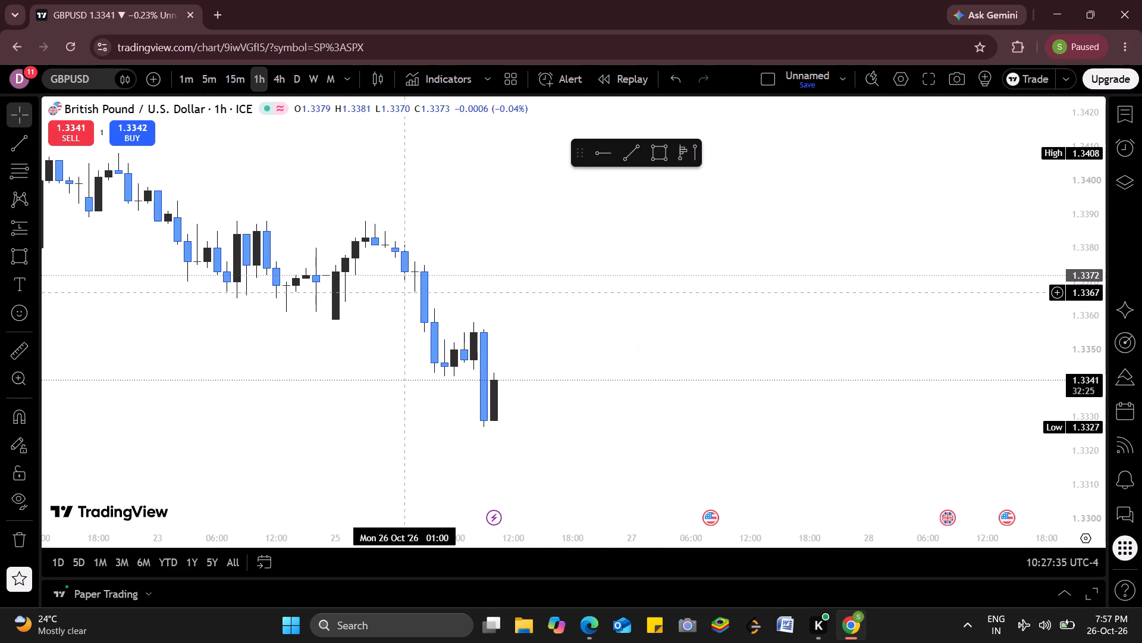
Set the GBPUSD chart to the 5-minute timeframe.
{"action": "left_click", "coordinate": [242, 80]}
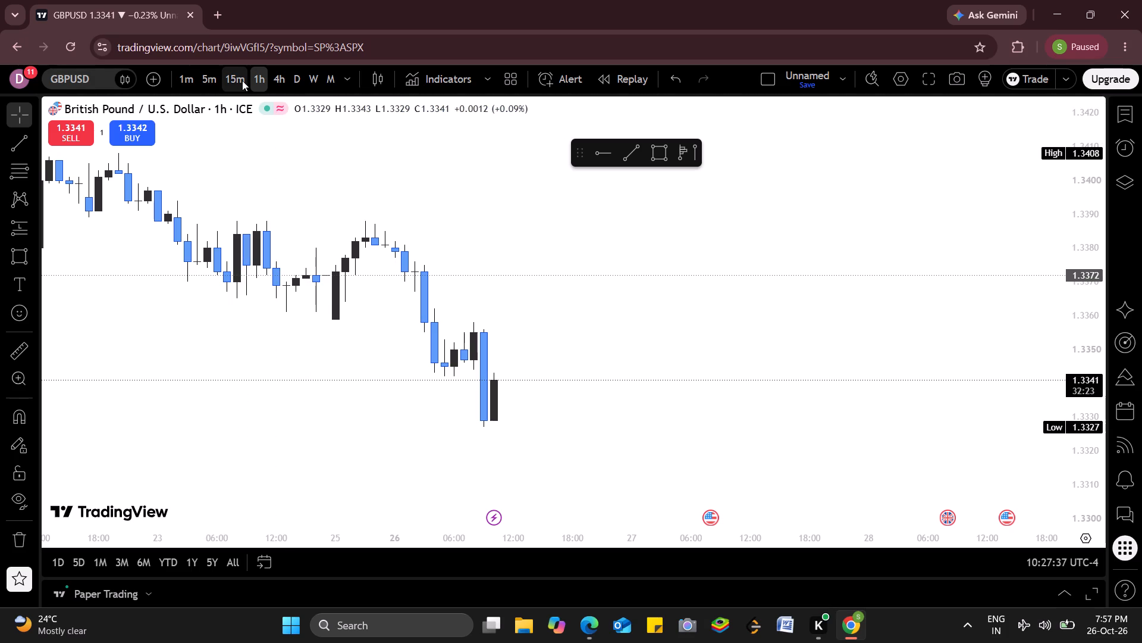
{"action": "left_click", "coordinate": [184, 91]}
{"action": "left_click", "coordinate": [205, 89]}
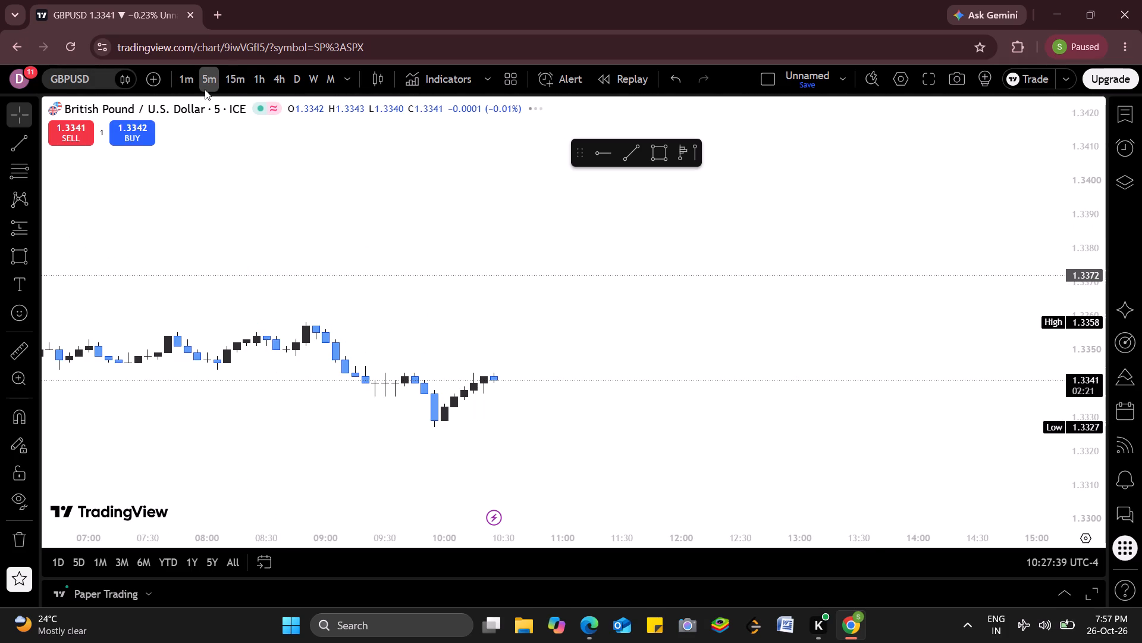
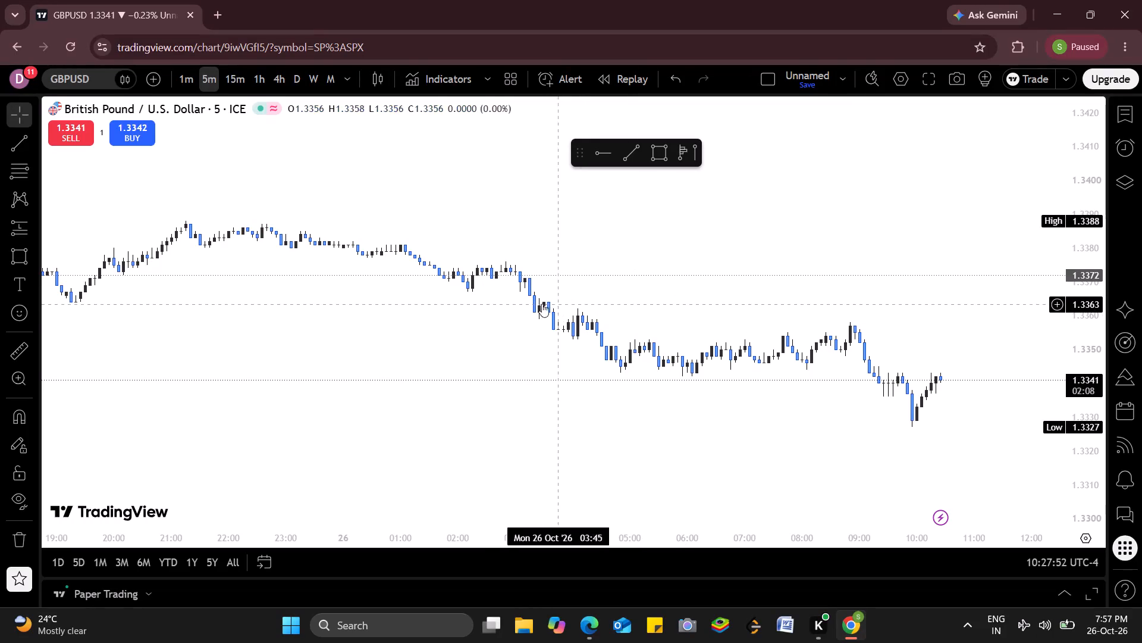
Examine the GBPUSD price action on the 5-minute timeframe, from the previous session's swings through to the latest candles.
{"action": "scroll", "coordinate": [504, 318], "scroll_direction": "down", "scroll_amount": 2}
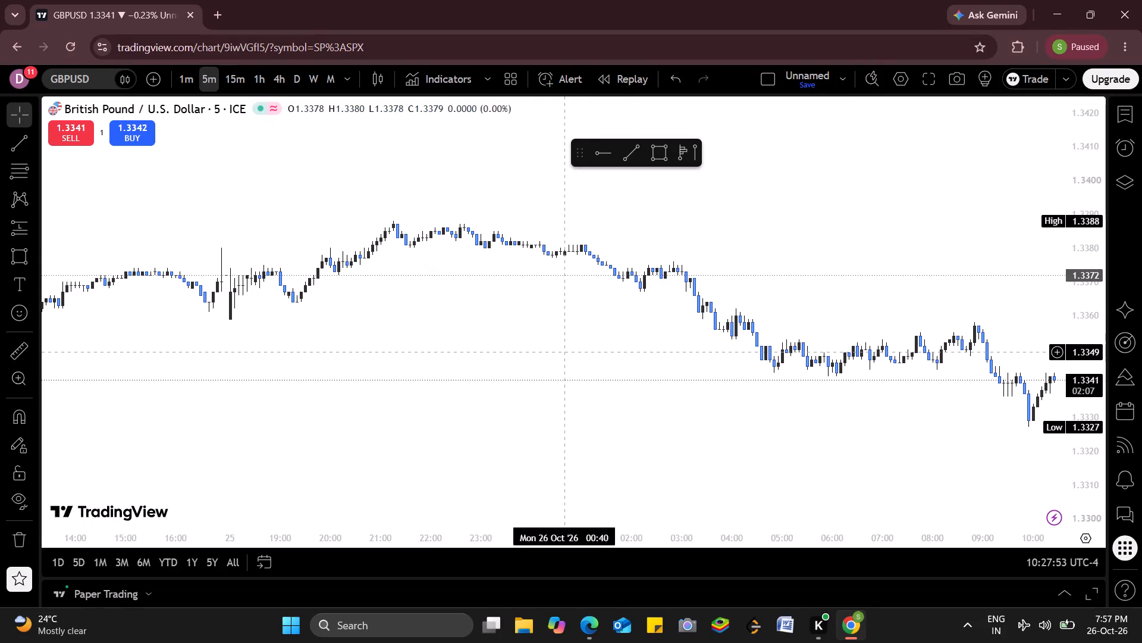
{"action": "scroll", "coordinate": [567, 351], "scroll_direction": "down", "scroll_amount": 5}
{"action": "scroll", "coordinate": [567, 351], "scroll_direction": "up", "scroll_amount": 3}
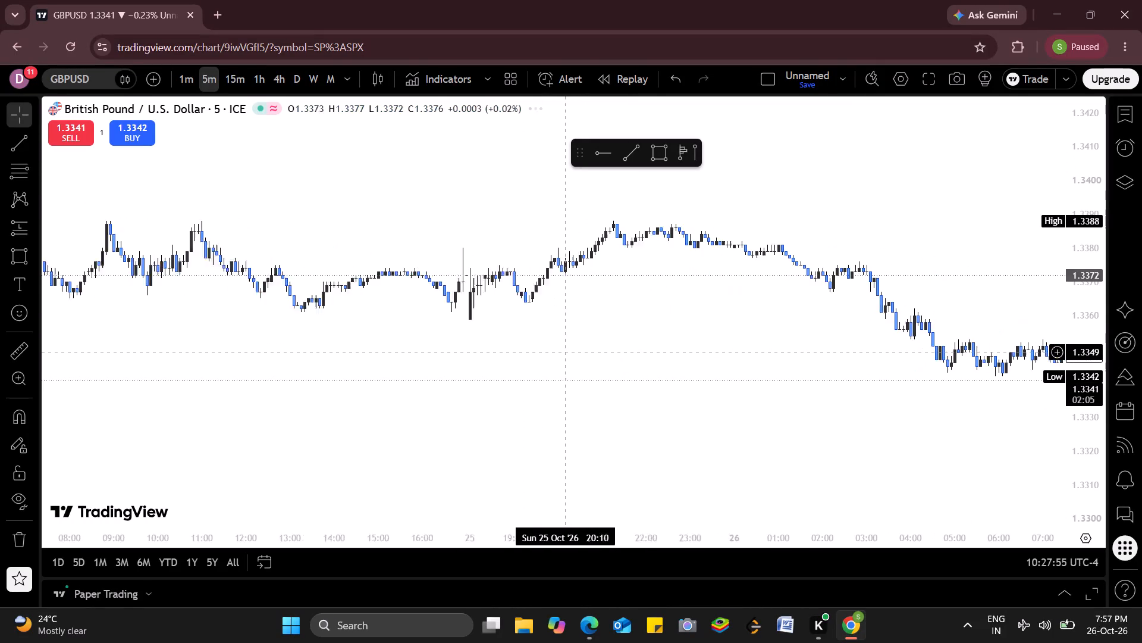
{"action": "scroll", "coordinate": [567, 351], "scroll_direction": "up", "scroll_amount": 3}
{"action": "left_click_drag", "start_coordinate": [876, 470], "coordinate": [616, 464]}
{"action": "left_click_drag", "start_coordinate": [915, 463], "coordinate": [682, 416]}
{"action": "scroll", "coordinate": [811, 382], "scroll_direction": "down", "scroll_amount": 3}
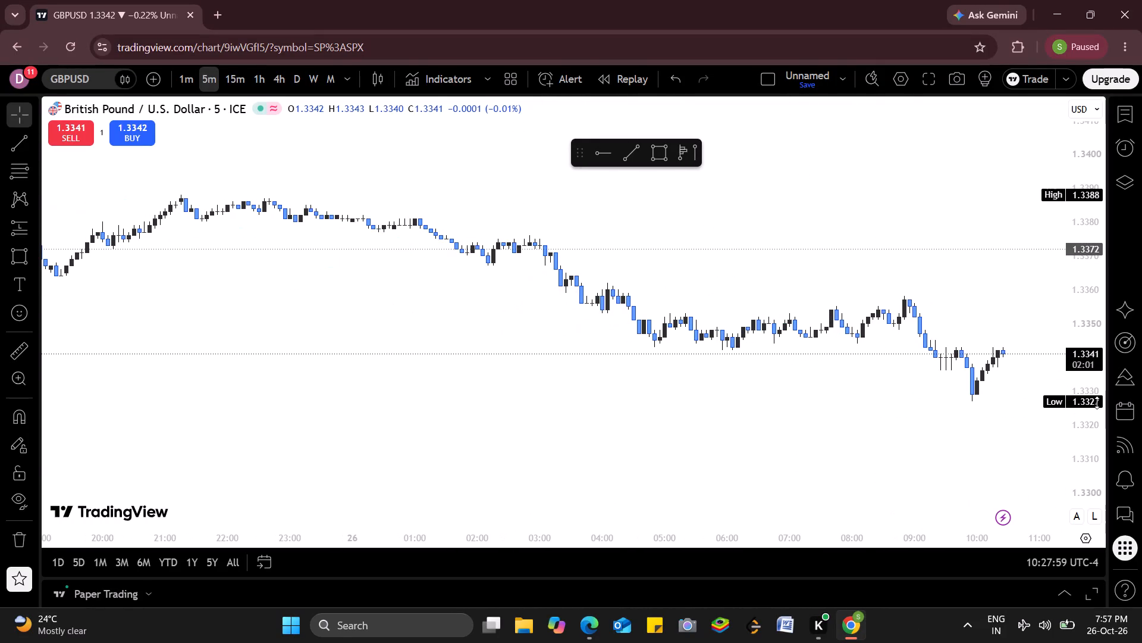
{"action": "left_click_drag", "start_coordinate": [1114, 357], "coordinate": [1083, 379]}
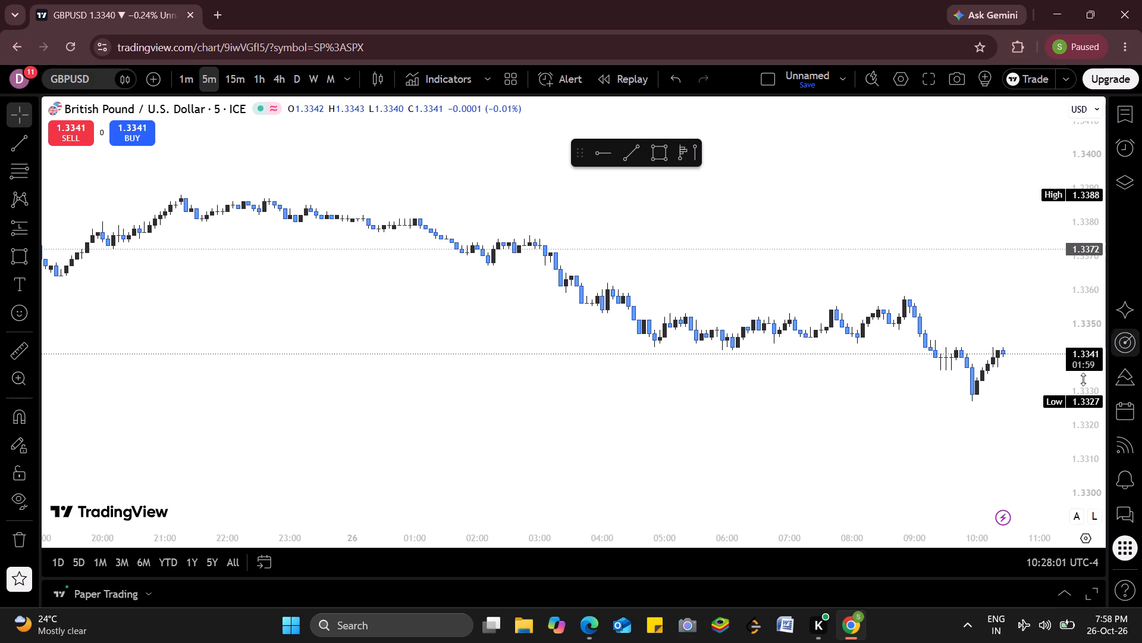
{"action": "left_click_drag", "start_coordinate": [1083, 379], "coordinate": [1078, 385]}
{"action": "left_click_drag", "start_coordinate": [1078, 385], "coordinate": [1109, 240]}
{"action": "scroll", "coordinate": [663, 280], "scroll_direction": "down", "scroll_amount": 2}
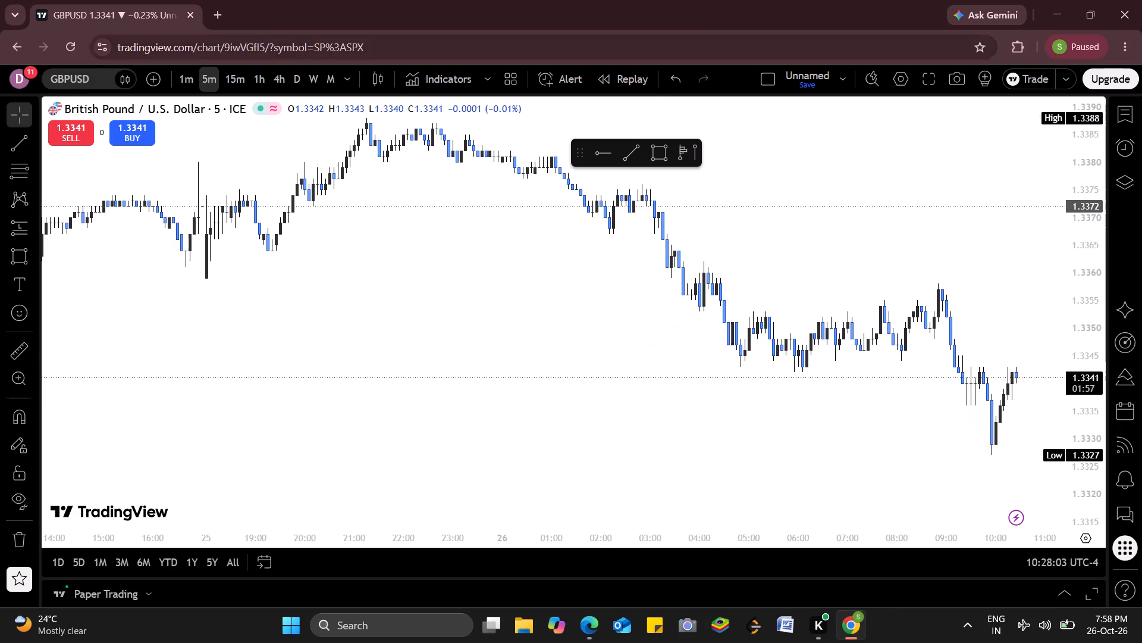
Set the GBPUSD chart to the 15-minute timeframe and inspect its most recent candles.
{"action": "left_click", "coordinate": [234, 85]}
{"action": "left_click_drag", "start_coordinate": [566, 301], "coordinate": [478, 328]}
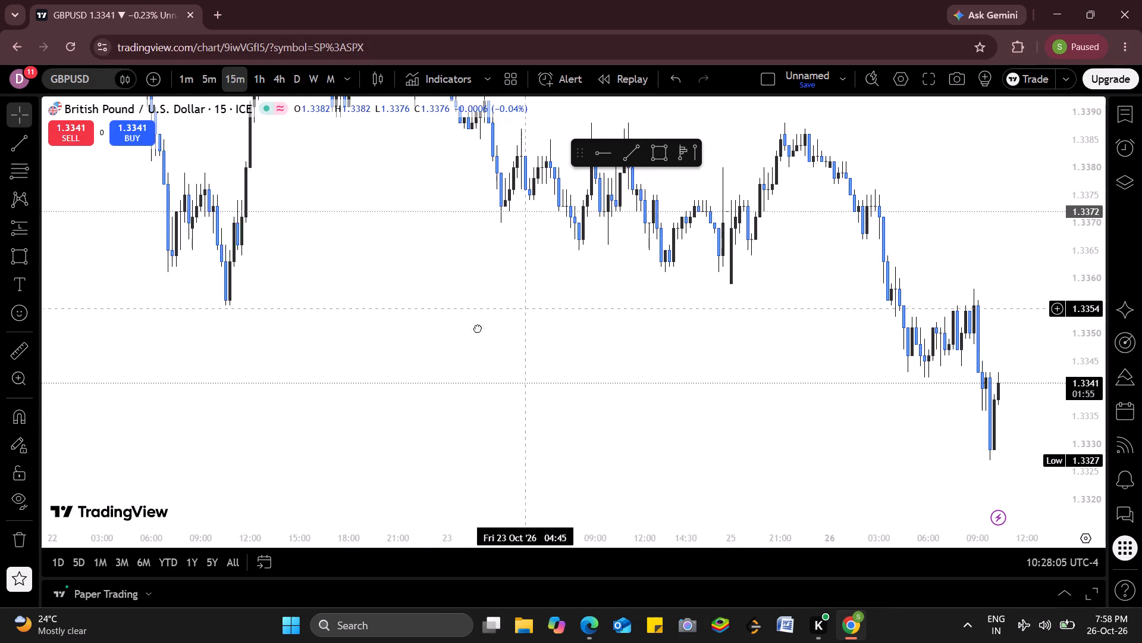
{"action": "left_click_drag", "start_coordinate": [478, 328], "coordinate": [353, 336]}
{"action": "scroll", "coordinate": [353, 336], "scroll_direction": "up", "scroll_amount": 4}
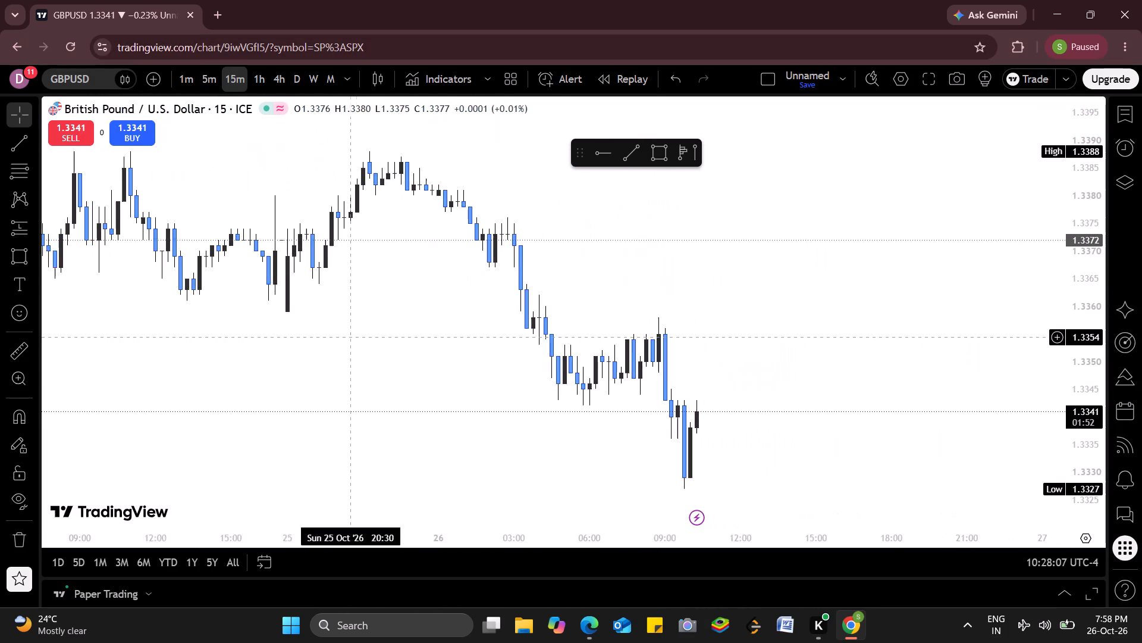
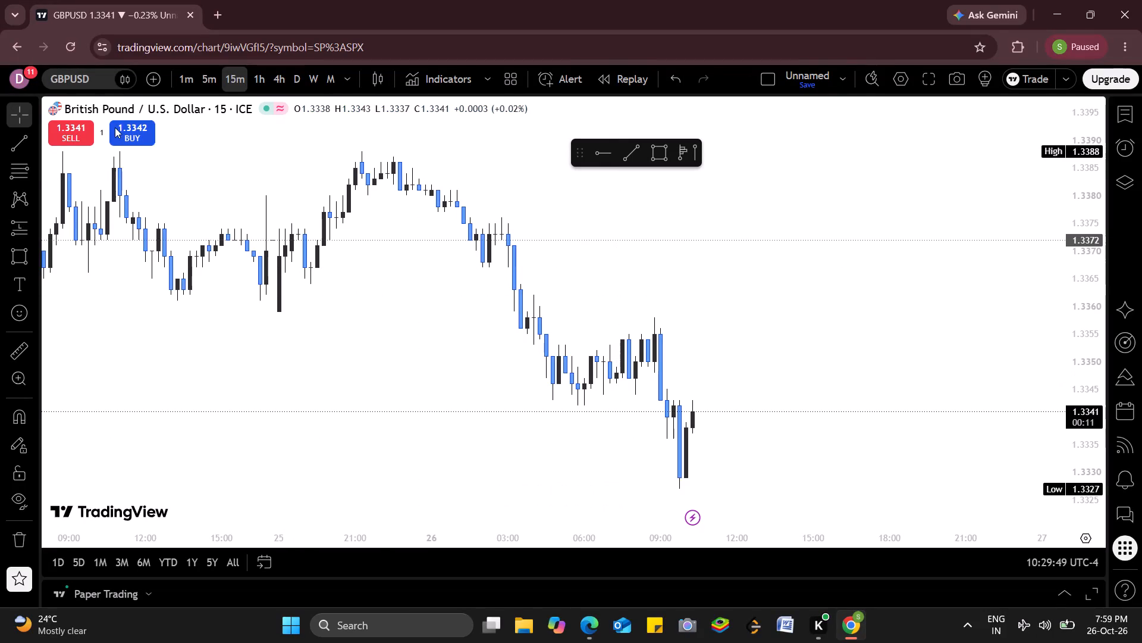
Switch the chart to the EURUSD forex pair and set it to the 5-minute timeframe.
{"action": "left_click", "coordinate": [122, 105]}
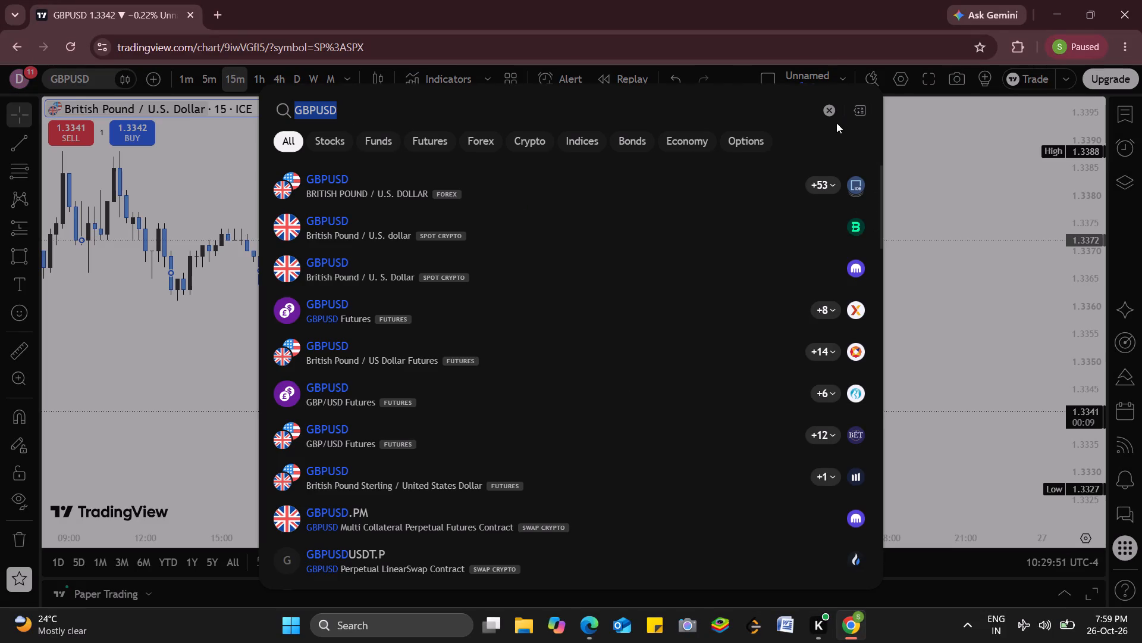
{"action": "left_click", "coordinate": [829, 116]}
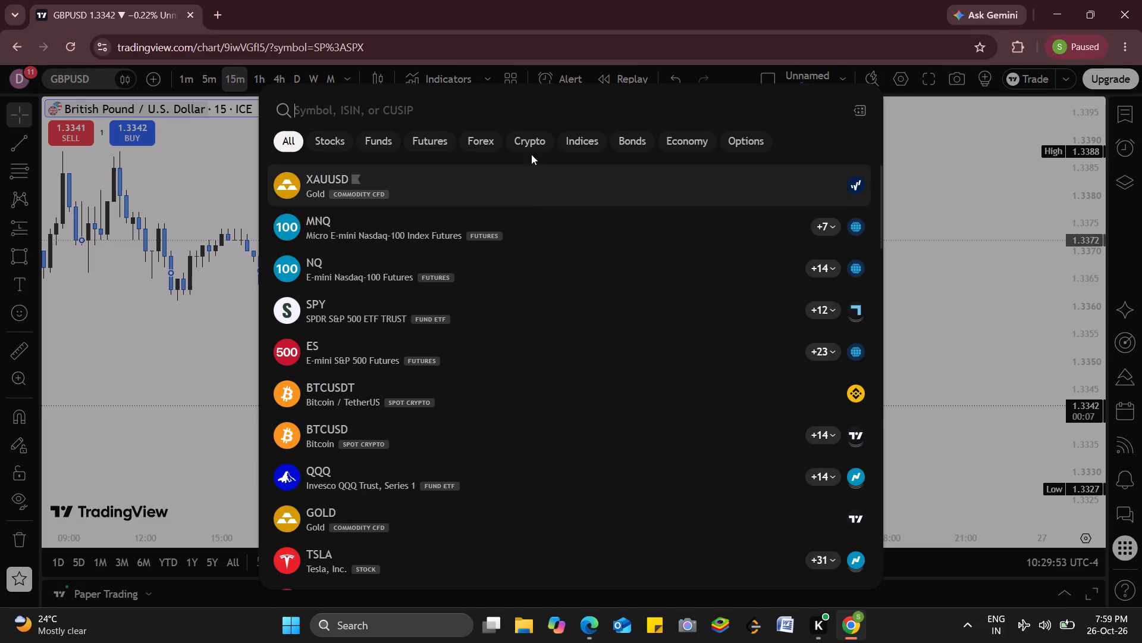
{"action": "left_click", "coordinate": [478, 148]}
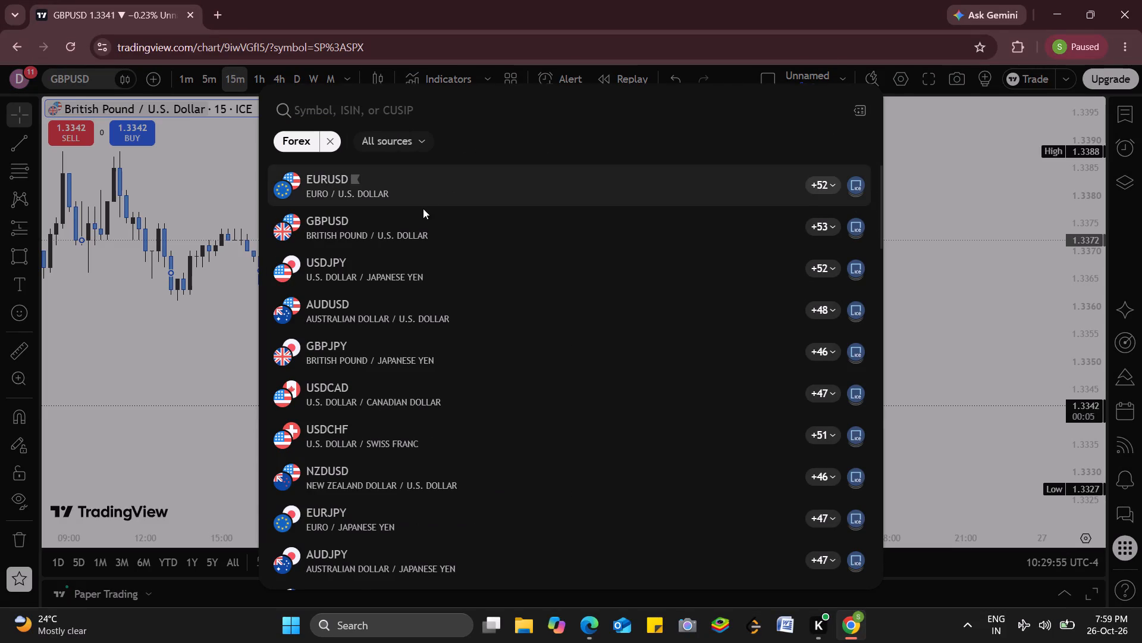
{"action": "left_click", "coordinate": [330, 185]}
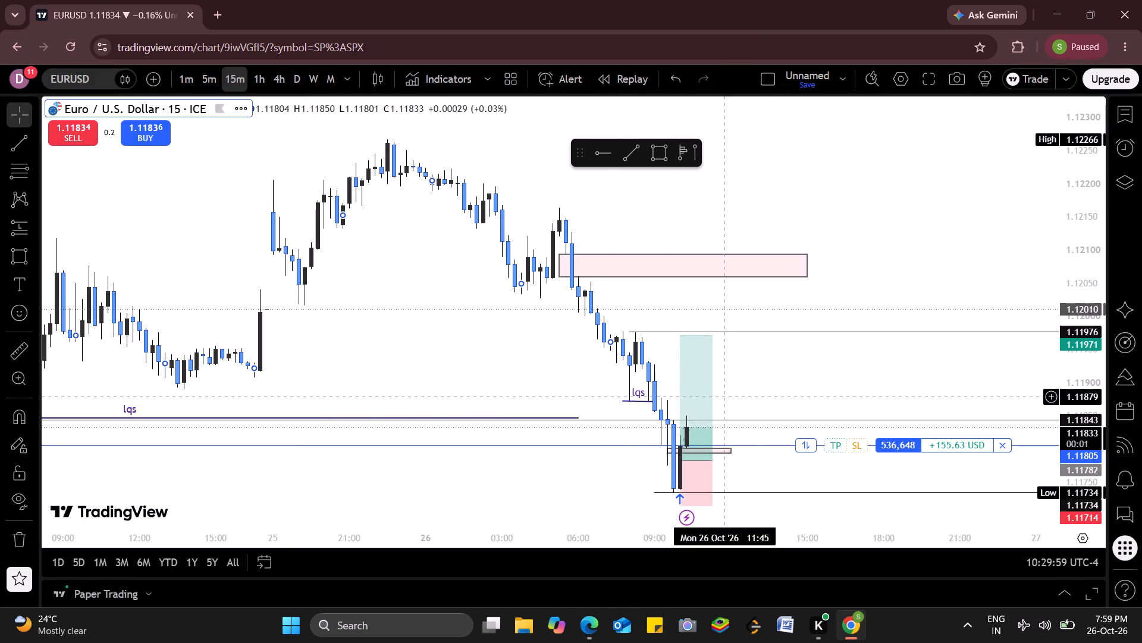
{"action": "left_click", "coordinate": [212, 74]}
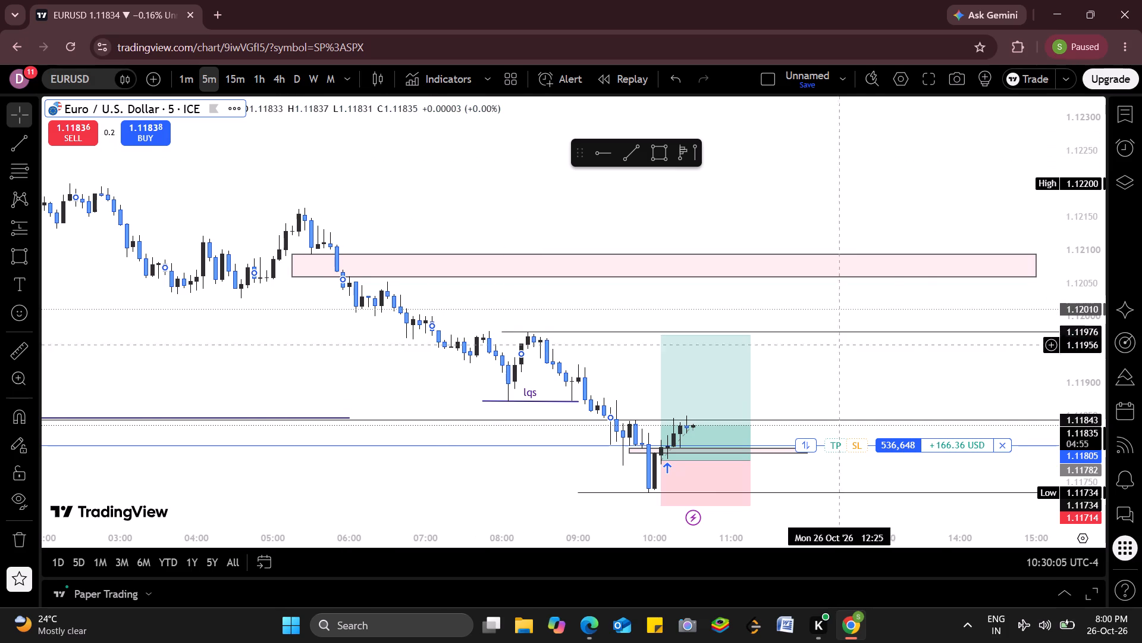
Examine the latest EURUSD 5-minute candles up close around the open long trade's entry, target and stop zones.
{"action": "scroll", "coordinate": [890, 411], "scroll_direction": "left", "scroll_amount": 1}
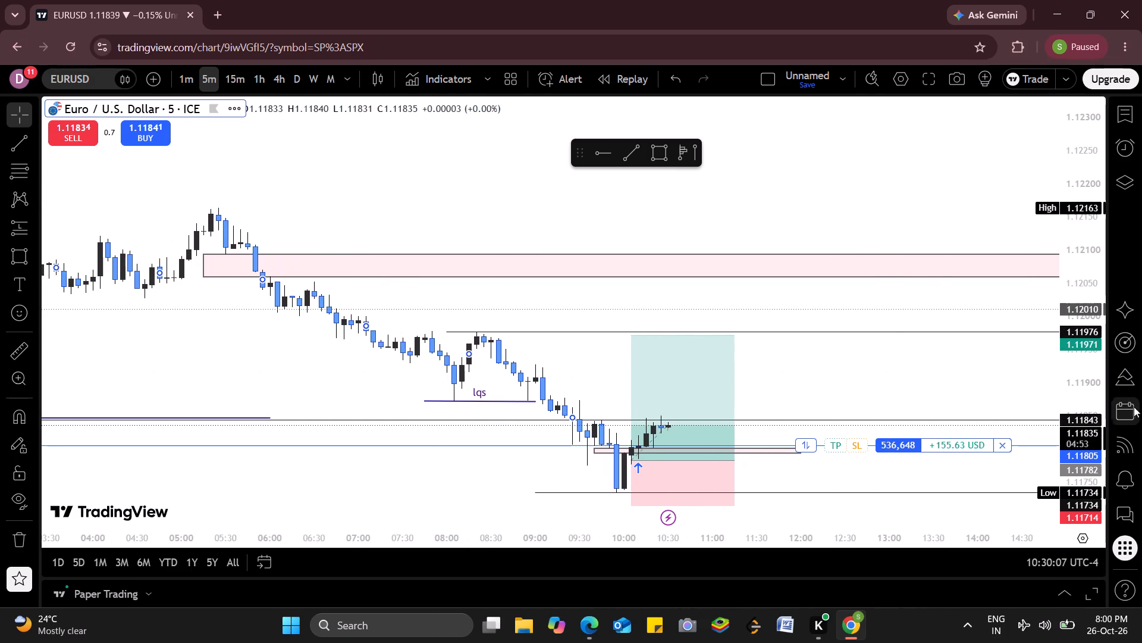
{"action": "right_click_drag", "start_coordinate": [1059, 450], "coordinate": [1021, 238]}
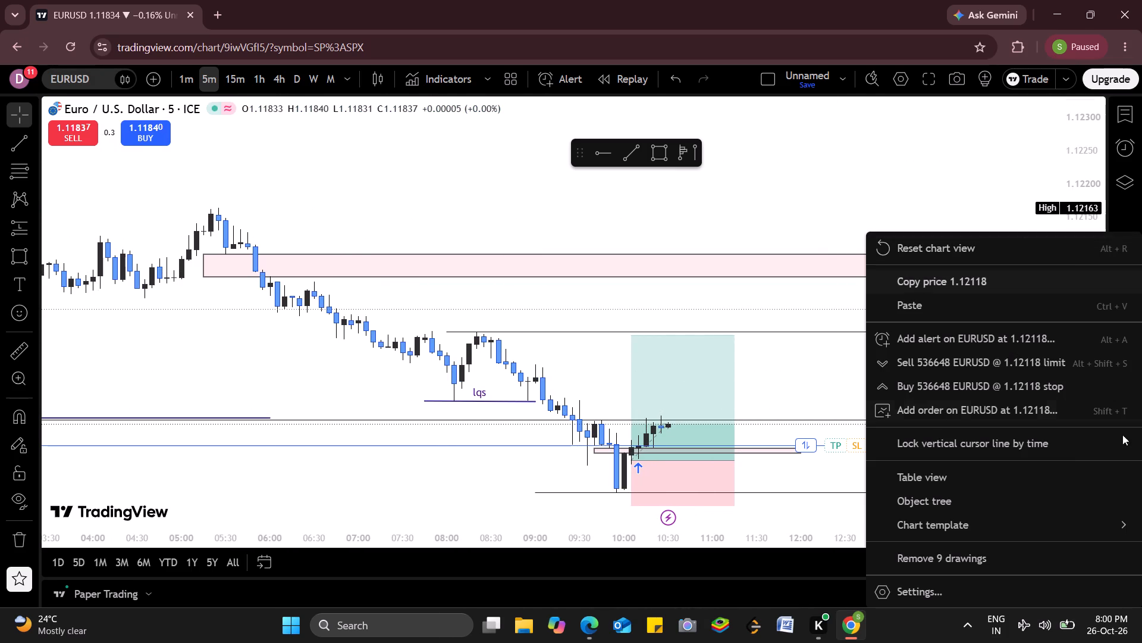
{"action": "left_click", "coordinate": [1008, 187]}
{"action": "scroll", "coordinate": [1124, 395], "scroll_direction": "up", "scroll_amount": 1}
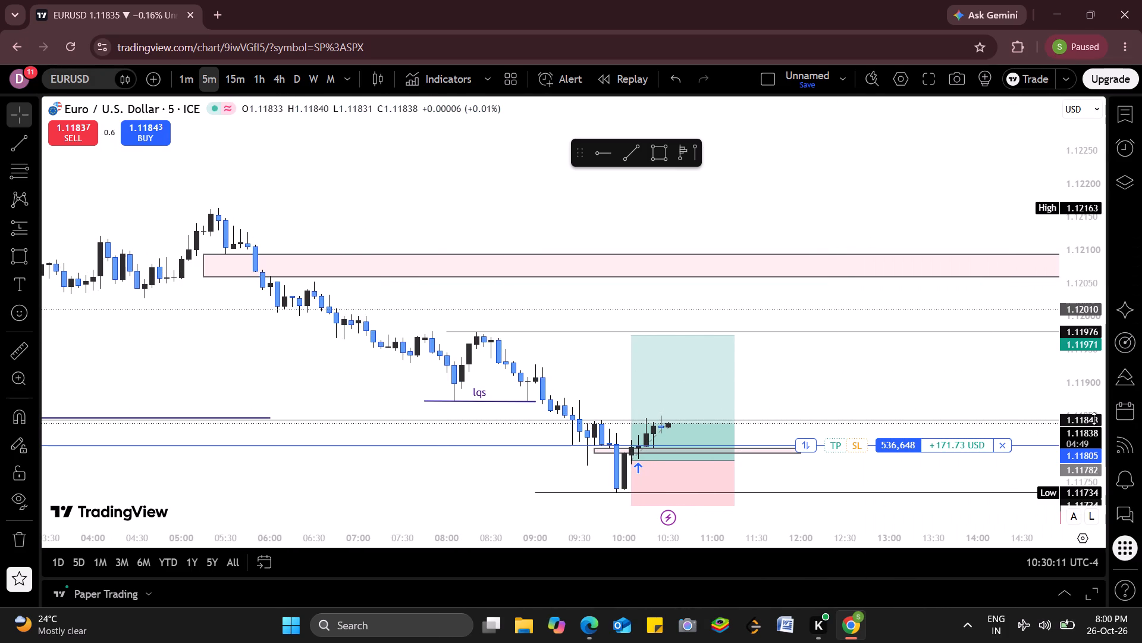
{"action": "scroll", "coordinate": [1094, 419], "scroll_direction": "up", "scroll_amount": 1}
{"action": "right_click_drag", "start_coordinate": [1094, 419], "coordinate": [1075, 82]}
{"action": "right_click_drag", "start_coordinate": [1086, 397], "coordinate": [1083, 361]}
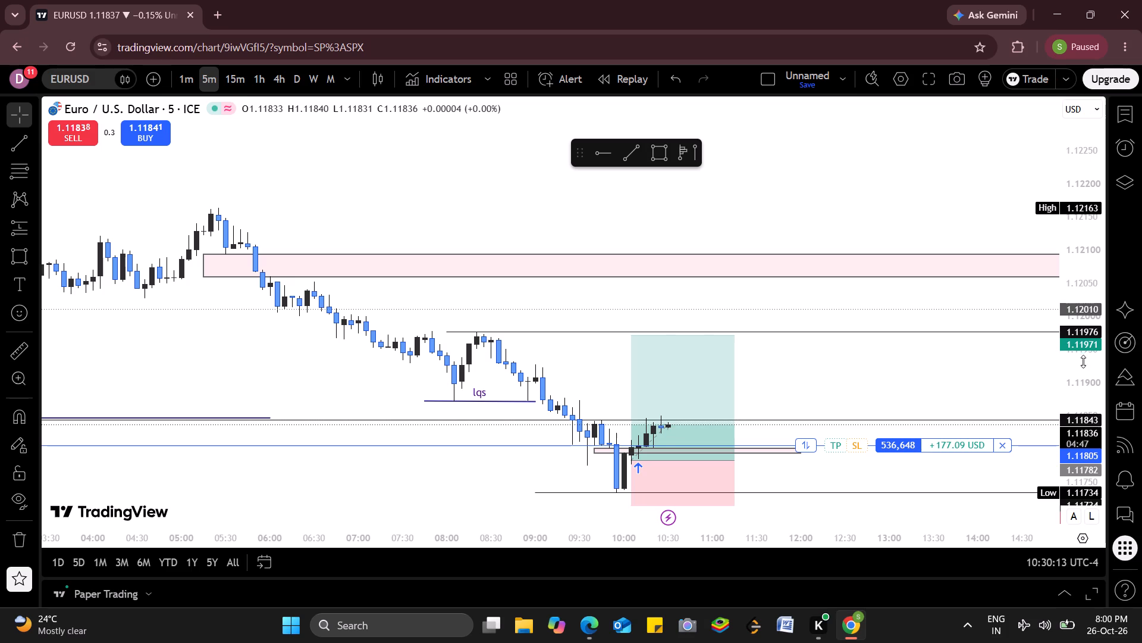
{"action": "right_click_drag", "start_coordinate": [1083, 361], "coordinate": [1081, 354]}
{"action": "left_click", "coordinate": [1081, 354]}
{"action": "left_click", "coordinate": [939, 412]}
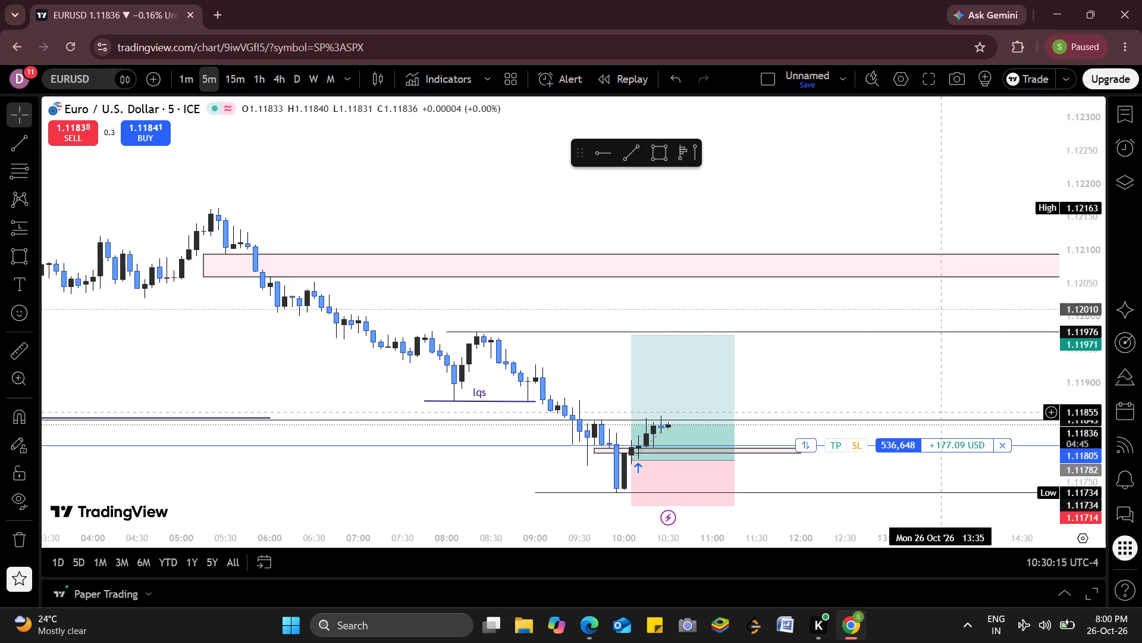
{"action": "left_click_drag", "start_coordinate": [1076, 418], "coordinate": [1070, 205]}
{"action": "left_click_drag", "start_coordinate": [827, 445], "coordinate": [674, 224]}
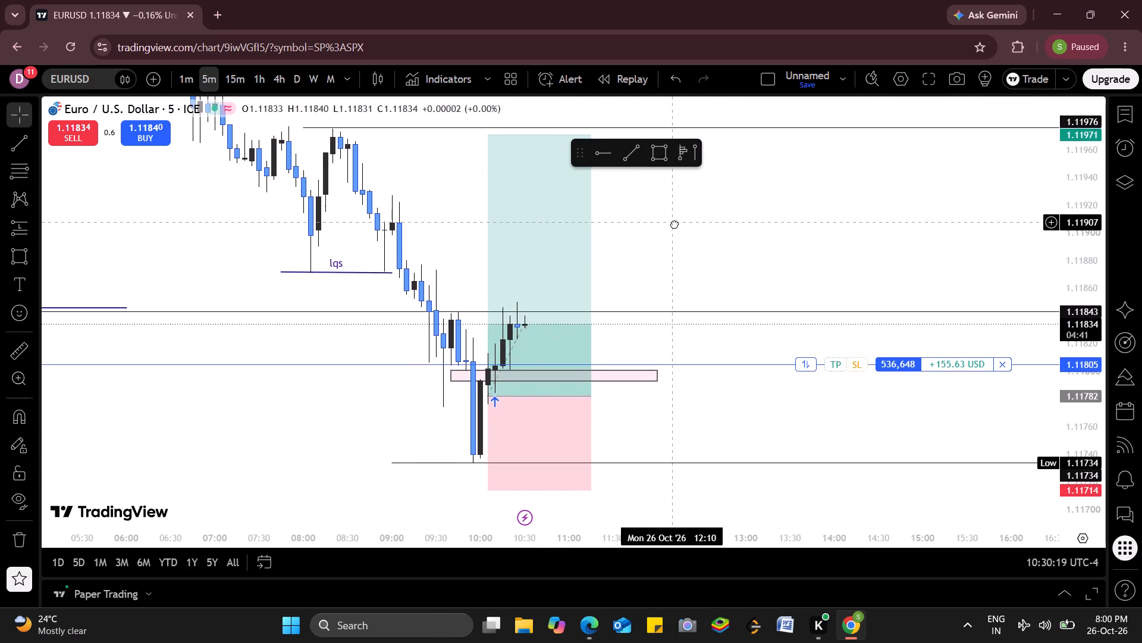
{"action": "left_click_drag", "start_coordinate": [674, 224], "coordinate": [674, 230]}
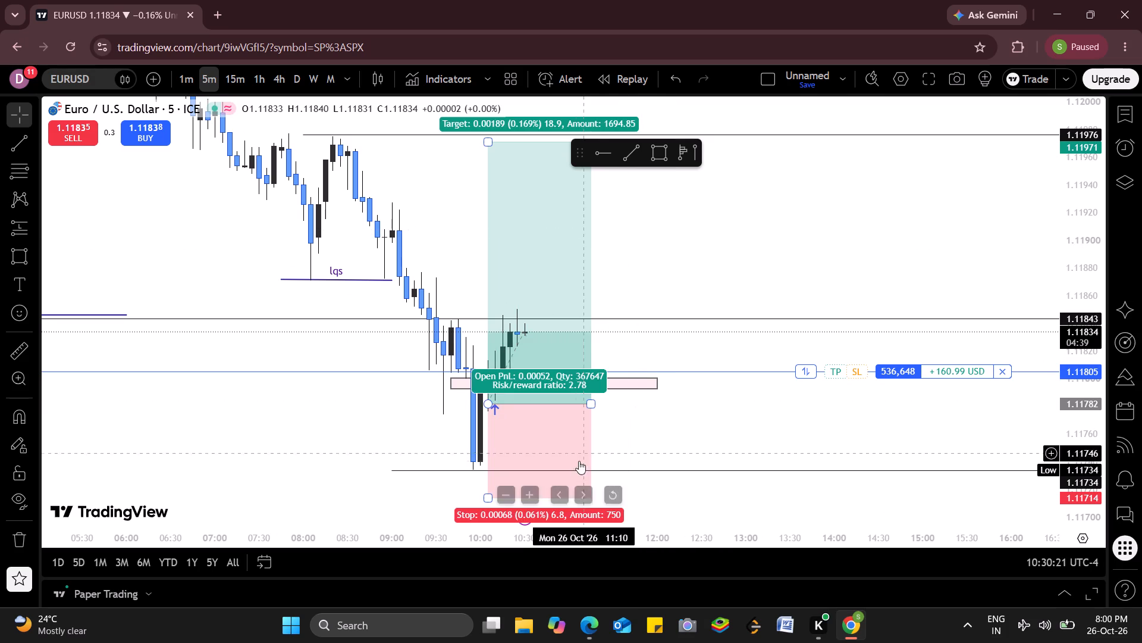
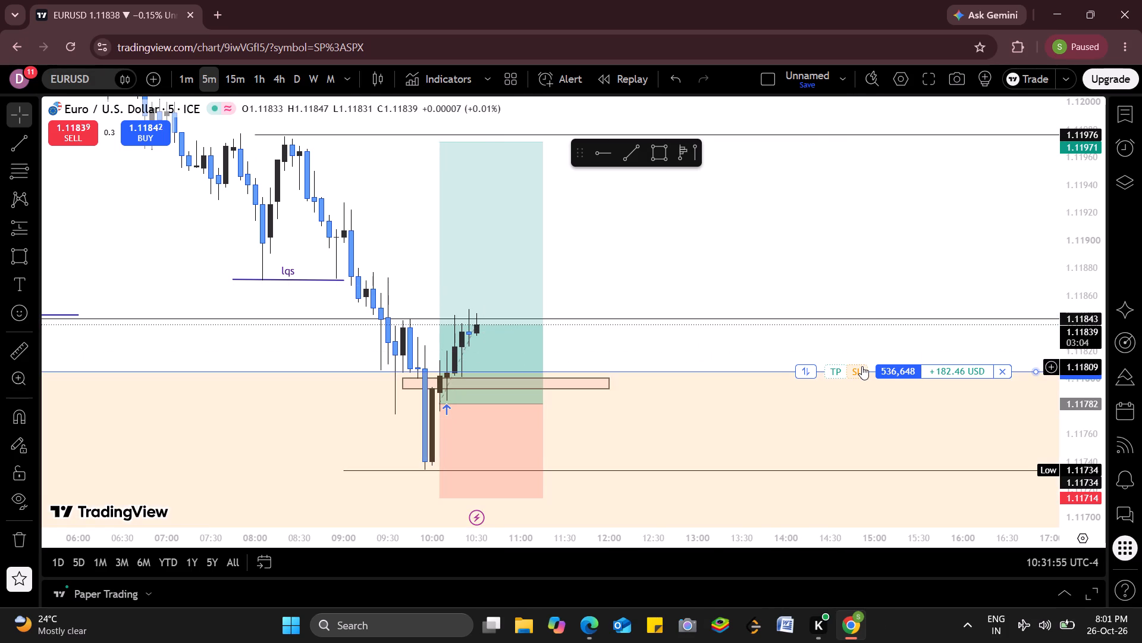
Add a stop loss to the open EURUSD long trade at 1.11718, just below the marked low.
{"action": "right_click_drag", "start_coordinate": [862, 366], "coordinate": [864, 408]}
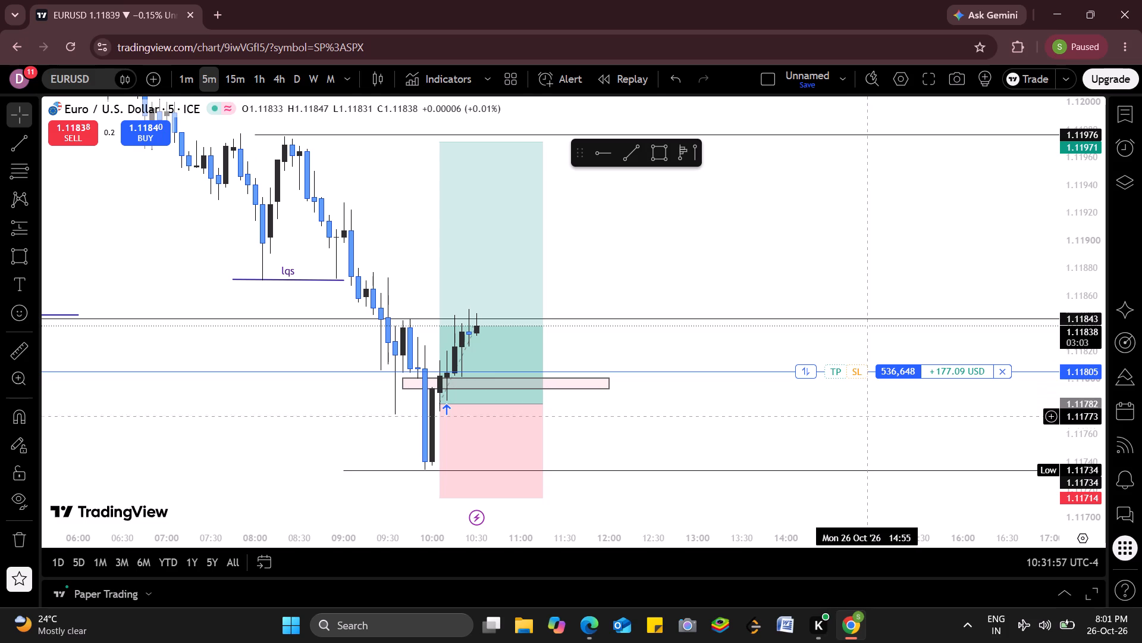
{"action": "right_click_drag", "start_coordinate": [864, 408], "coordinate": [857, 390]}
{"action": "left_click", "coordinate": [818, 431]}
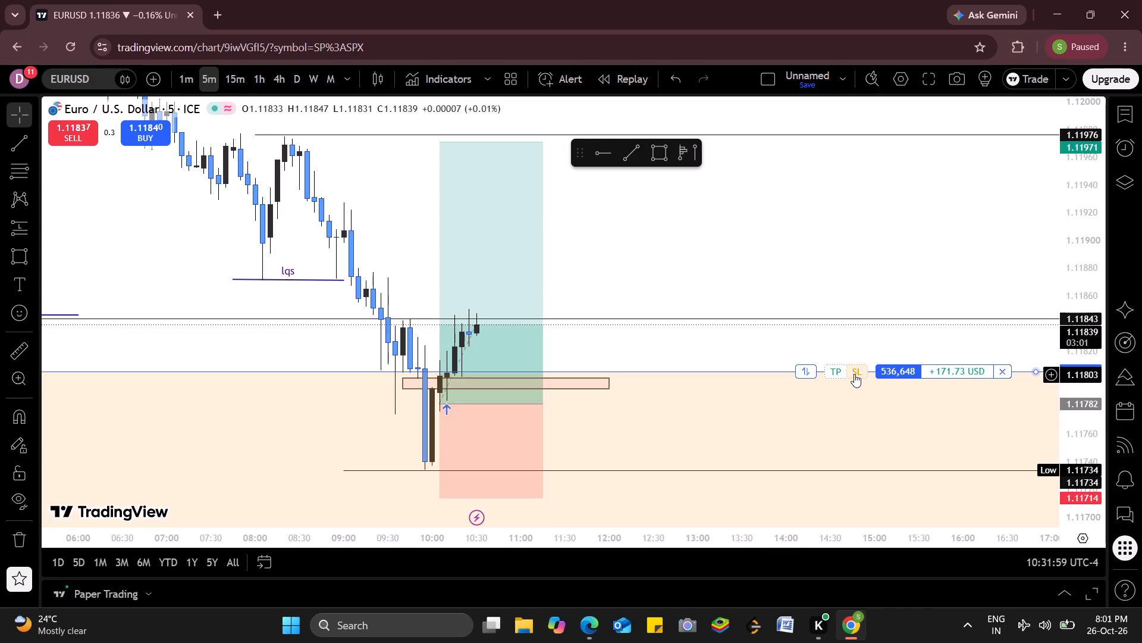
{"action": "left_click_drag", "start_coordinate": [855, 373], "coordinate": [868, 461]}
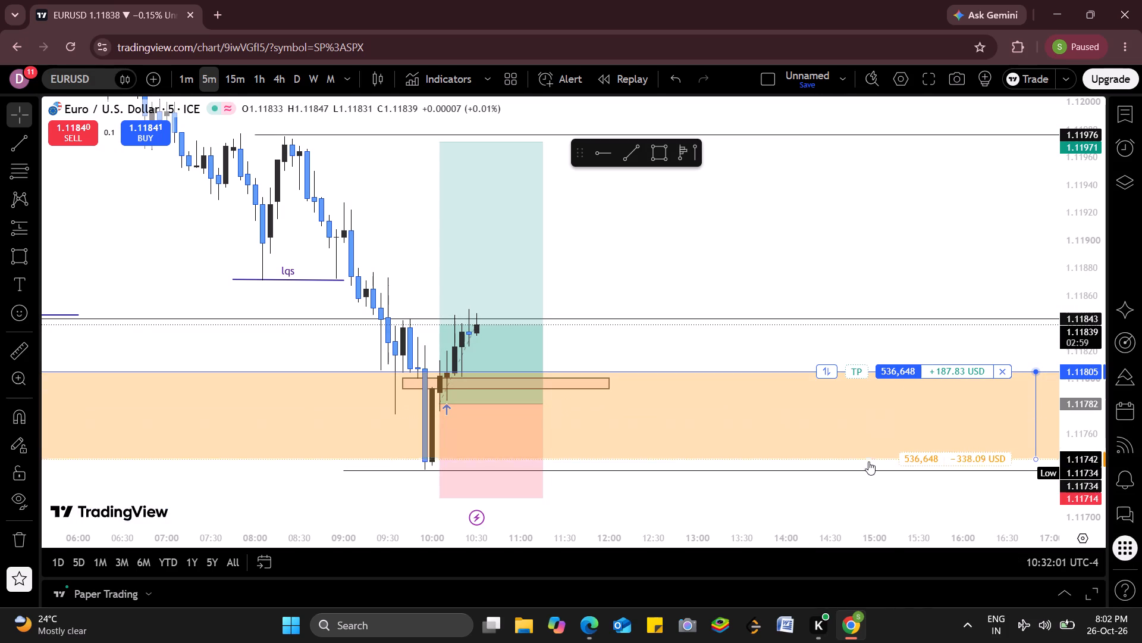
{"action": "left_click_drag", "start_coordinate": [868, 461], "coordinate": [868, 472]}
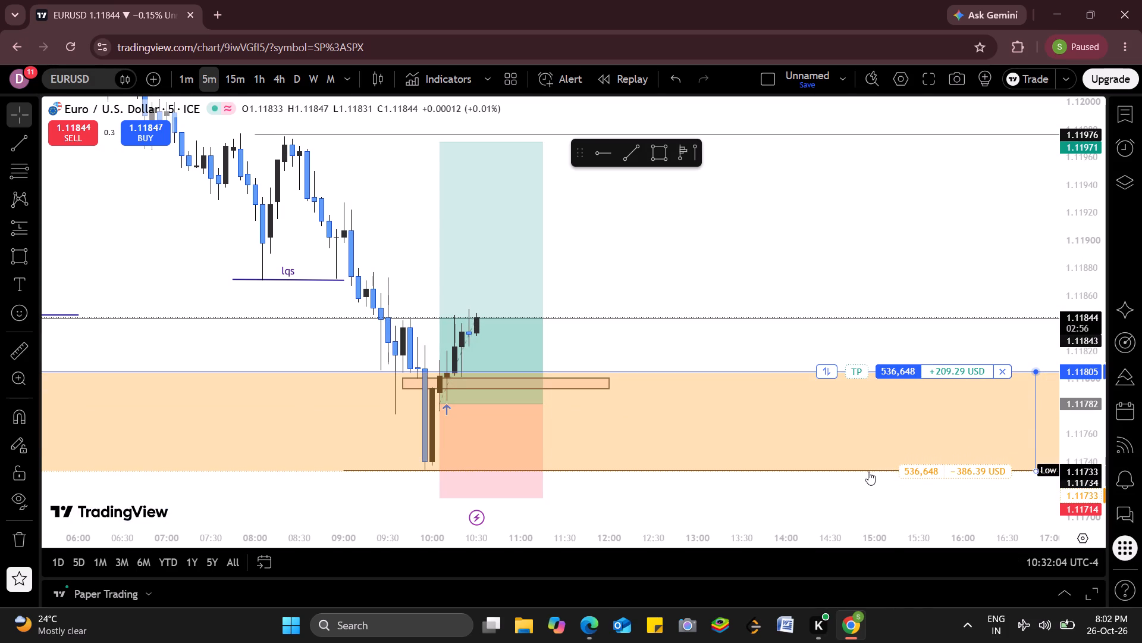
{"action": "left_click_drag", "start_coordinate": [868, 472], "coordinate": [868, 492]}
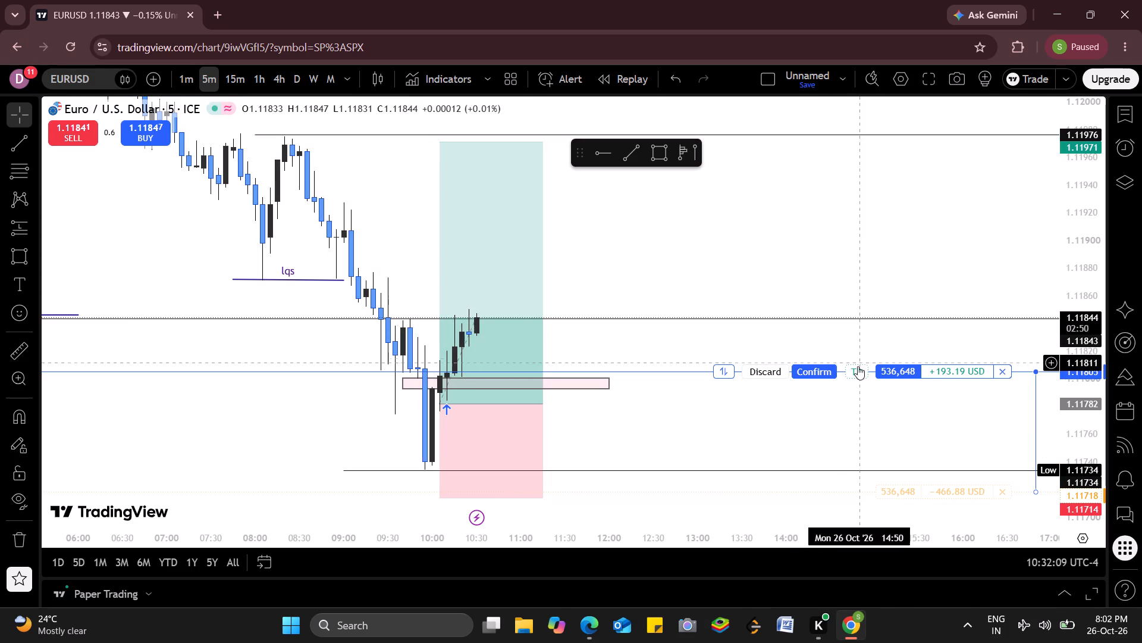
Add a take profit to the open EURUSD long trade at 1.11923, between the entry and the upper 1.11976 line.
{"action": "left_click_drag", "start_coordinate": [857, 369], "coordinate": [861, 175]}
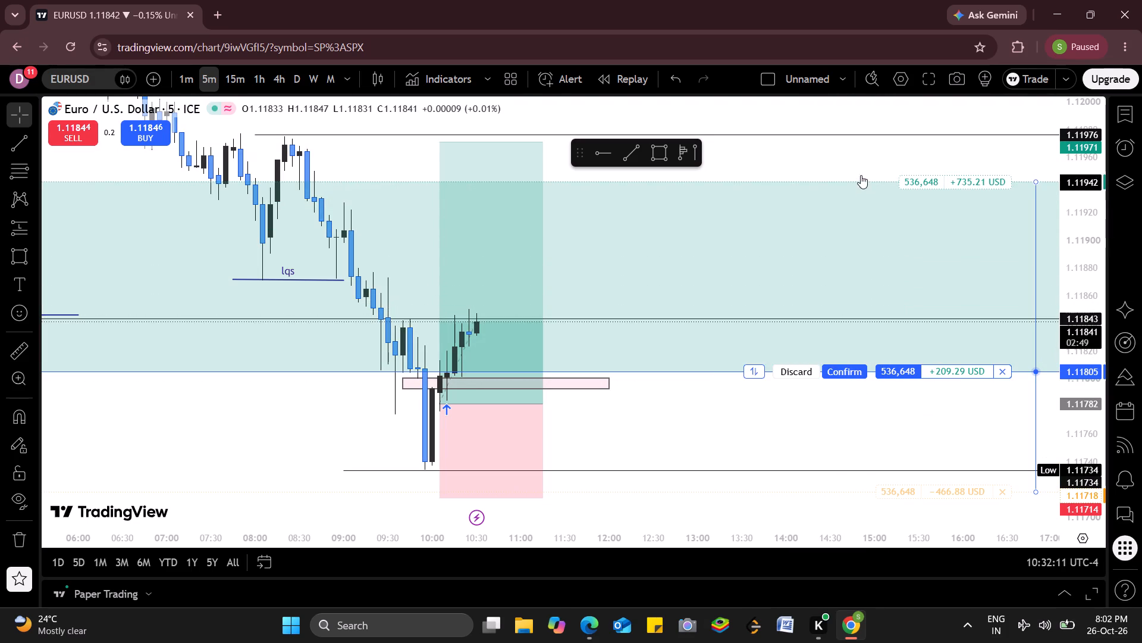
{"action": "left_click_drag", "start_coordinate": [861, 175], "coordinate": [858, 147]}
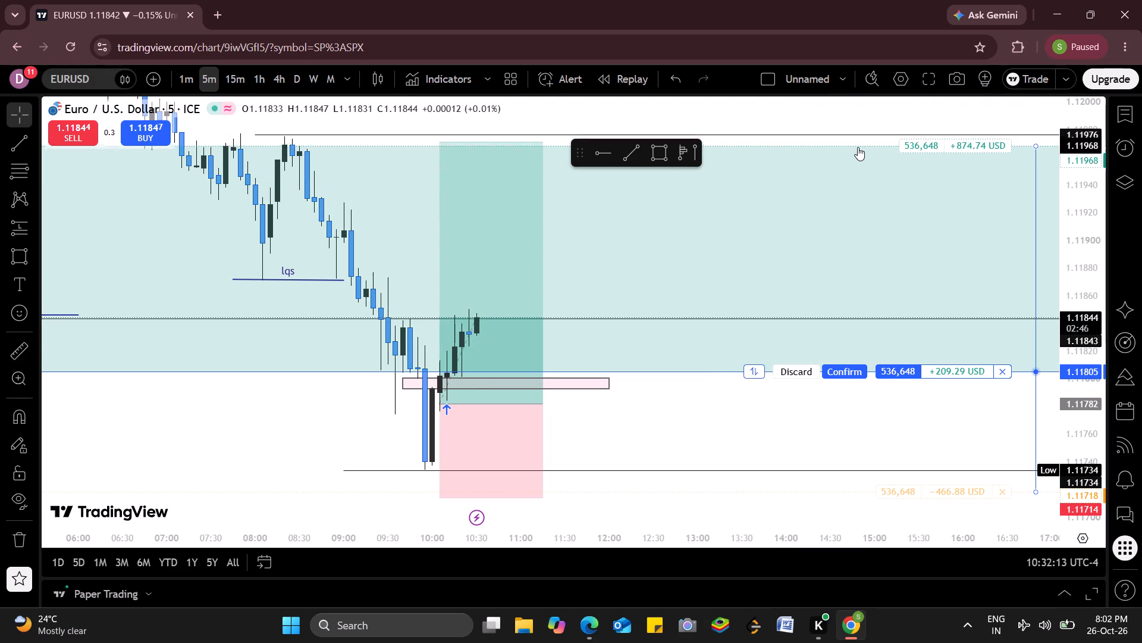
{"action": "left_click_drag", "start_coordinate": [858, 147], "coordinate": [862, 163]}
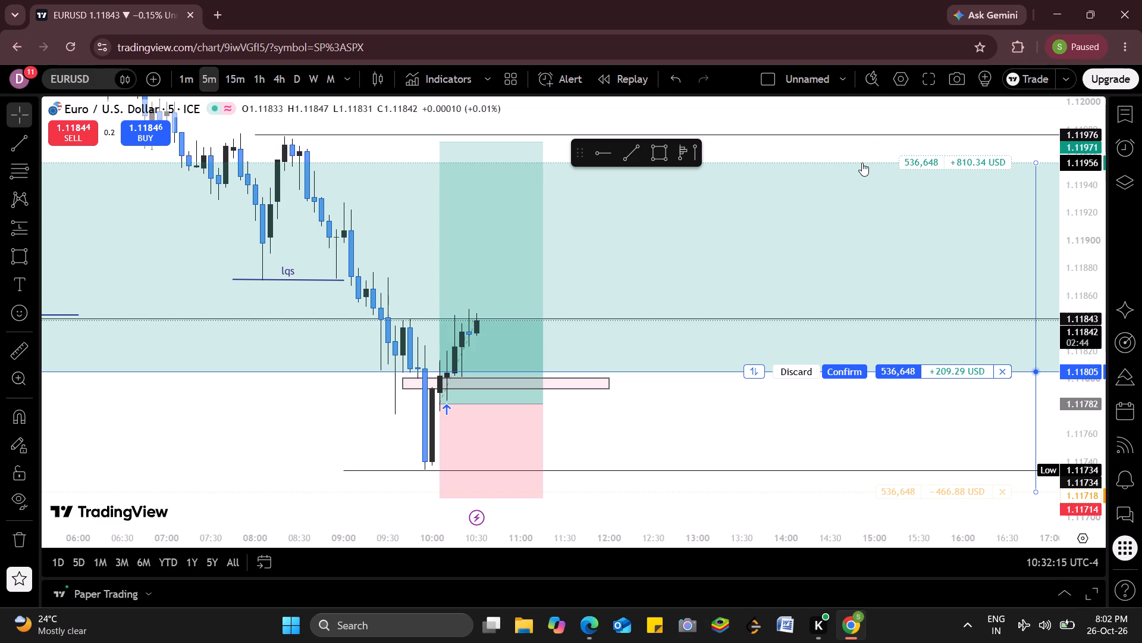
{"action": "left_click_drag", "start_coordinate": [862, 163], "coordinate": [862, 206]}
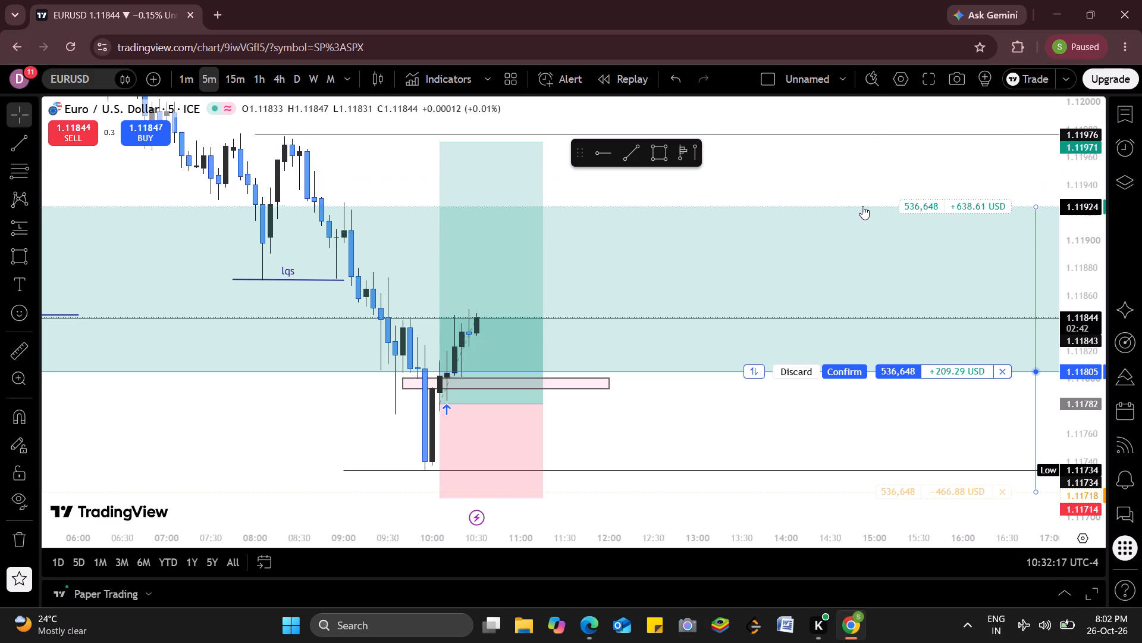
{"action": "left_click_drag", "start_coordinate": [862, 206], "coordinate": [859, 209]}
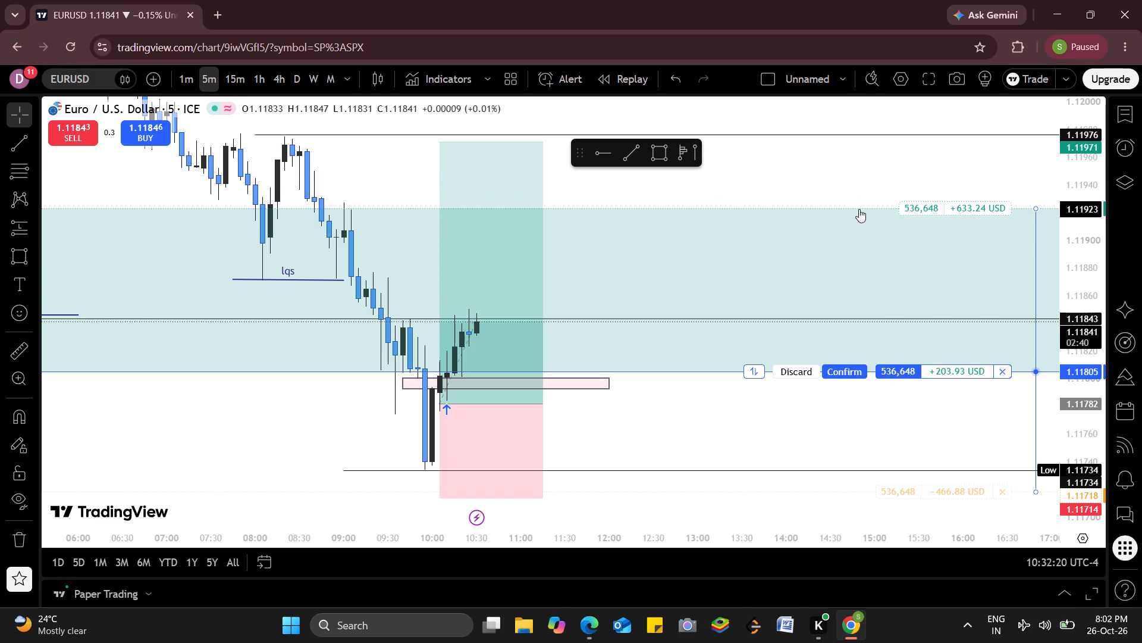
{"action": "left_click_drag", "start_coordinate": [859, 209], "coordinate": [860, 208]}
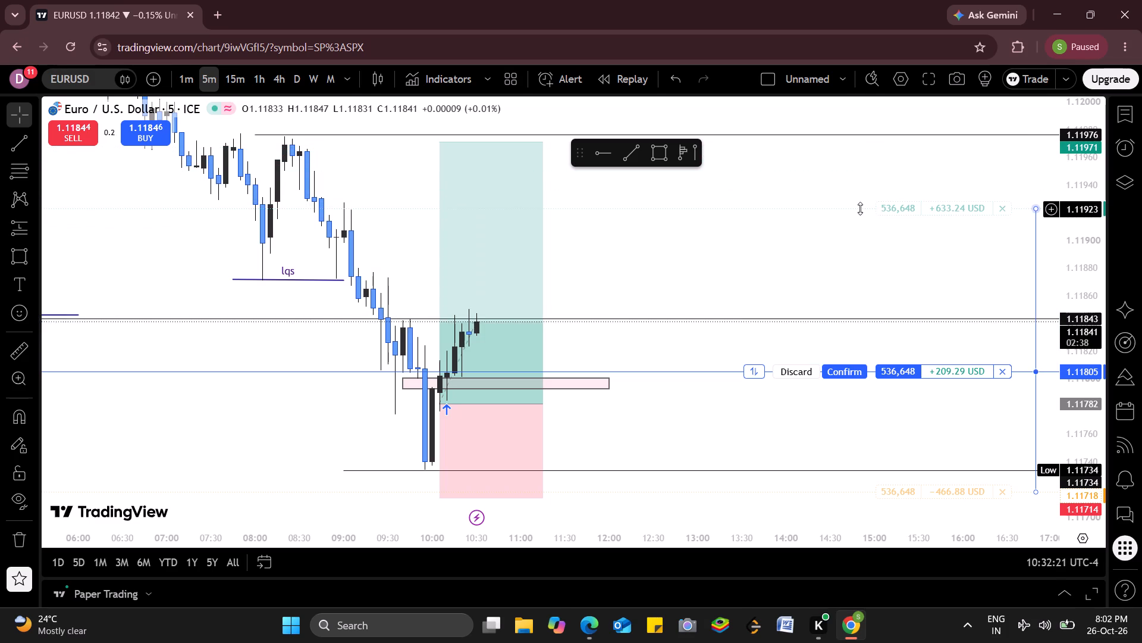
{"action": "left_click", "coordinate": [860, 208]}
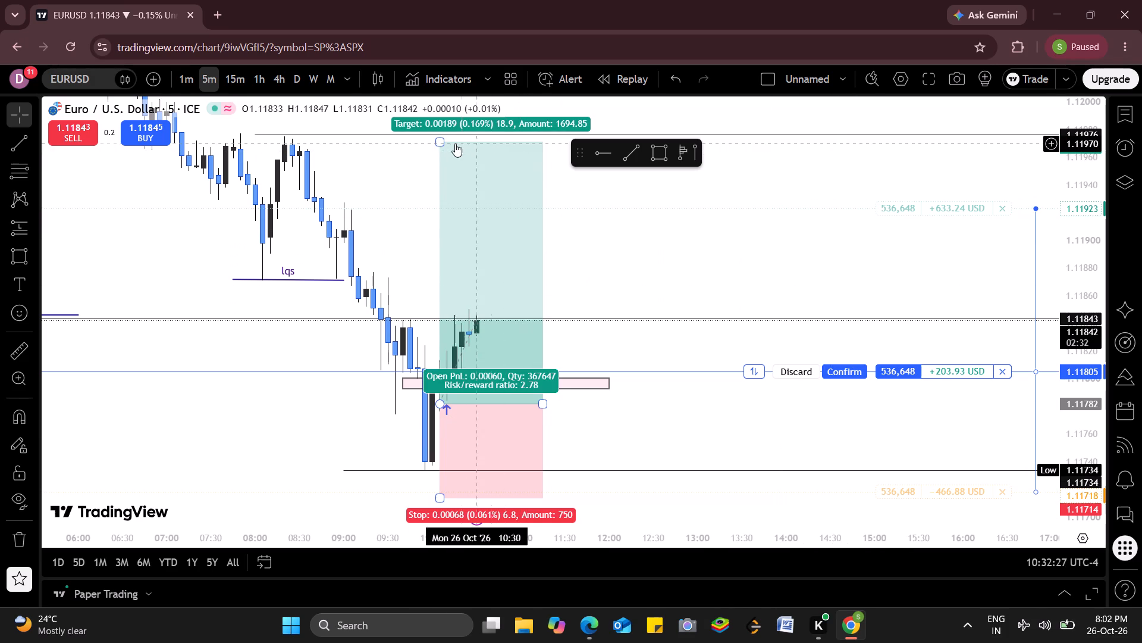
Adjust the long position drawing to match the trade's exit levels, with its target at 1.11924 and stop at 1.11718.
{"action": "left_click_drag", "start_coordinate": [440, 139], "coordinate": [450, 188]}
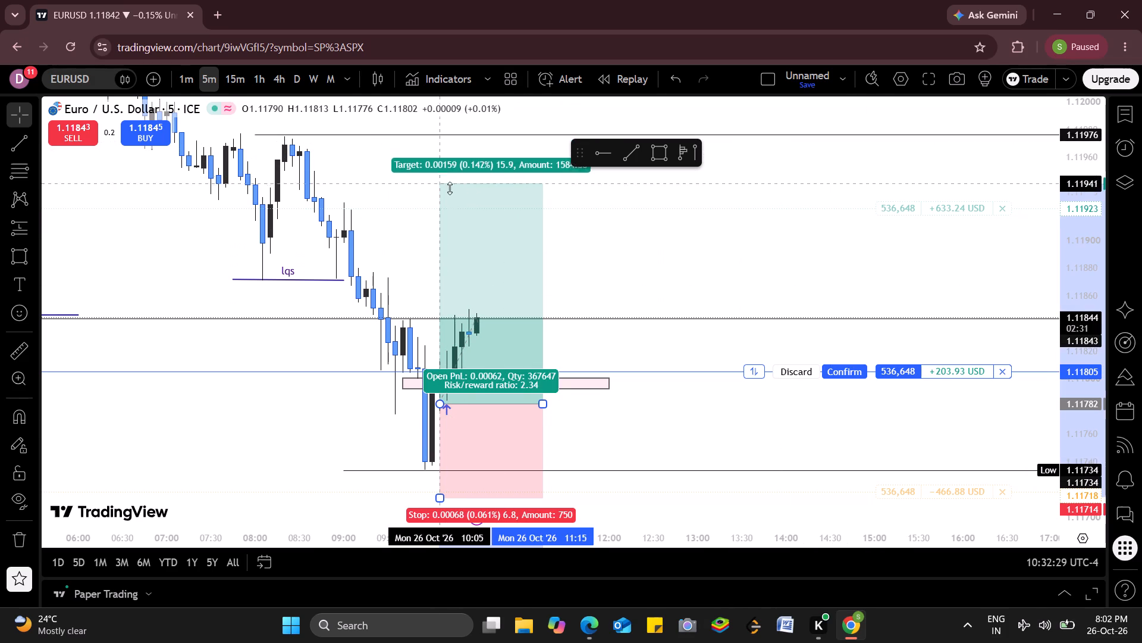
{"action": "left_click_drag", "start_coordinate": [450, 188], "coordinate": [478, 207]}
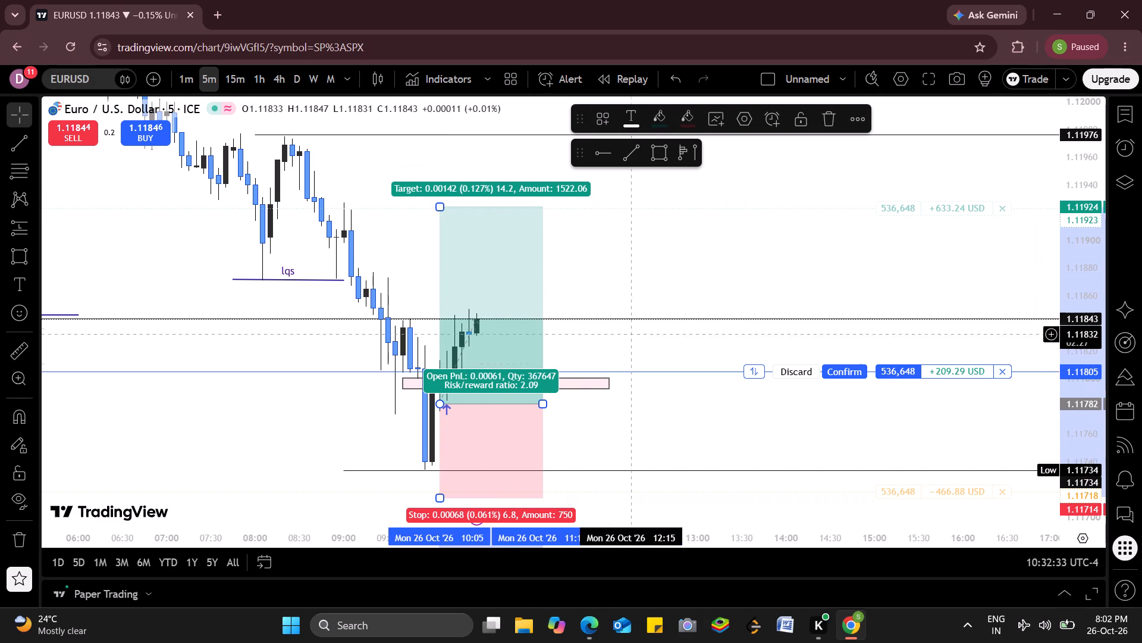
{"action": "left_click", "coordinate": [440, 494]}
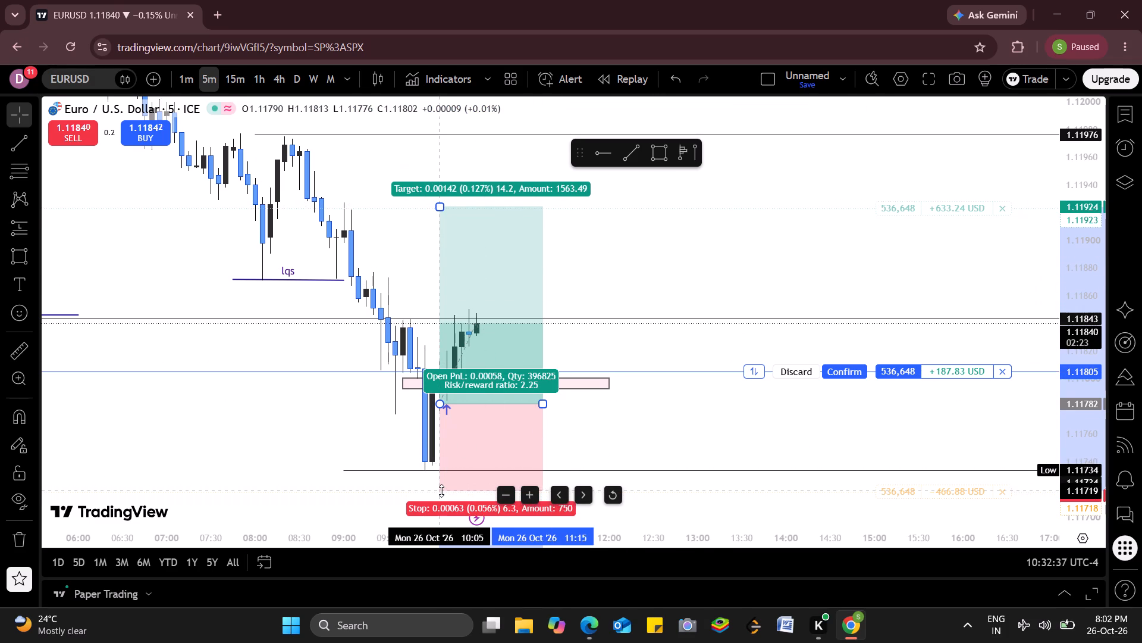
{"action": "left_click", "coordinate": [705, 229]}
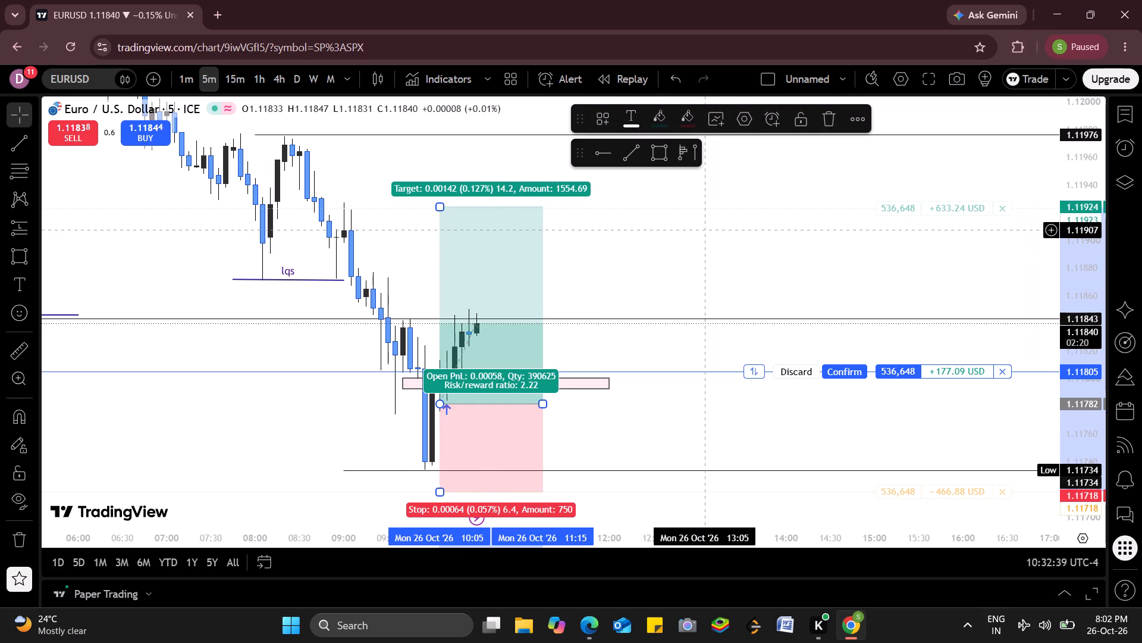
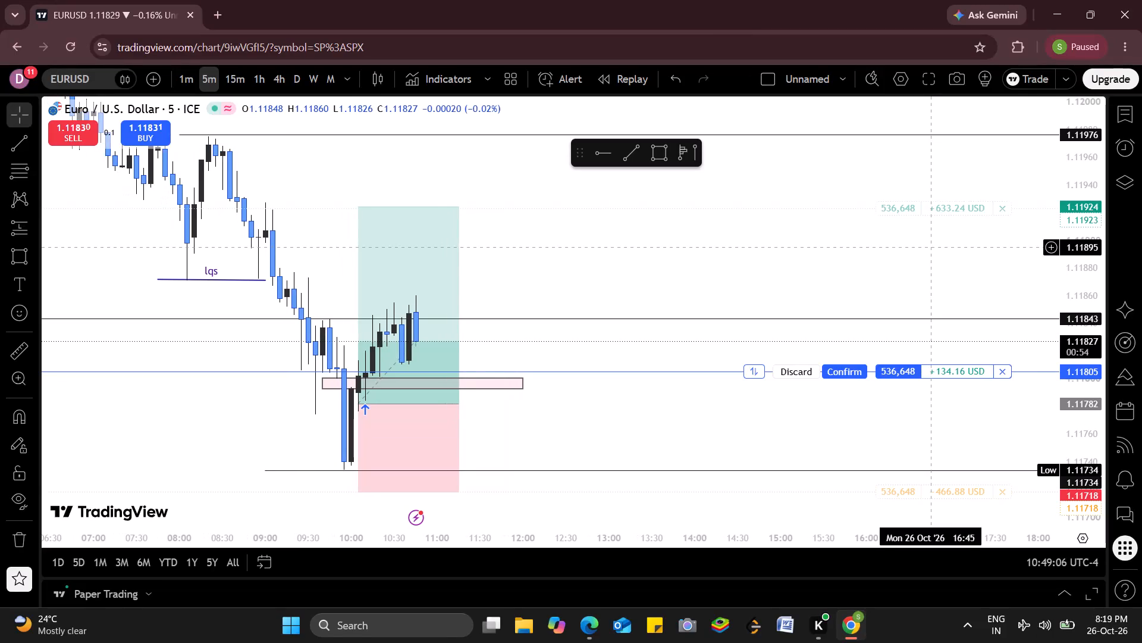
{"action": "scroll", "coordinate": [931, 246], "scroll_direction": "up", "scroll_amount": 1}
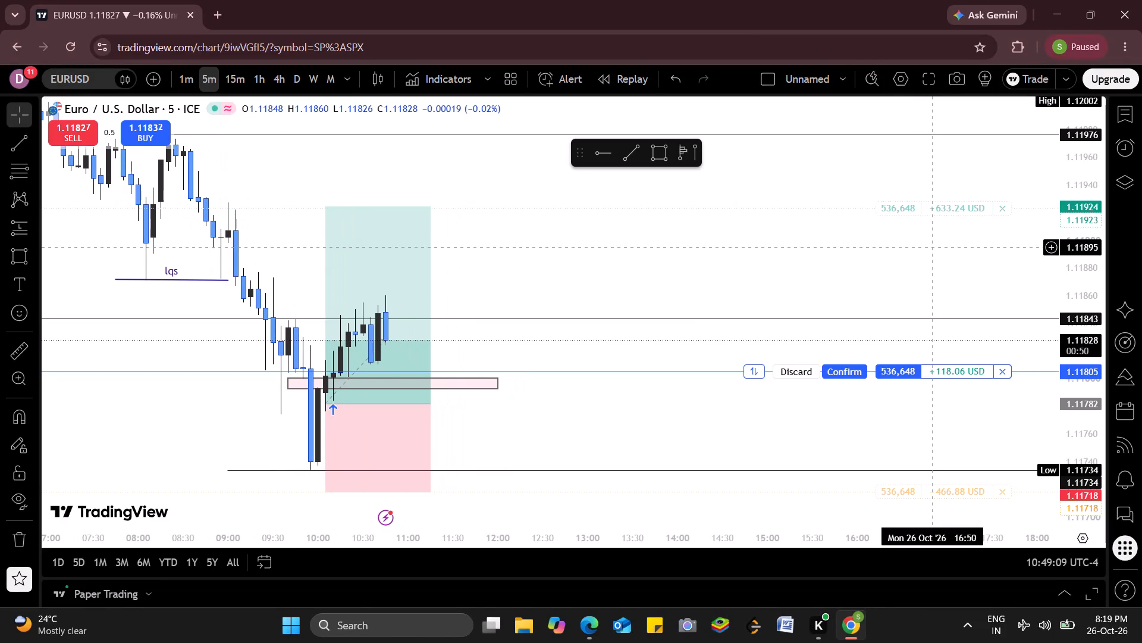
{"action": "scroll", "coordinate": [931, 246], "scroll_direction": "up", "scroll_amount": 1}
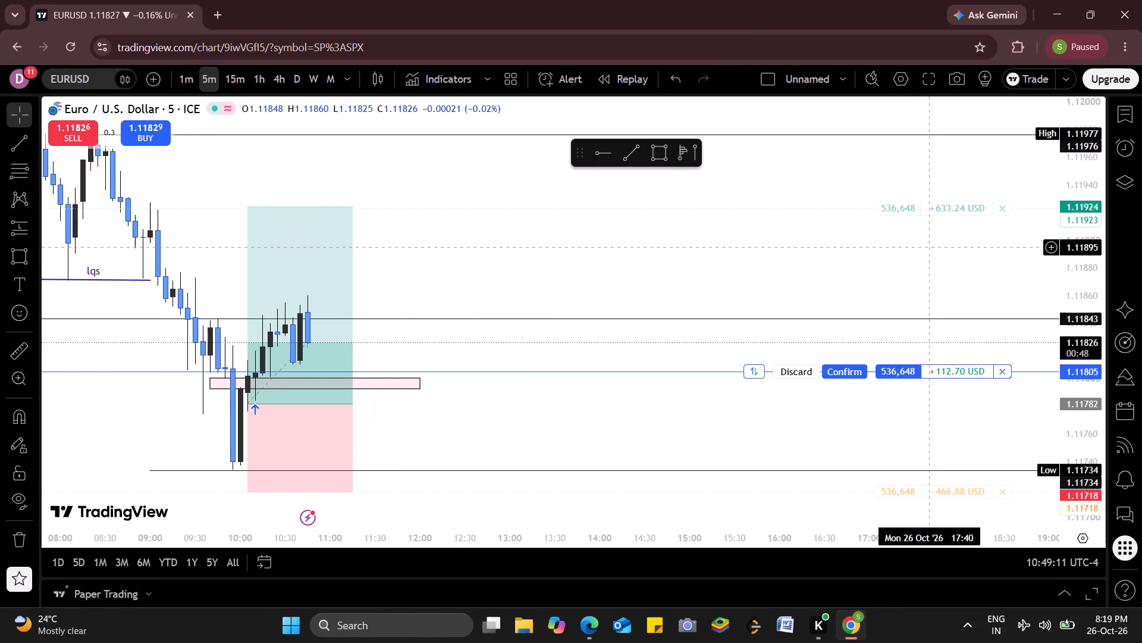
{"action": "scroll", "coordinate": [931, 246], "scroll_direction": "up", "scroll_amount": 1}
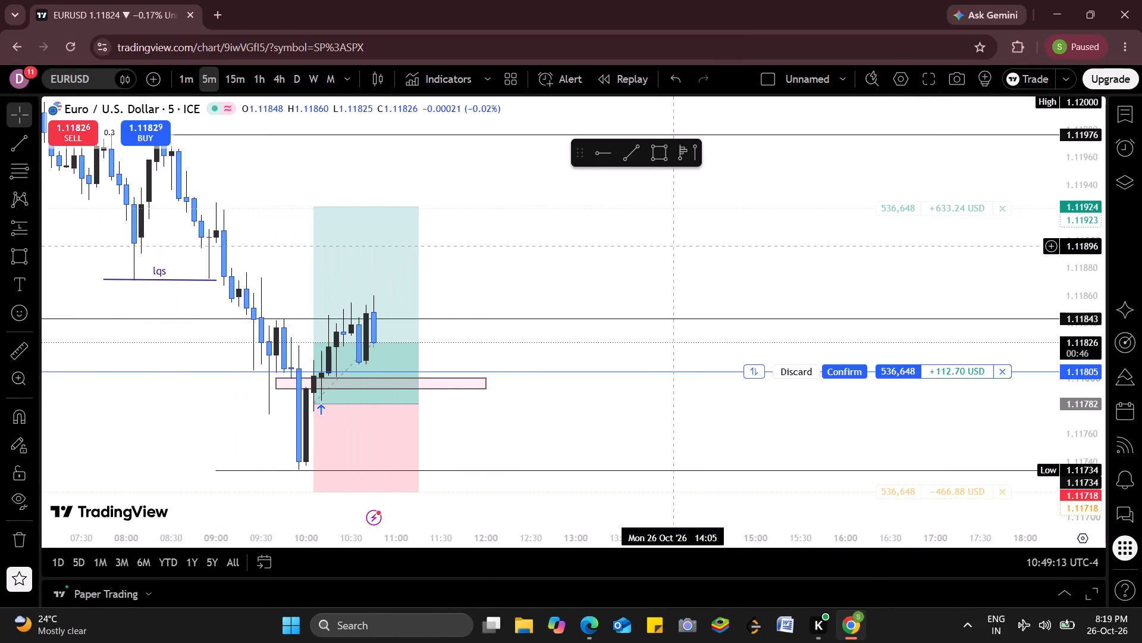
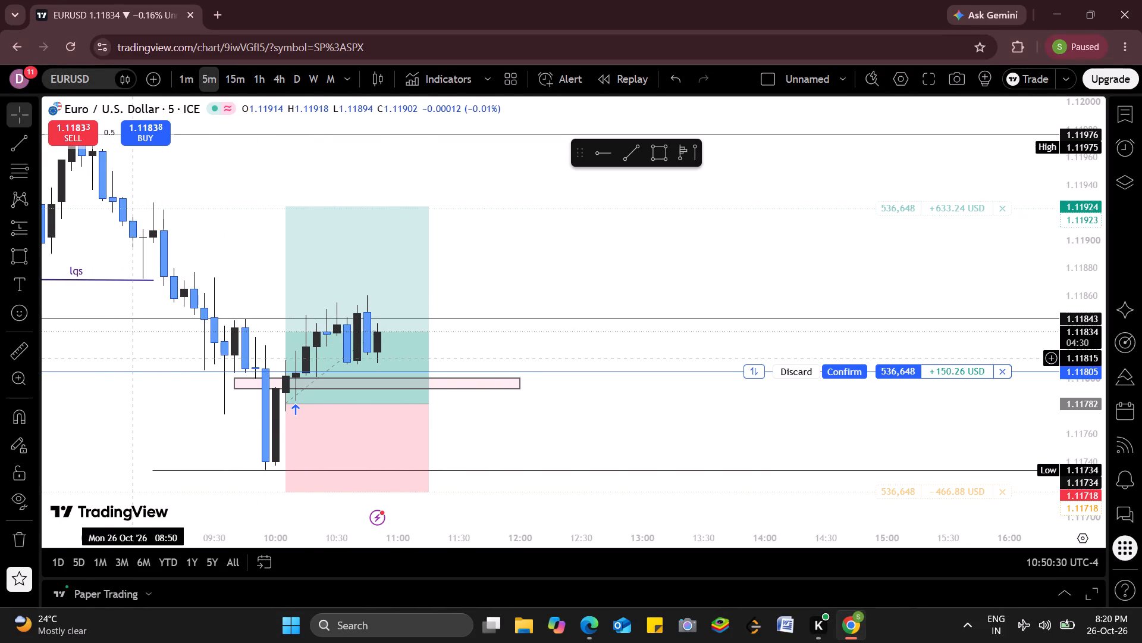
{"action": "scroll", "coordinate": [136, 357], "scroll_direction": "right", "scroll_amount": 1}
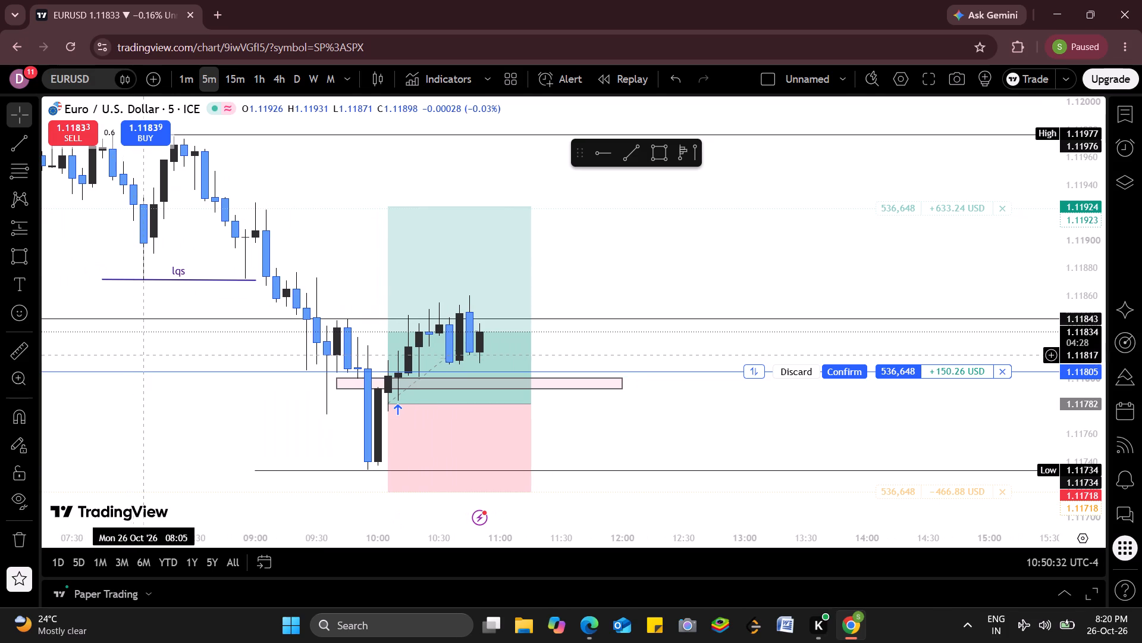
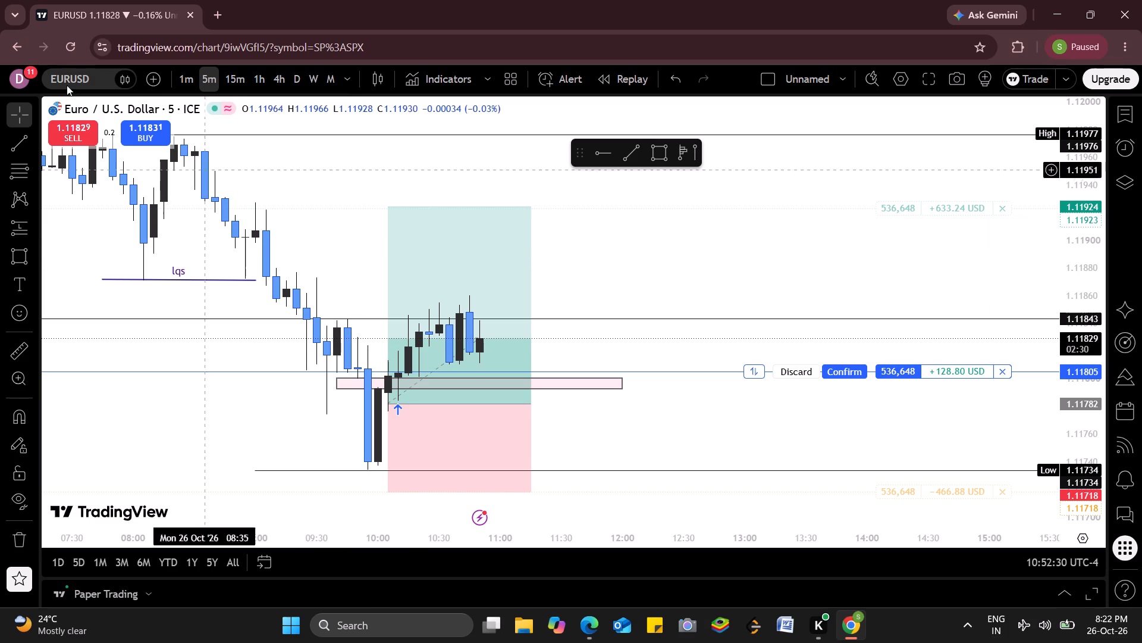
Examine the EURUSD daily chart, comparing October's candles and swing levels with the open long position.
{"action": "left_click", "coordinate": [305, 82]}
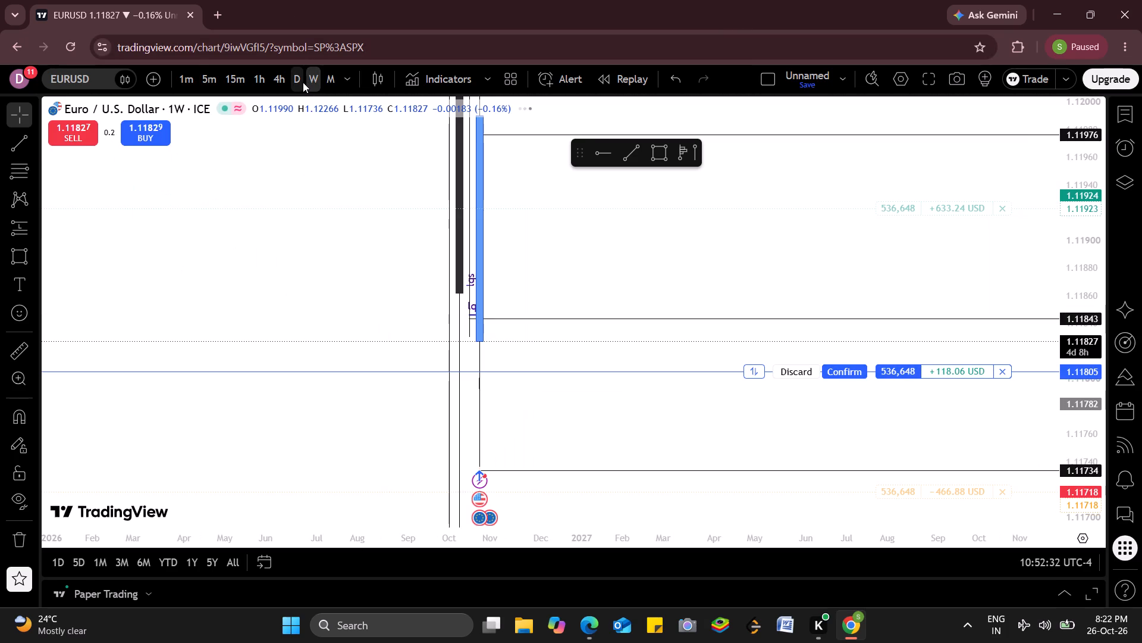
{"action": "left_click", "coordinate": [303, 82]}
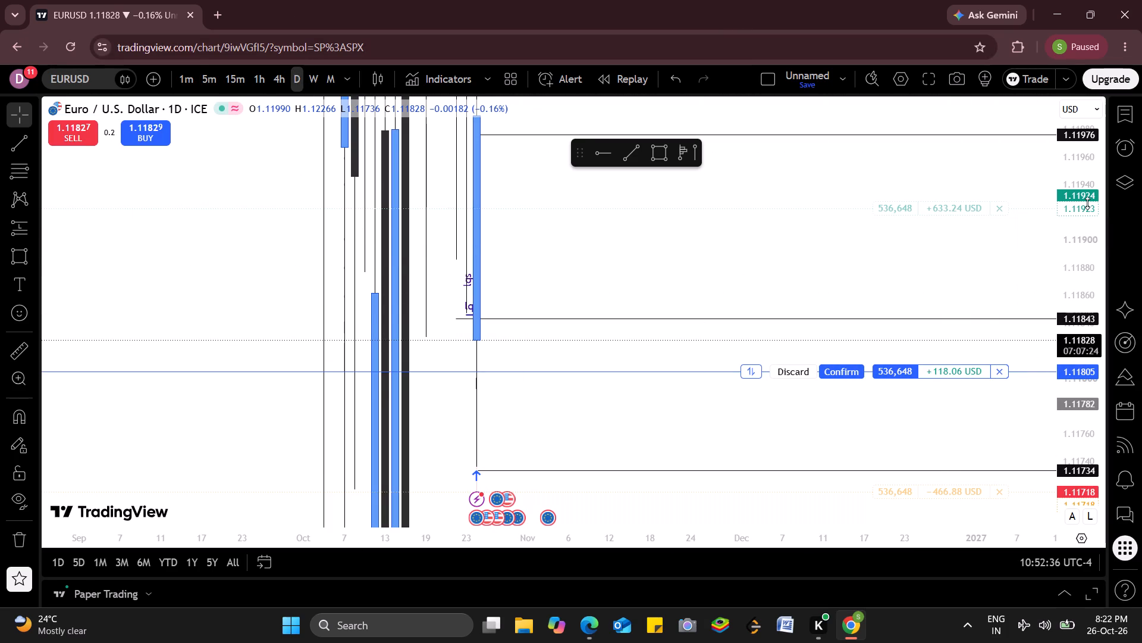
{"action": "left_click_drag", "start_coordinate": [1088, 255], "coordinate": [1077, 567]}
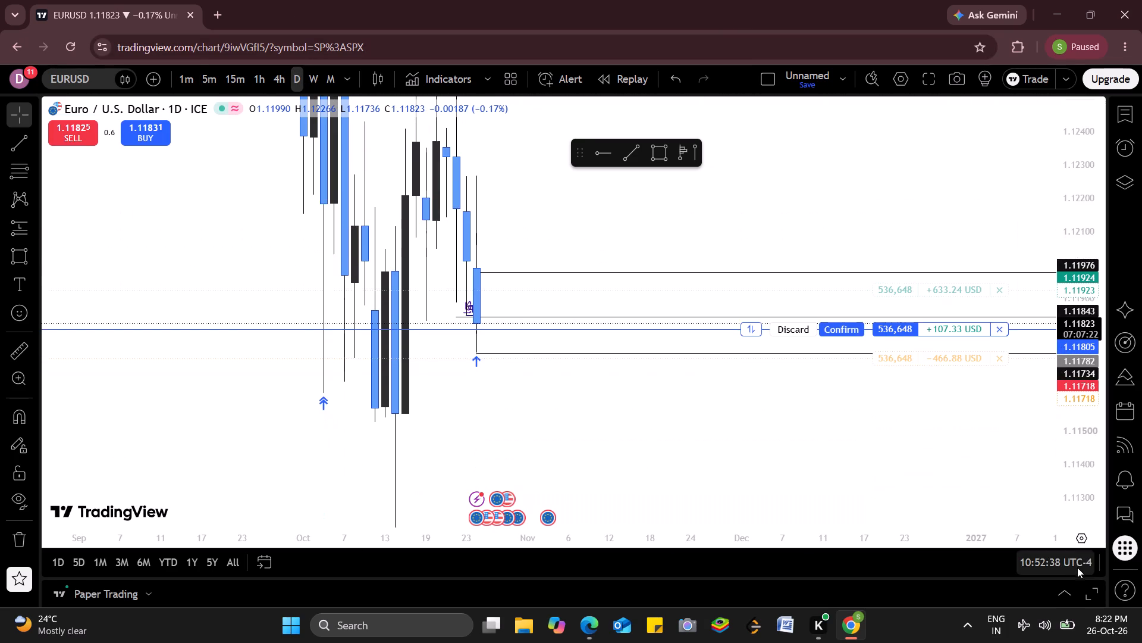
{"action": "left_click_drag", "start_coordinate": [1077, 567], "coordinate": [1077, 568]}
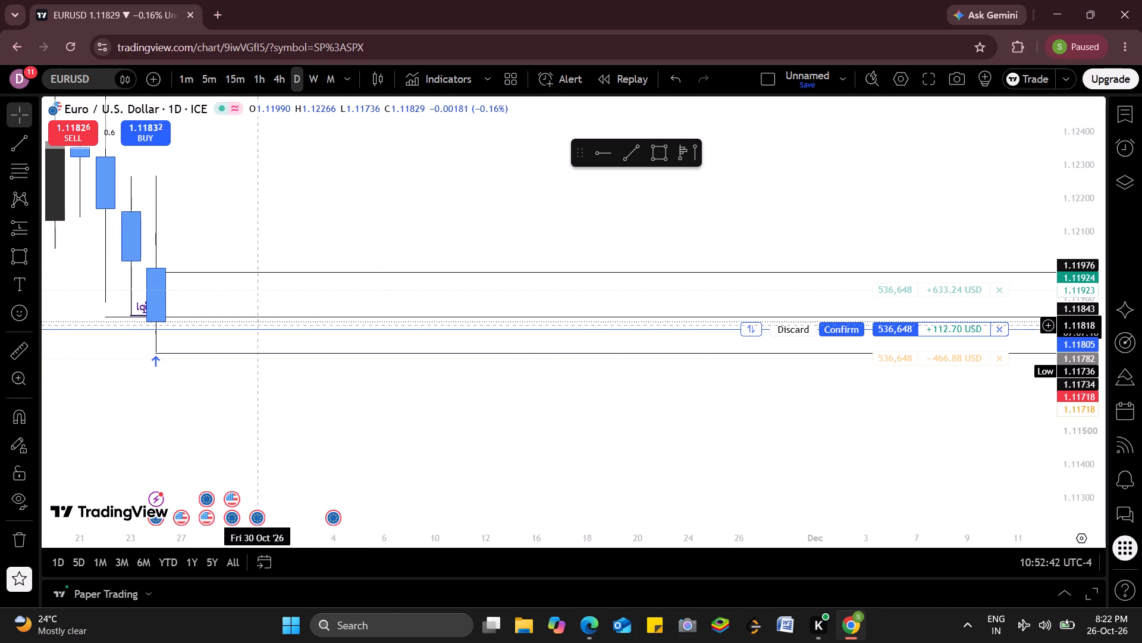
{"action": "left_click_drag", "start_coordinate": [123, 411], "coordinate": [582, 447]}
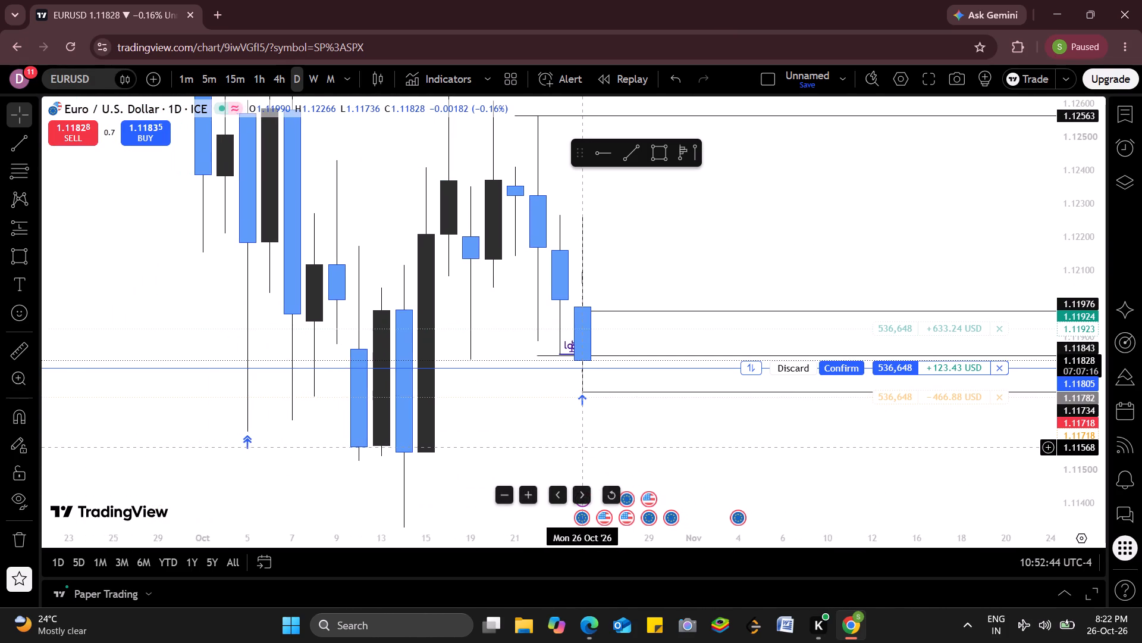
{"action": "left_click_drag", "start_coordinate": [1078, 146], "coordinate": [1141, 466]}
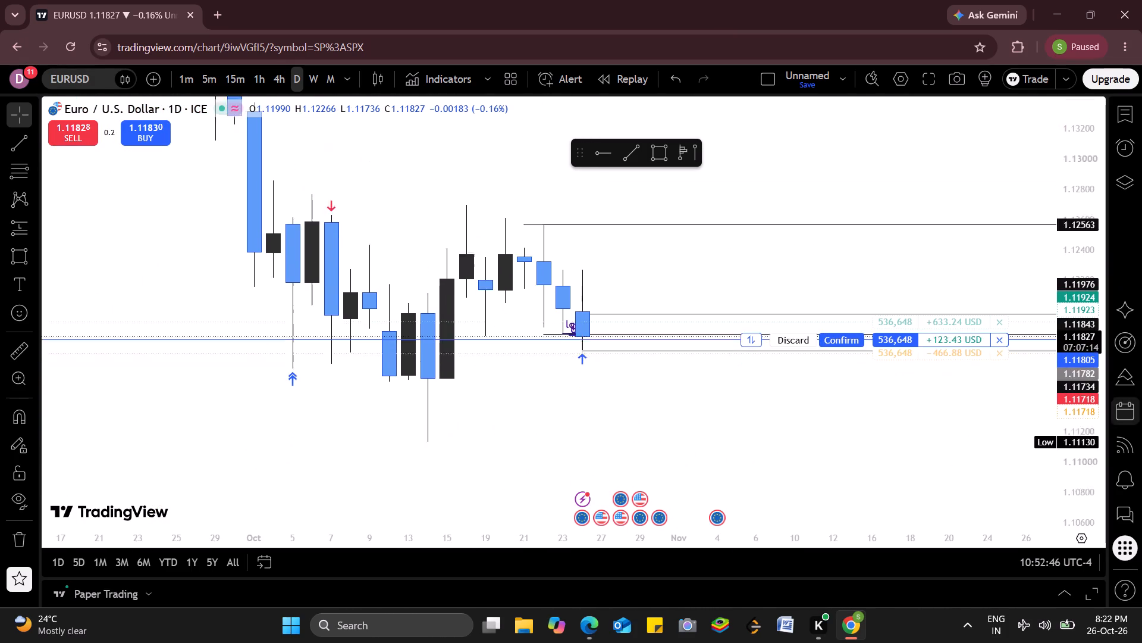
{"action": "left_click_drag", "start_coordinate": [1141, 466], "coordinate": [1092, 291]}
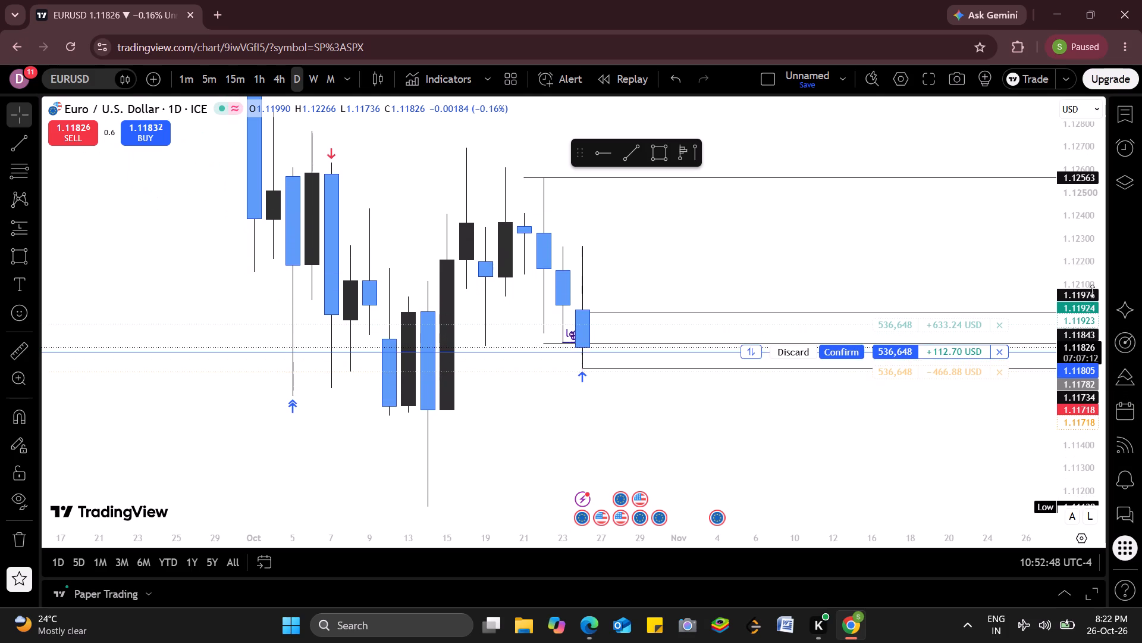
{"action": "left_click_drag", "start_coordinate": [1092, 291], "coordinate": [1095, 326]}
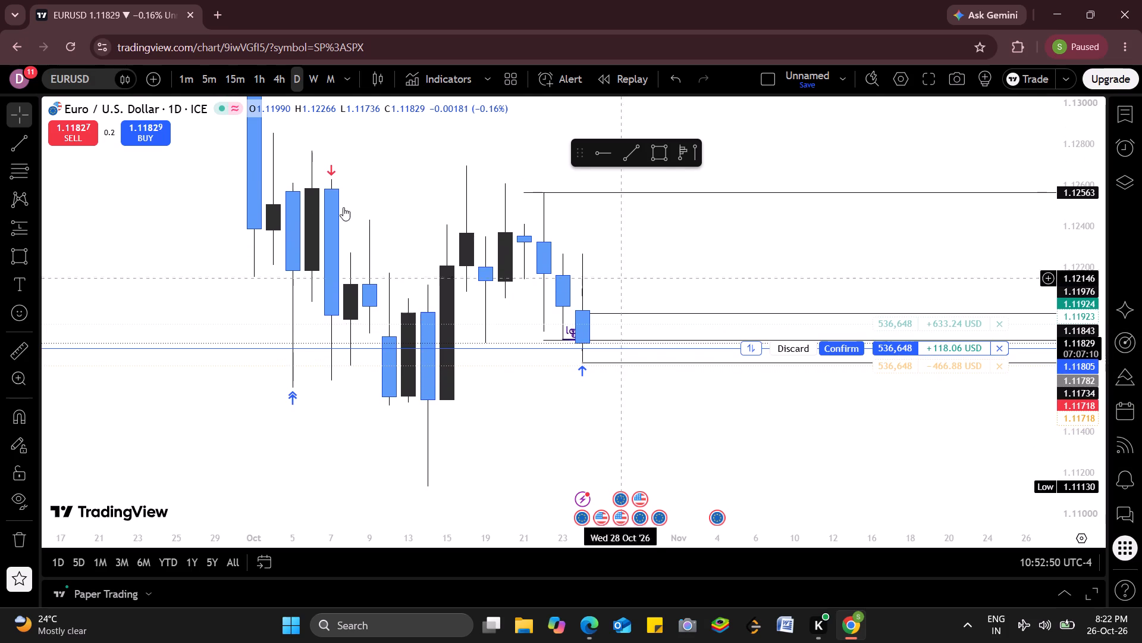
Return to the EURUSD 5-minute chart and examine price action around the long position's entry, stop loss and take profit.
{"action": "left_click", "coordinate": [213, 83]}
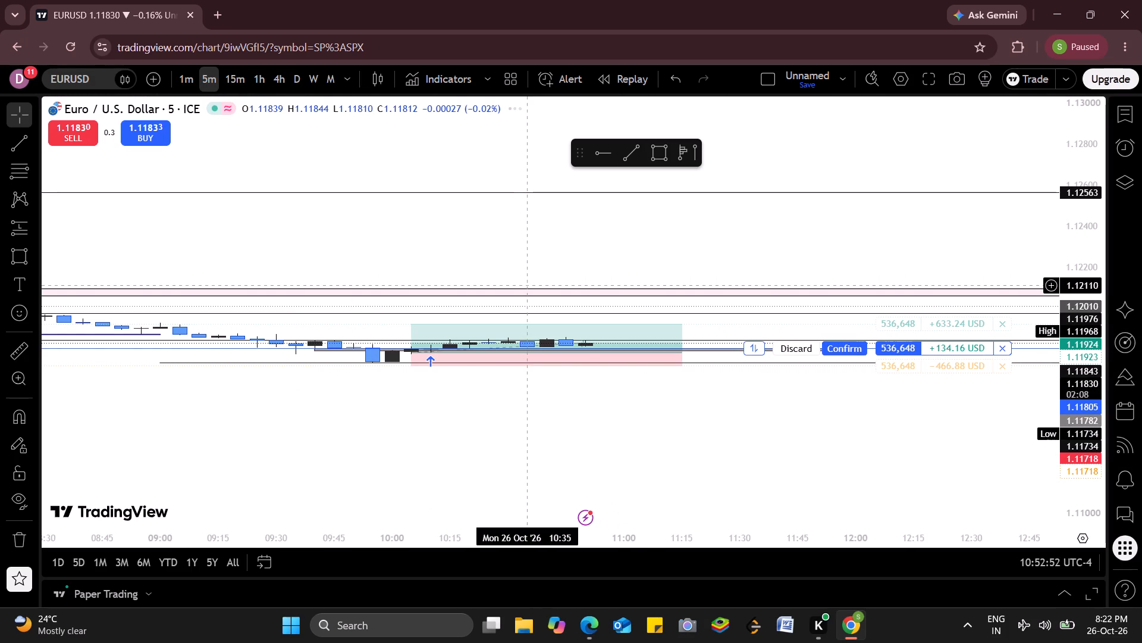
{"action": "left_click_drag", "start_coordinate": [1086, 498], "coordinate": [984, 5]}
{"action": "scroll", "coordinate": [721, 464], "scroll_direction": "up", "scroll_amount": 2}
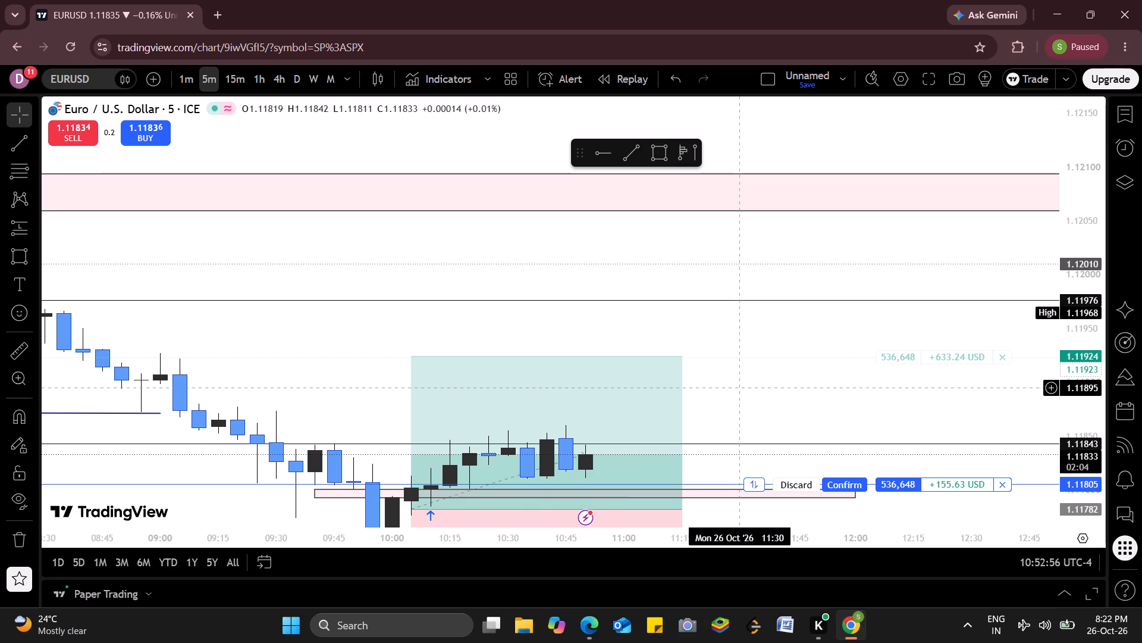
{"action": "left_click_drag", "start_coordinate": [732, 387], "coordinate": [756, 227]}
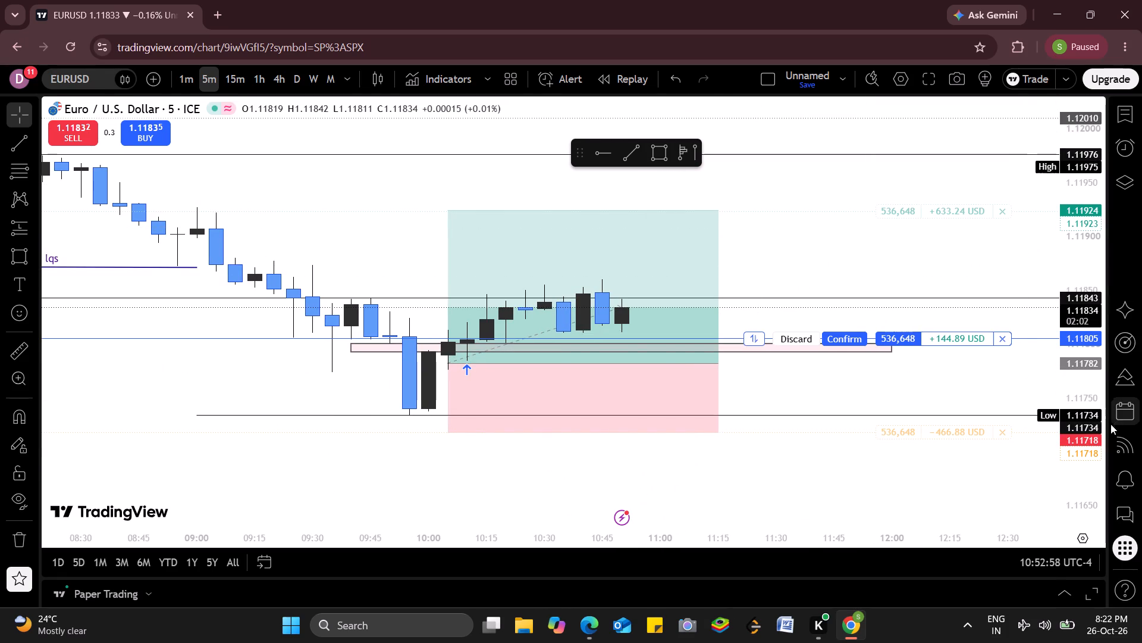
{"action": "left_click_drag", "start_coordinate": [1077, 477], "coordinate": [1080, 371]}
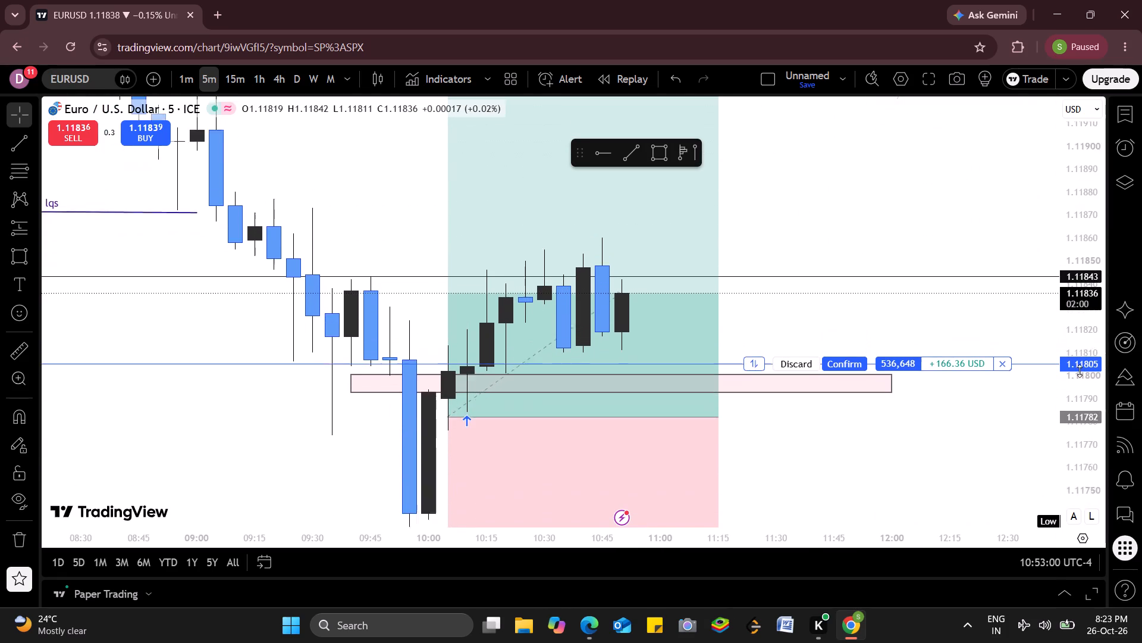
{"action": "left_click_drag", "start_coordinate": [1080, 371], "coordinate": [1049, 353]}
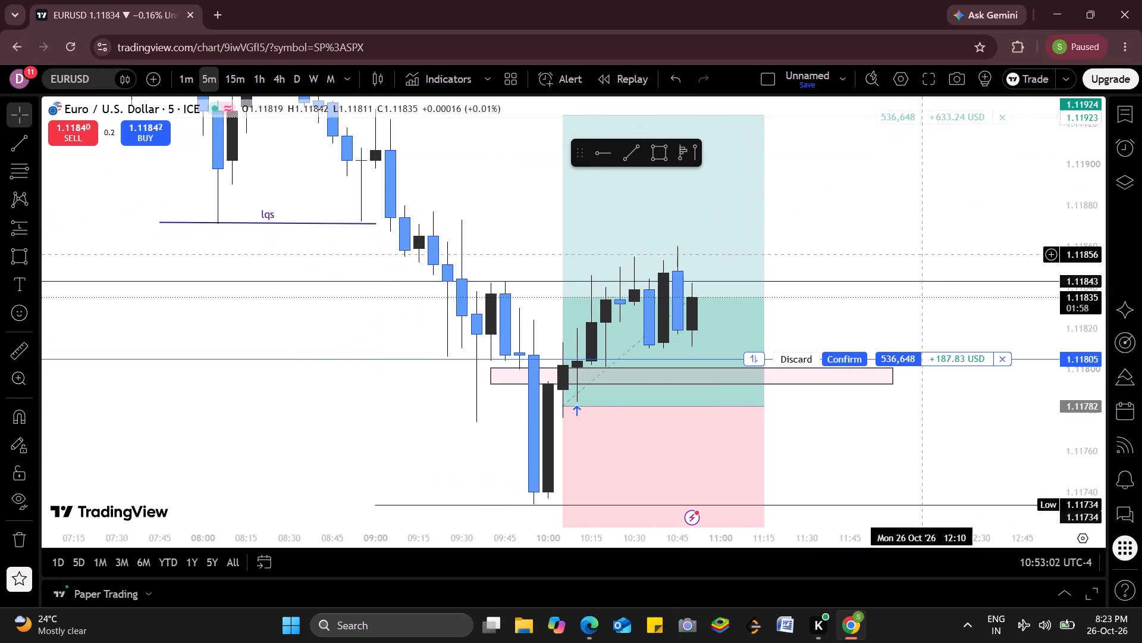
{"action": "left_click_drag", "start_coordinate": [1067, 192], "coordinate": [1078, 298]}
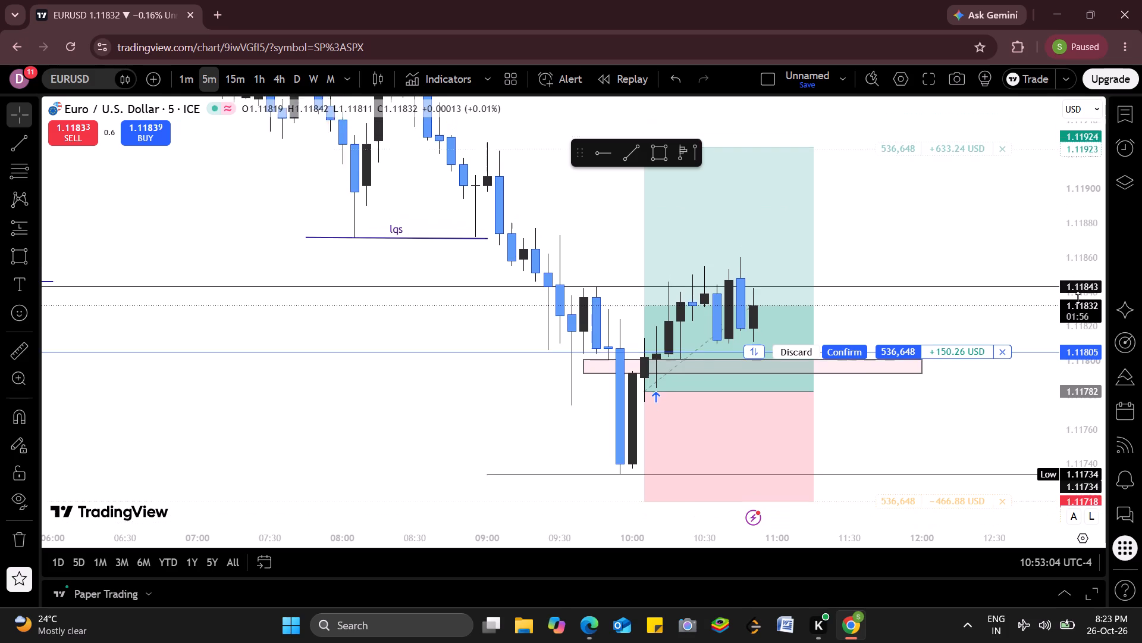
{"action": "left_click_drag", "start_coordinate": [1078, 298], "coordinate": [1066, 336]}
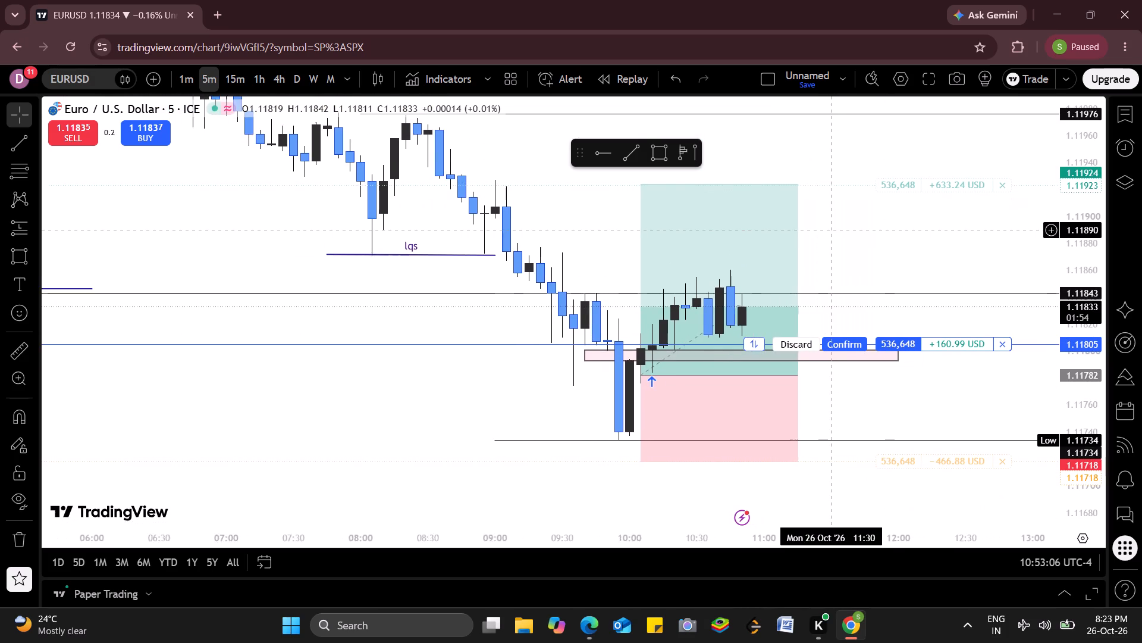
{"action": "left_click_drag", "start_coordinate": [1088, 199], "coordinate": [1101, 305]}
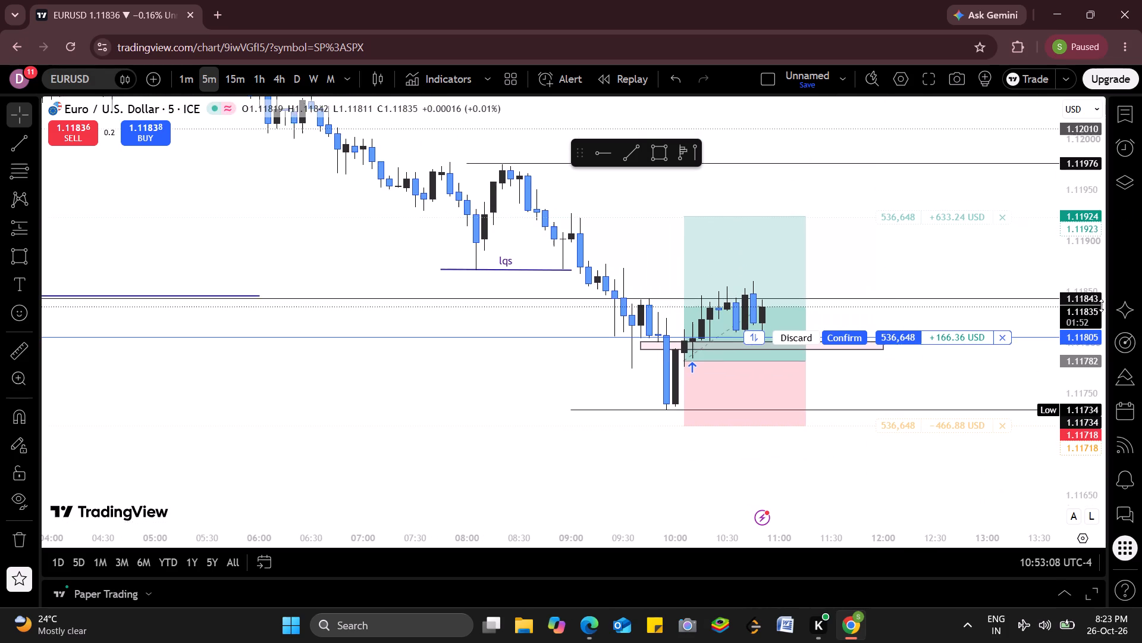
{"action": "left_click_drag", "start_coordinate": [1101, 305], "coordinate": [1101, 306]}
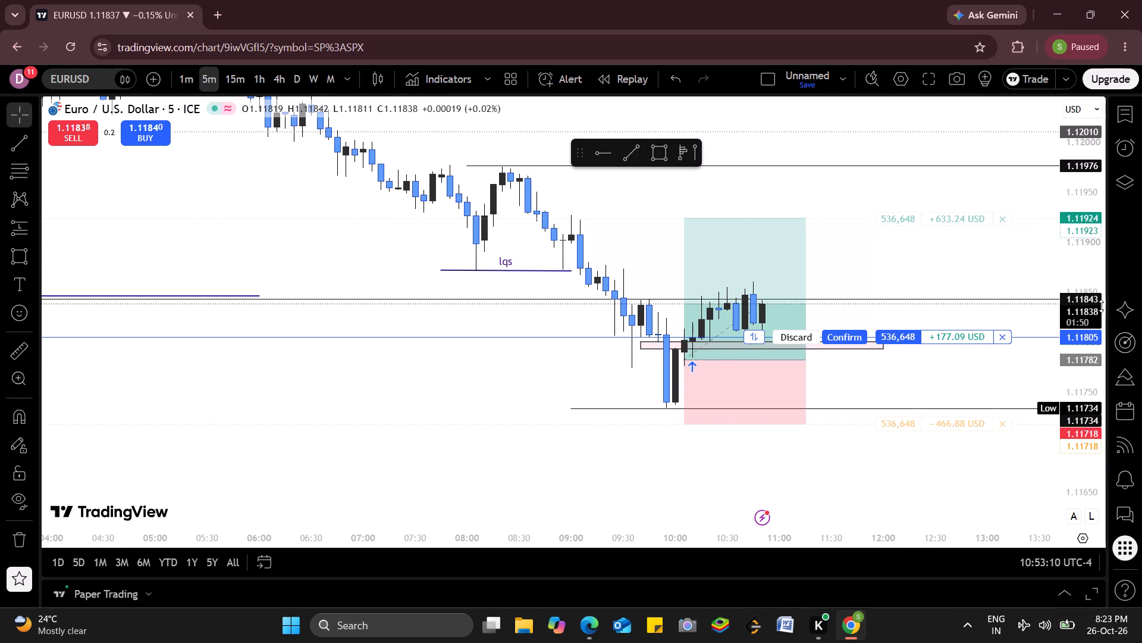
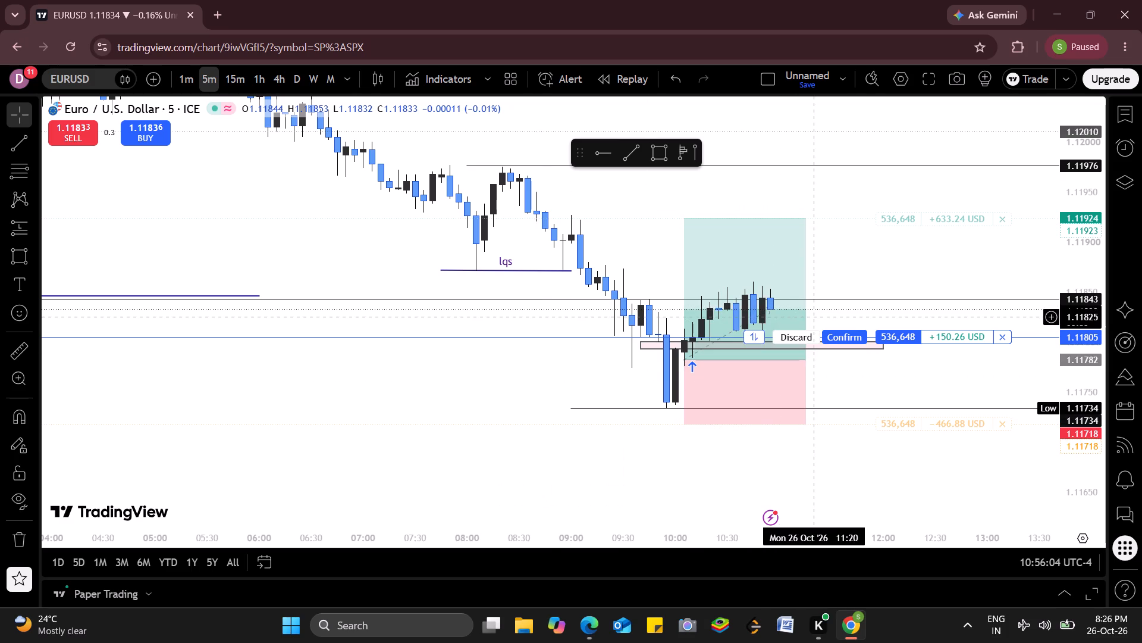
Extend the long position drawing's end time on the EURUSD 5-minute chart to about 12:00 on 26 October.
{"action": "double_click", "coordinate": [802, 358]}
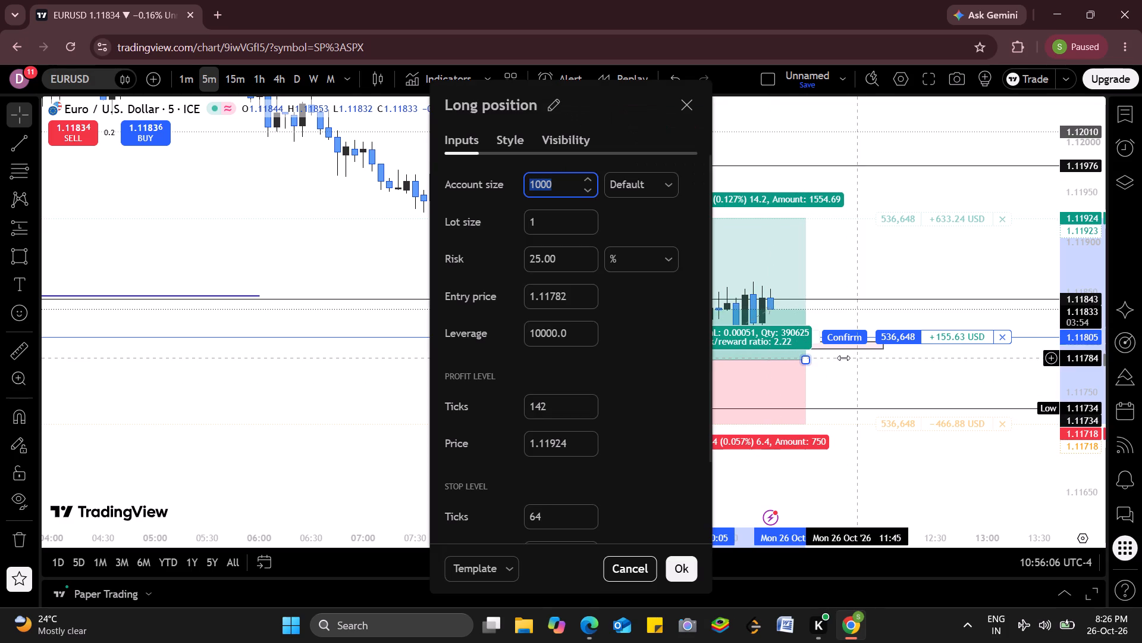
{"action": "left_click_drag", "start_coordinate": [843, 358], "coordinate": [794, 365]}
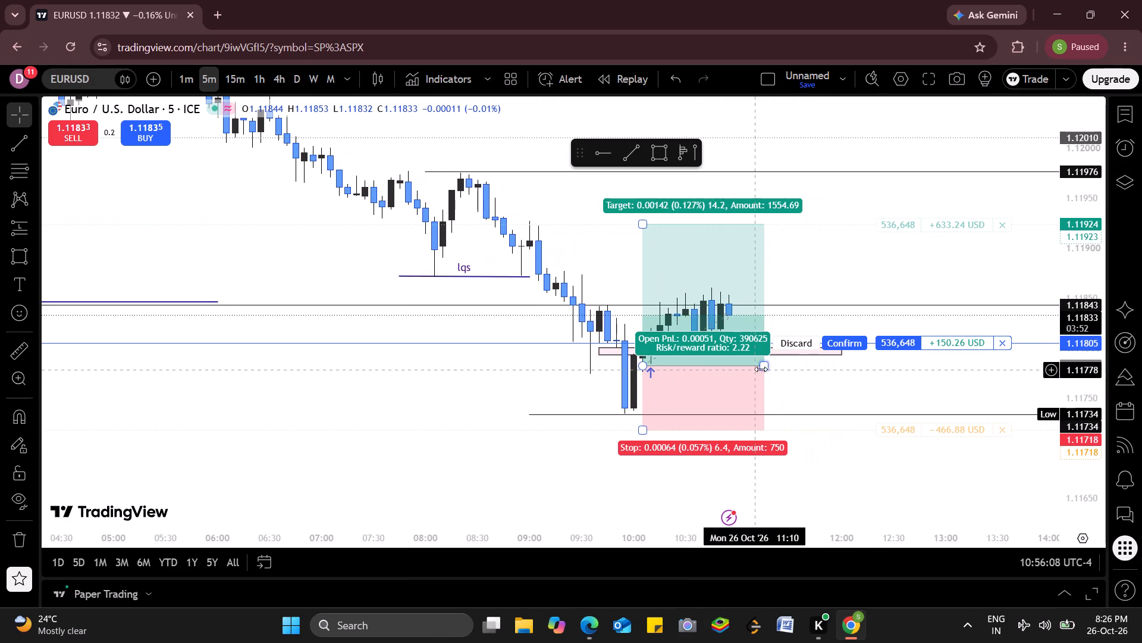
{"action": "left_click_drag", "start_coordinate": [763, 366], "coordinate": [842, 360]}
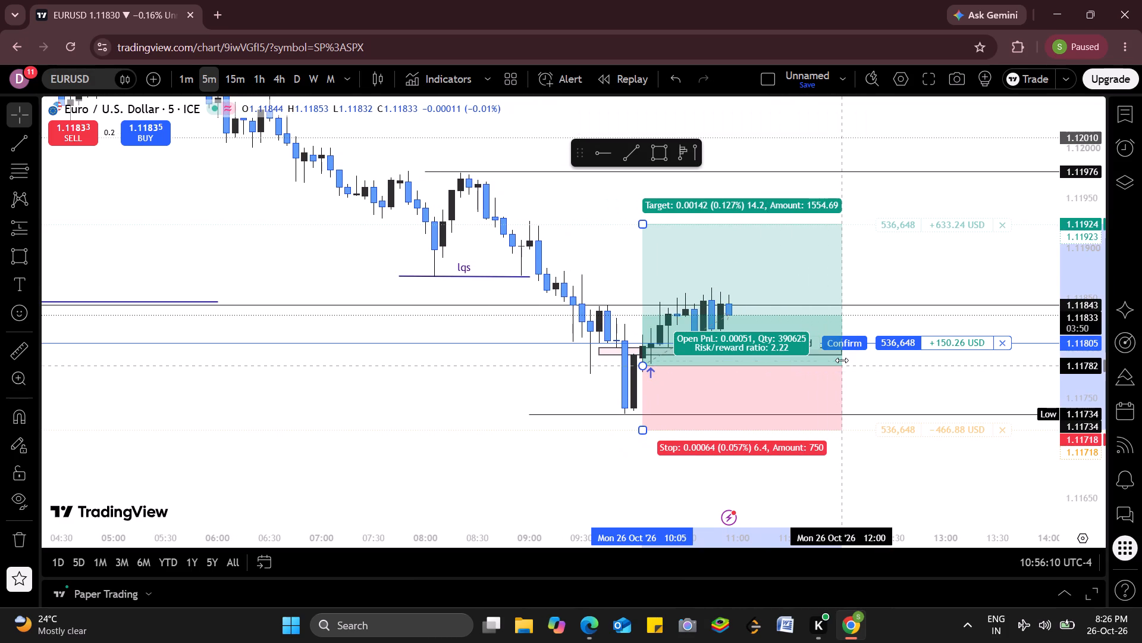
{"action": "left_click", "coordinate": [842, 360]}
{"action": "left_click", "coordinate": [914, 396]}
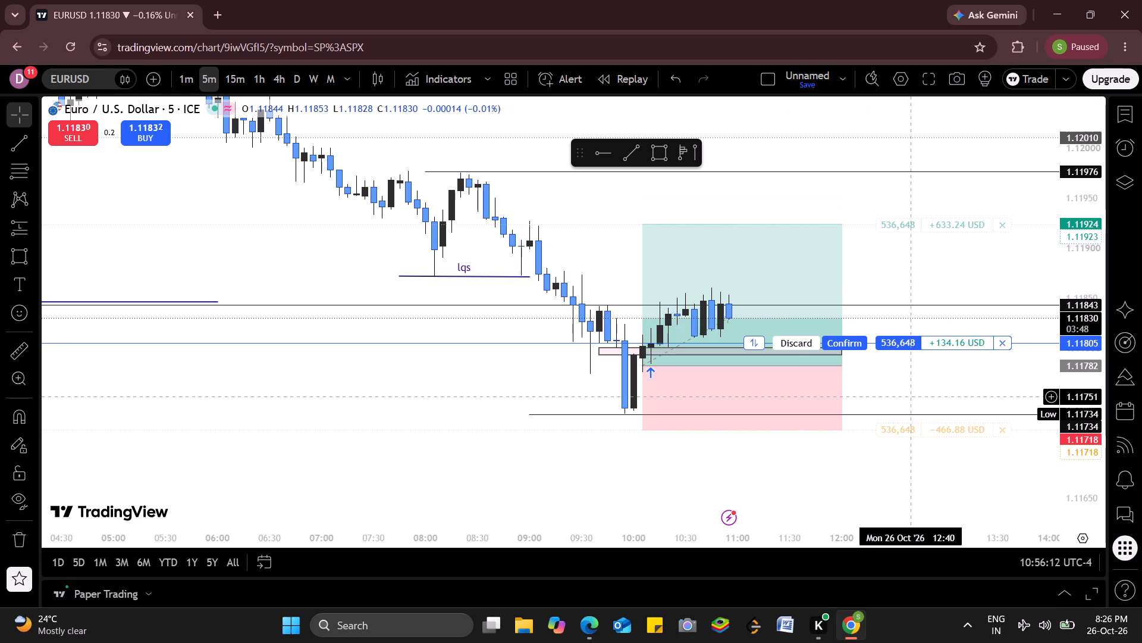
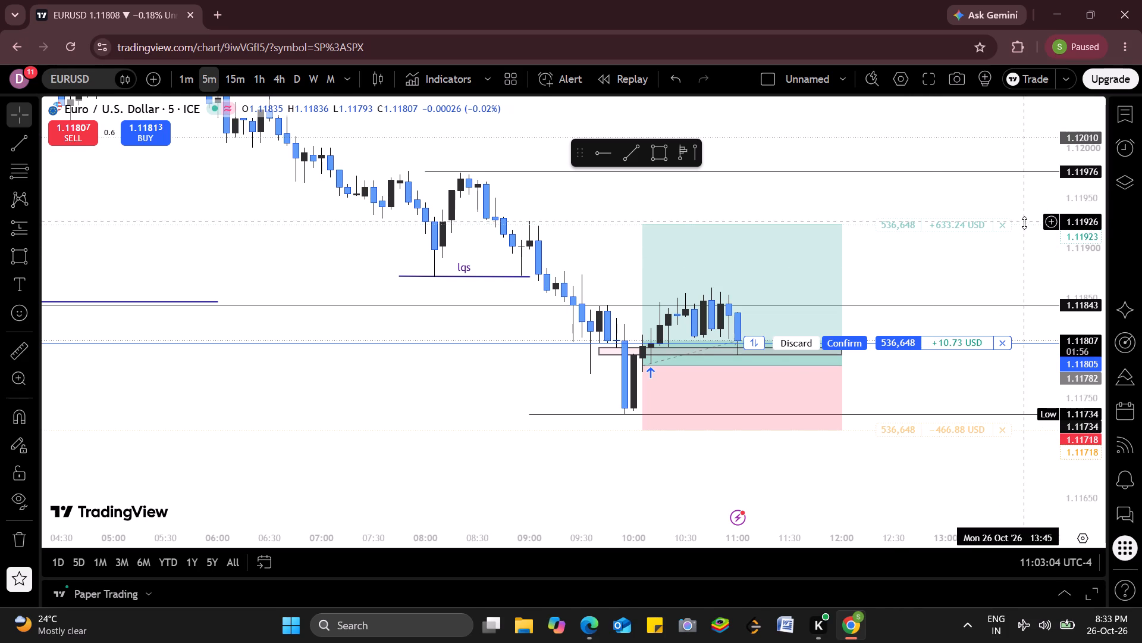
Remove the open EURUSD long trade's take profit and place a new one at about 1.11859.
{"action": "left_click", "coordinate": [999, 224]}
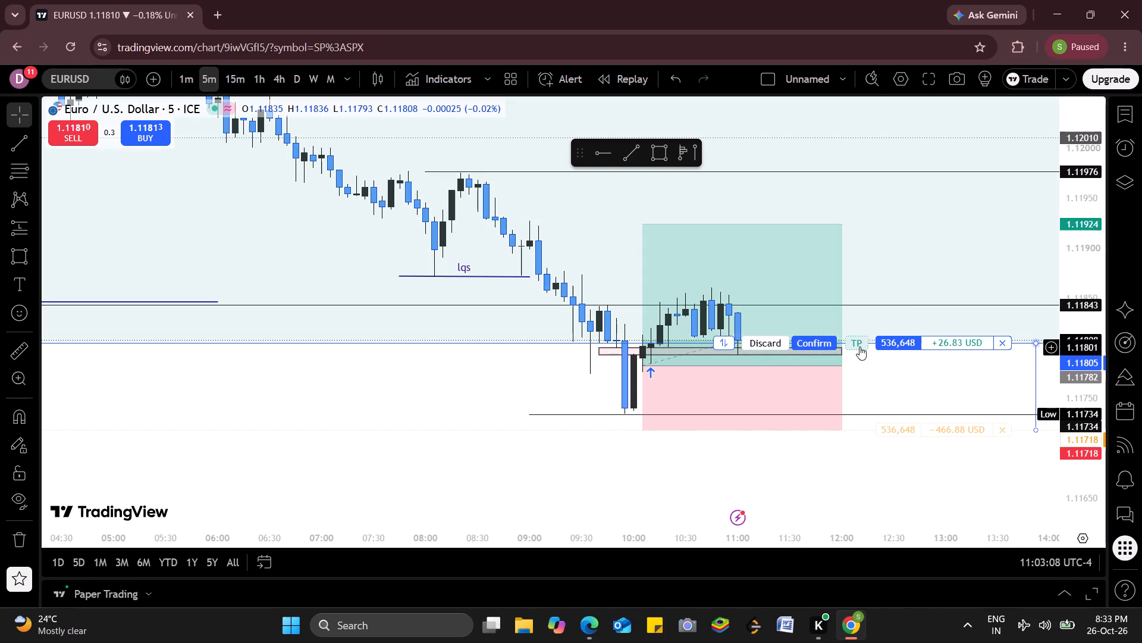
{"action": "right_click_drag", "start_coordinate": [859, 344], "coordinate": [851, 291]}
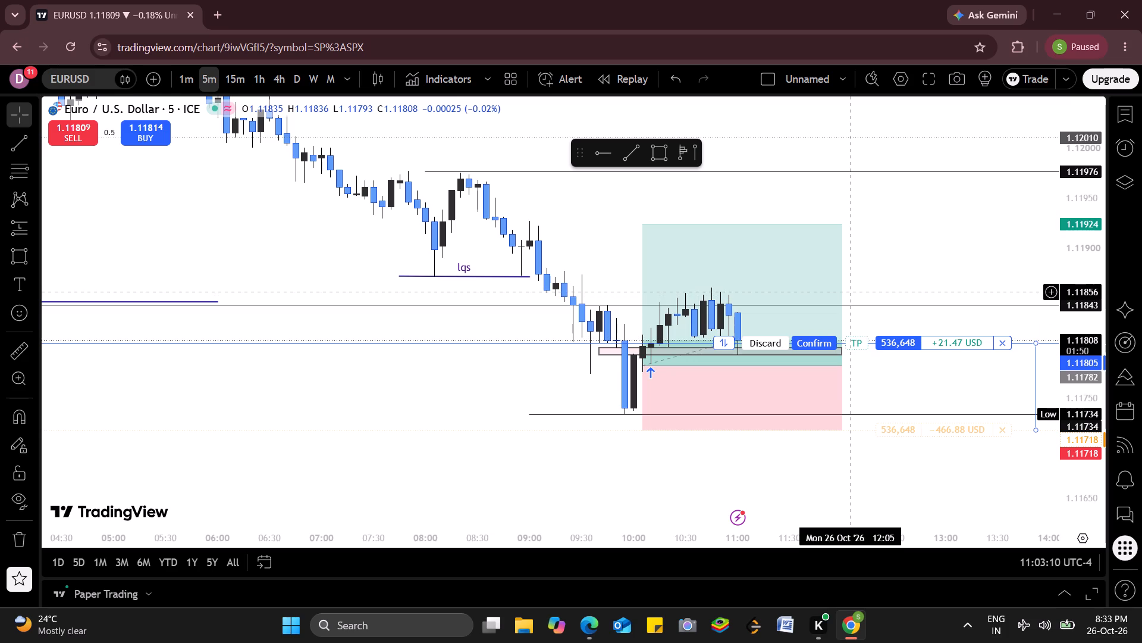
{"action": "right_click_drag", "start_coordinate": [851, 291], "coordinate": [851, 289]}
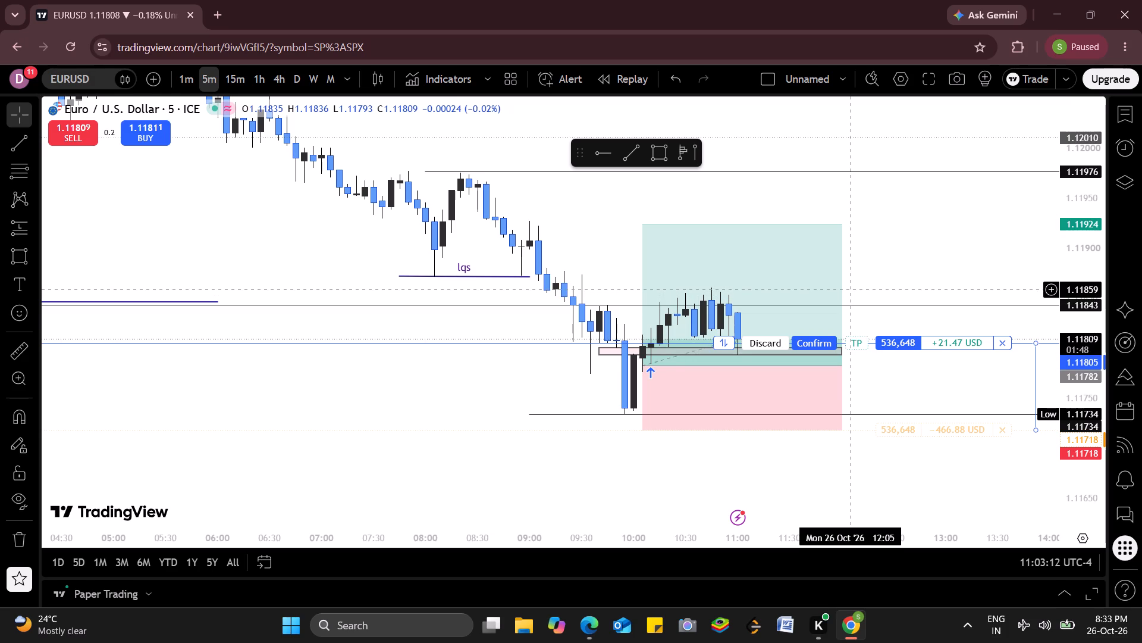
{"action": "right_click_drag", "start_coordinate": [851, 289], "coordinate": [848, 286]}
{"action": "left_click", "coordinate": [848, 286]}
{"action": "left_click", "coordinate": [848, 286]}
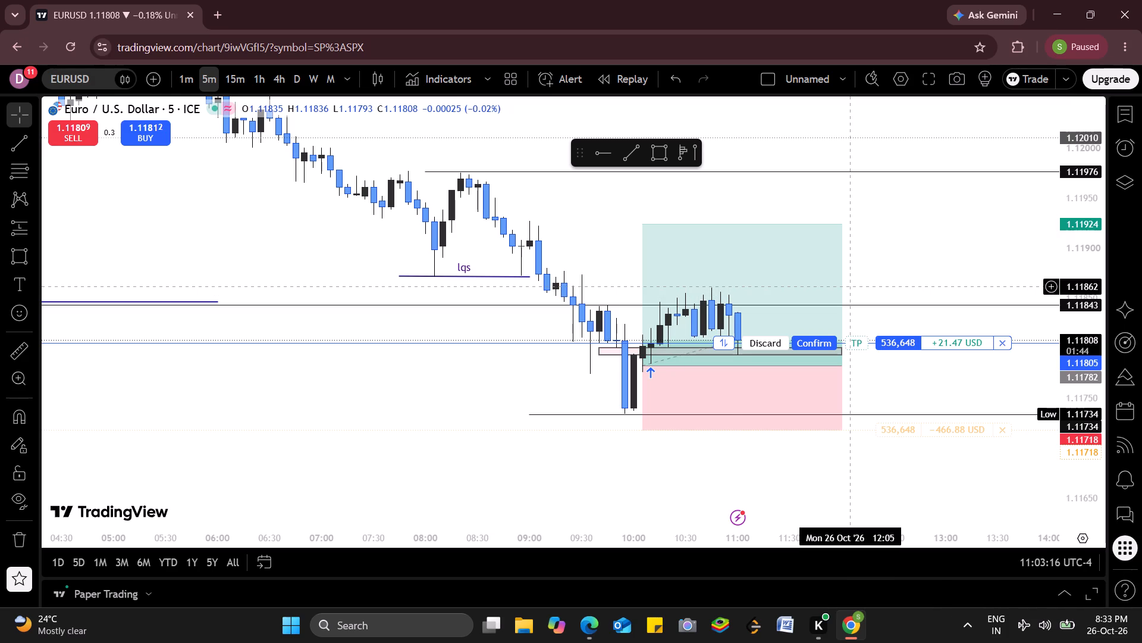
{"action": "left_click_drag", "start_coordinate": [855, 342], "coordinate": [854, 286]}
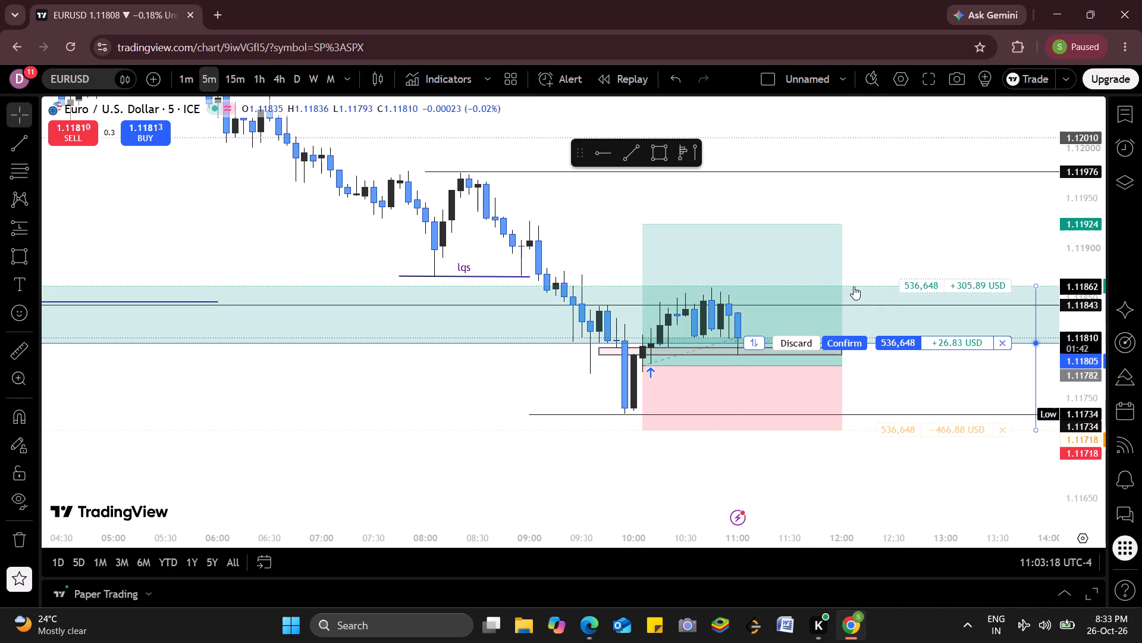
{"action": "left_click_drag", "start_coordinate": [854, 286], "coordinate": [854, 289]}
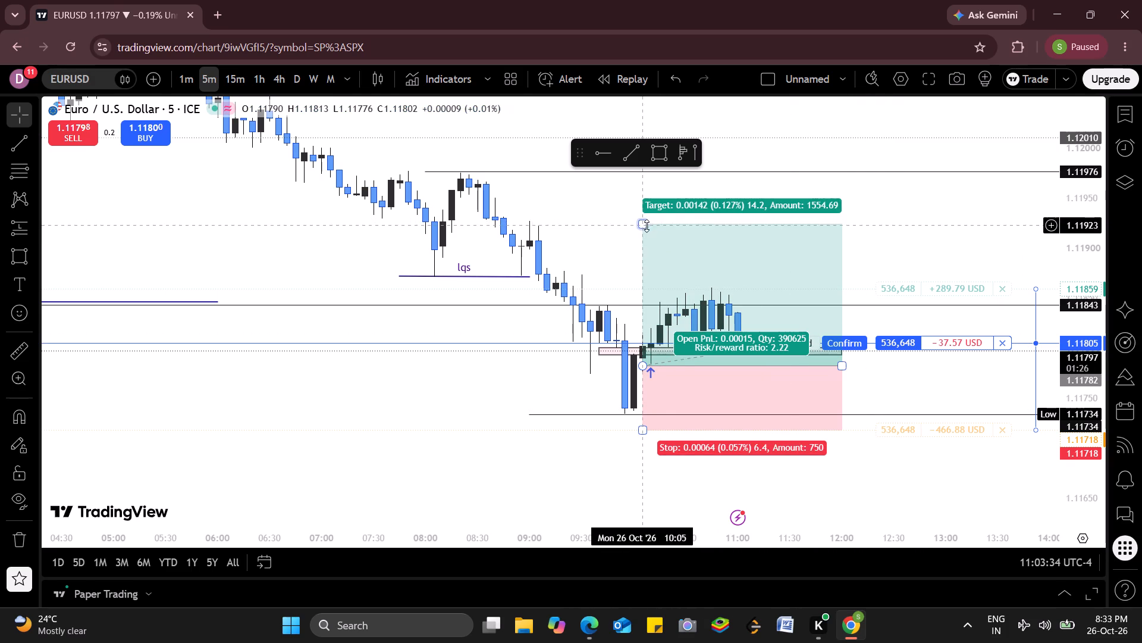
Lower the long position drawing's target level to about 1.11876.
{"action": "left_click_drag", "start_coordinate": [647, 226], "coordinate": [647, 278]}
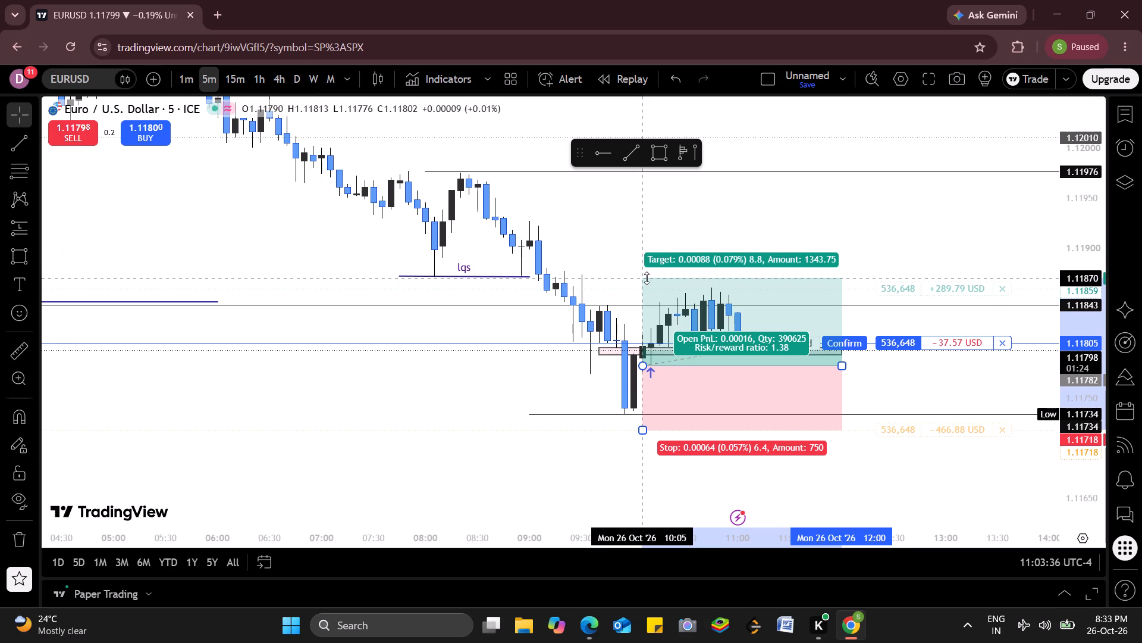
{"action": "left_click_drag", "start_coordinate": [647, 278], "coordinate": [646, 275]}
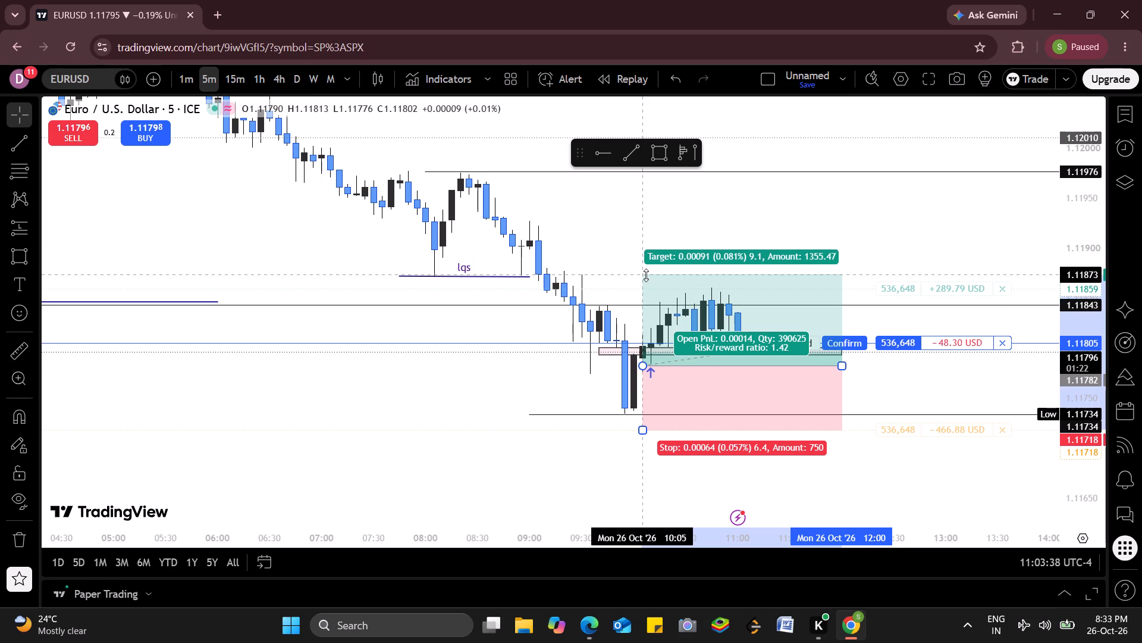
{"action": "left_click_drag", "start_coordinate": [646, 275], "coordinate": [645, 271]}
{"action": "left_click", "coordinate": [645, 271]}
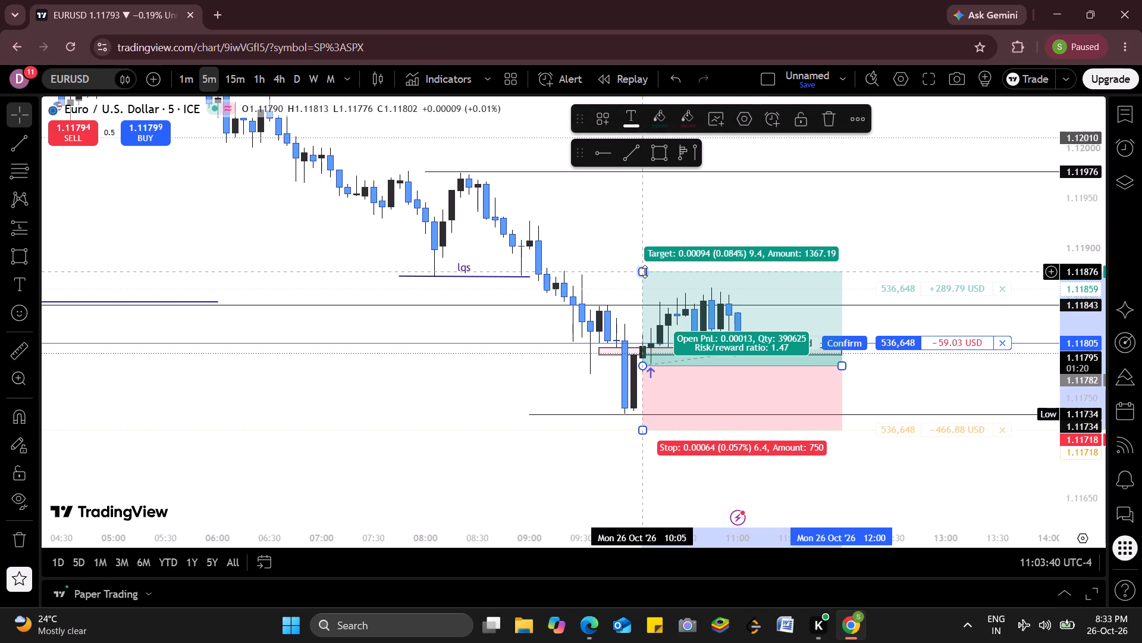
Raise the long position drawing's stop level to about 1.11730, just below the marked low, and deselect the drawing.
{"action": "scroll", "coordinate": [650, 404], "scroll_direction": "up", "scroll_amount": 1}
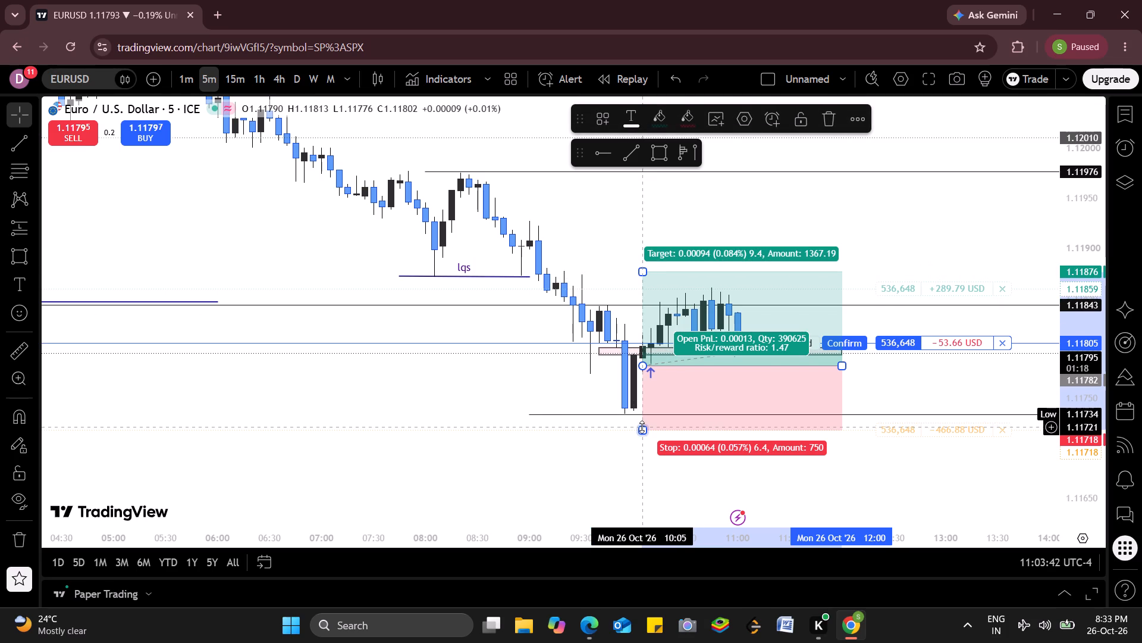
{"action": "scroll", "coordinate": [642, 427], "scroll_direction": "up", "scroll_amount": 1}
{"action": "left_click_drag", "start_coordinate": [642, 427], "coordinate": [640, 418]}
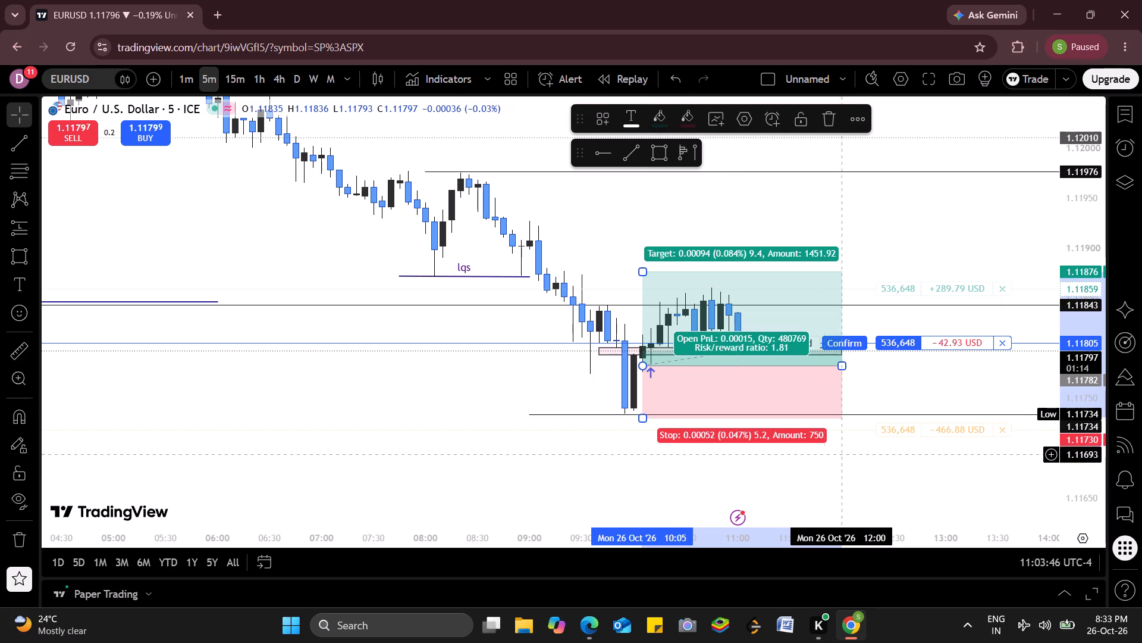
{"action": "left_click", "coordinate": [858, 455]}
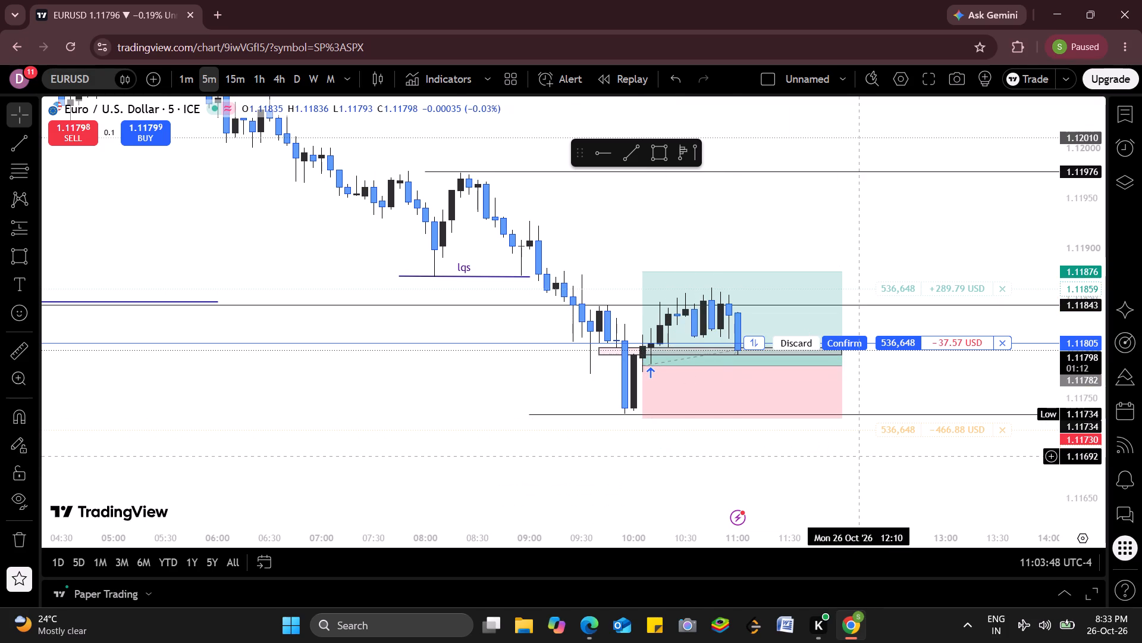
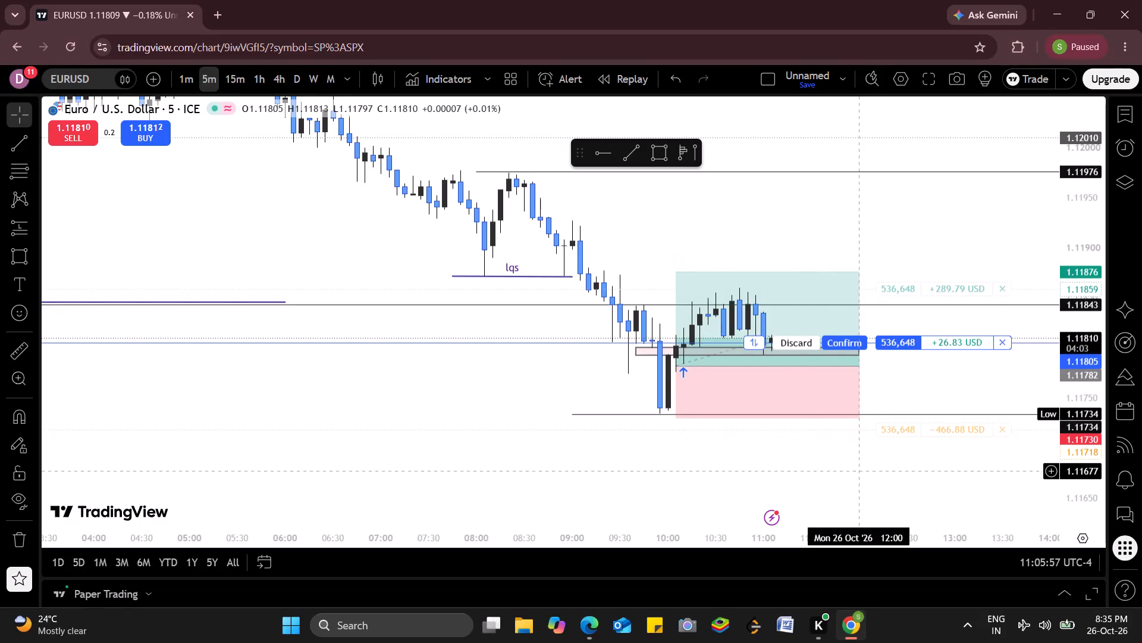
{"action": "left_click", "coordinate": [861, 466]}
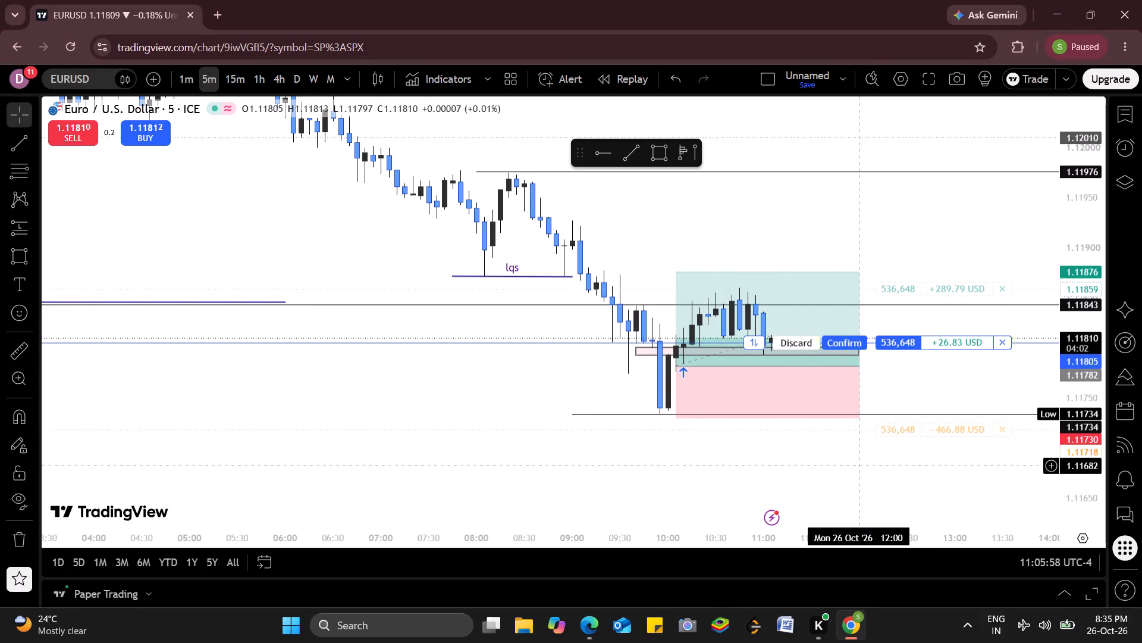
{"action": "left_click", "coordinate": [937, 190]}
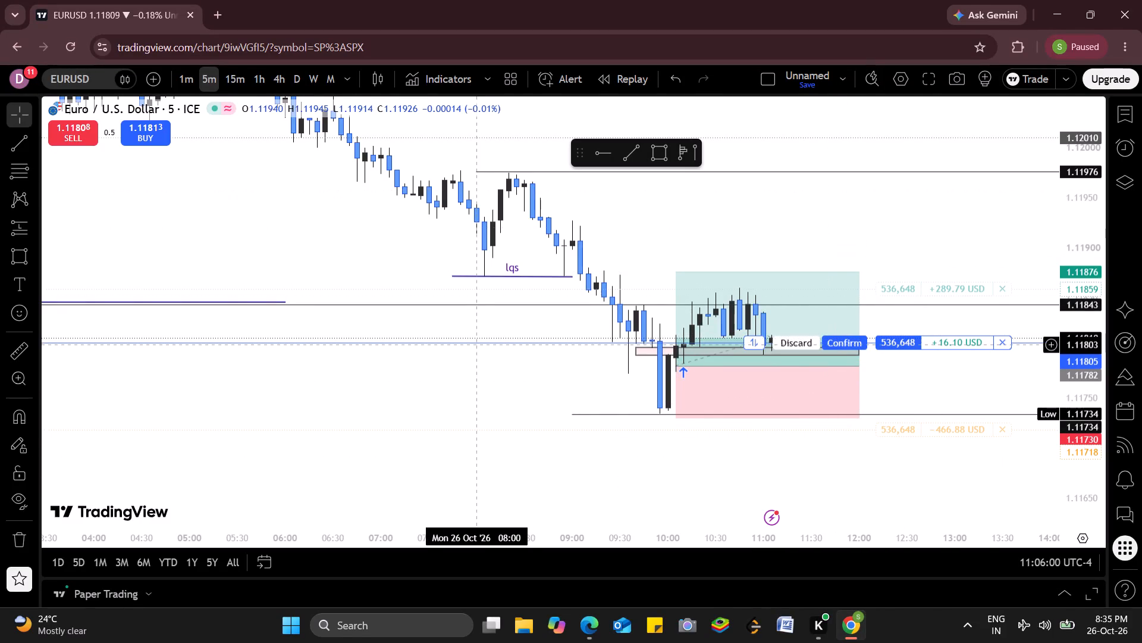
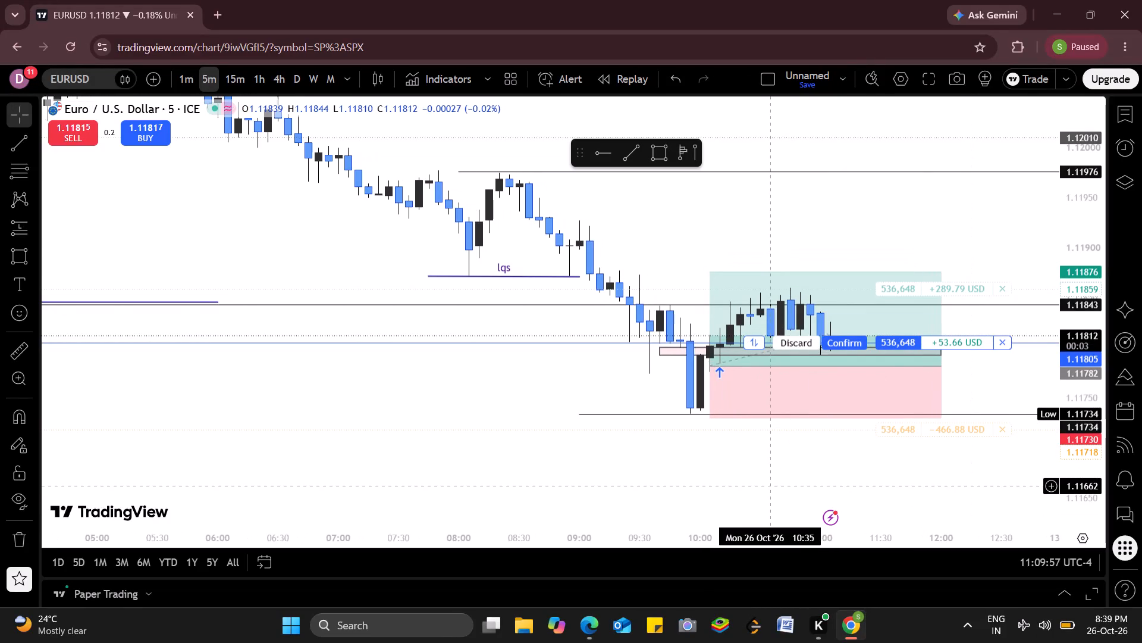
Examine EURUSD price action around the open long position, checking the 1-minute chart briefly before returning to the 5-minute chart.
{"action": "double_click", "coordinate": [1087, 219]}
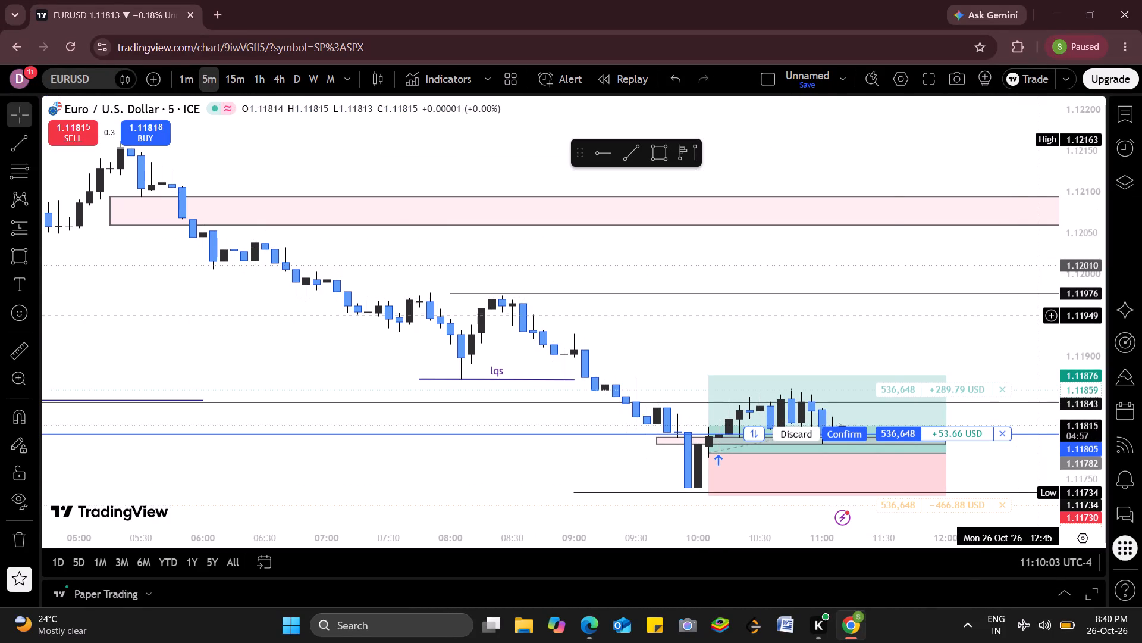
{"action": "scroll", "coordinate": [934, 318], "scroll_direction": "up", "scroll_amount": 13}
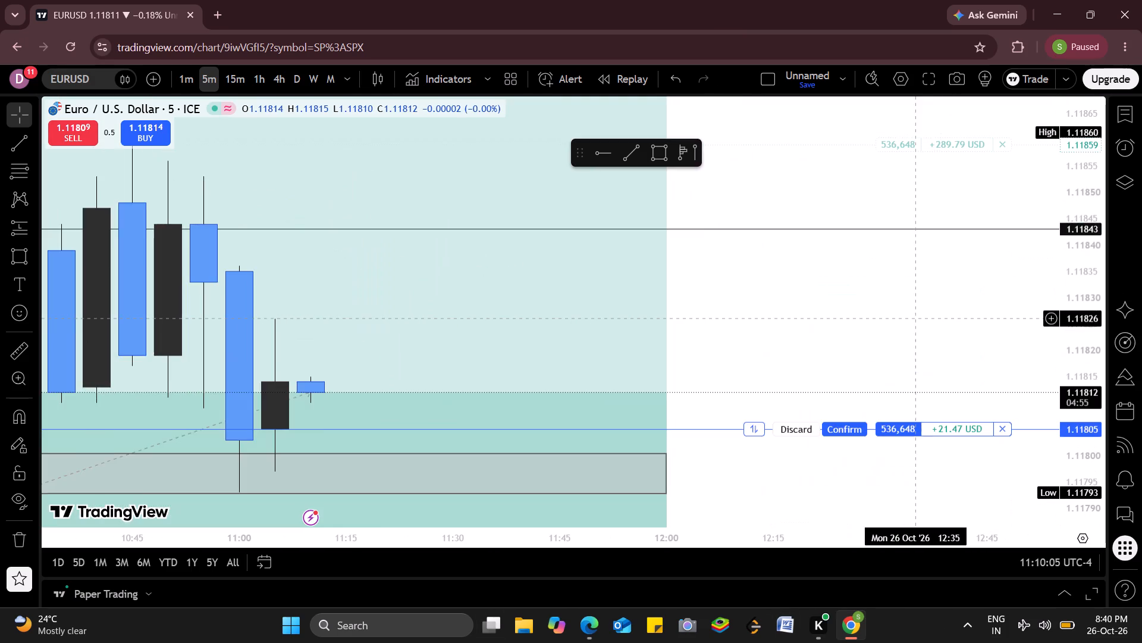
{"action": "scroll", "coordinate": [931, 318], "scroll_direction": "down", "scroll_amount": 4}
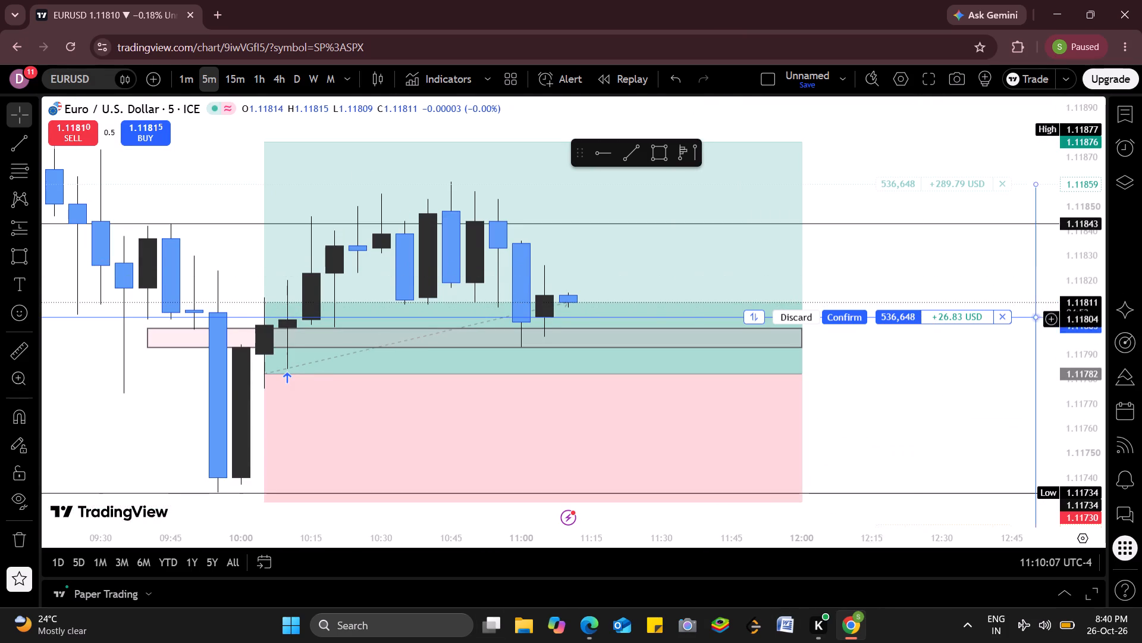
{"action": "left_click", "coordinate": [187, 83]}
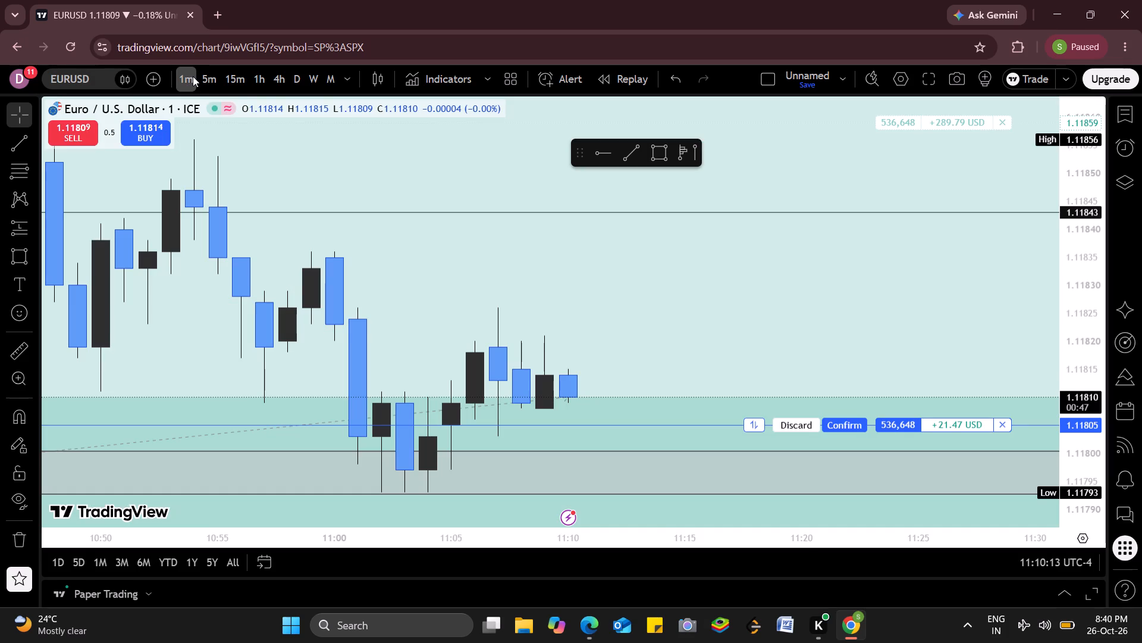
{"action": "left_click", "coordinate": [205, 79]}
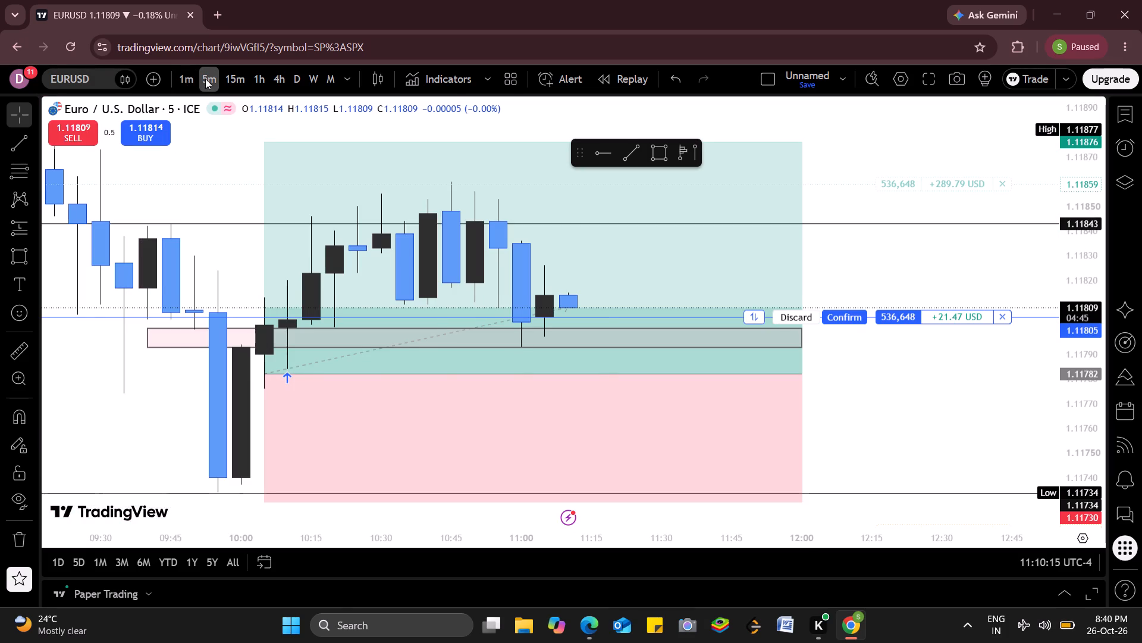
{"action": "scroll", "coordinate": [697, 346], "scroll_direction": "down", "scroll_amount": 5}
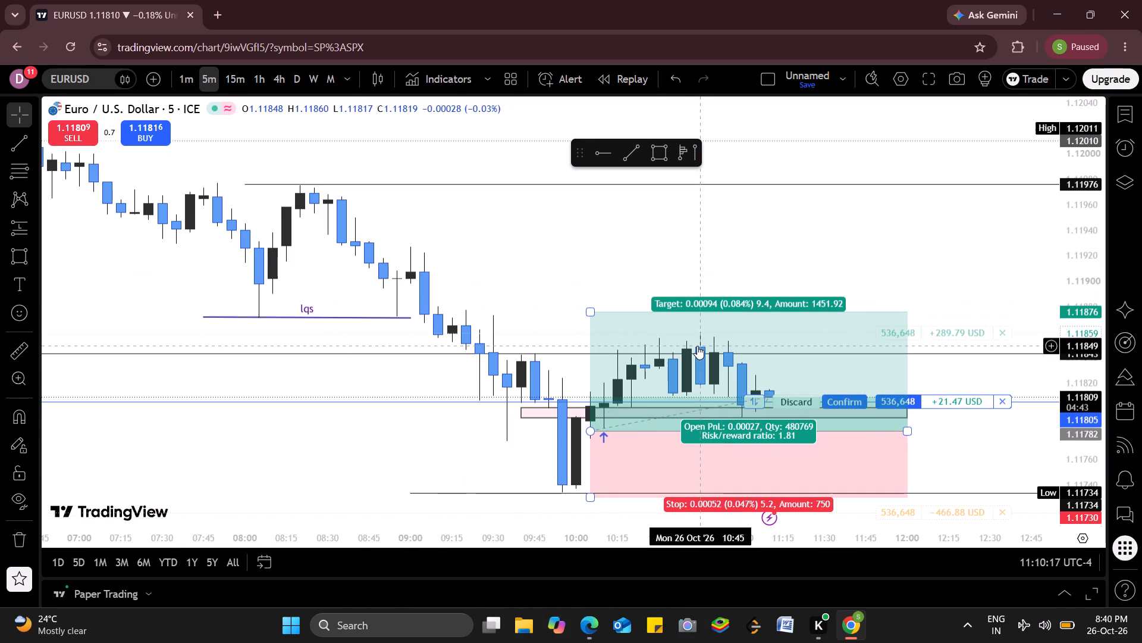
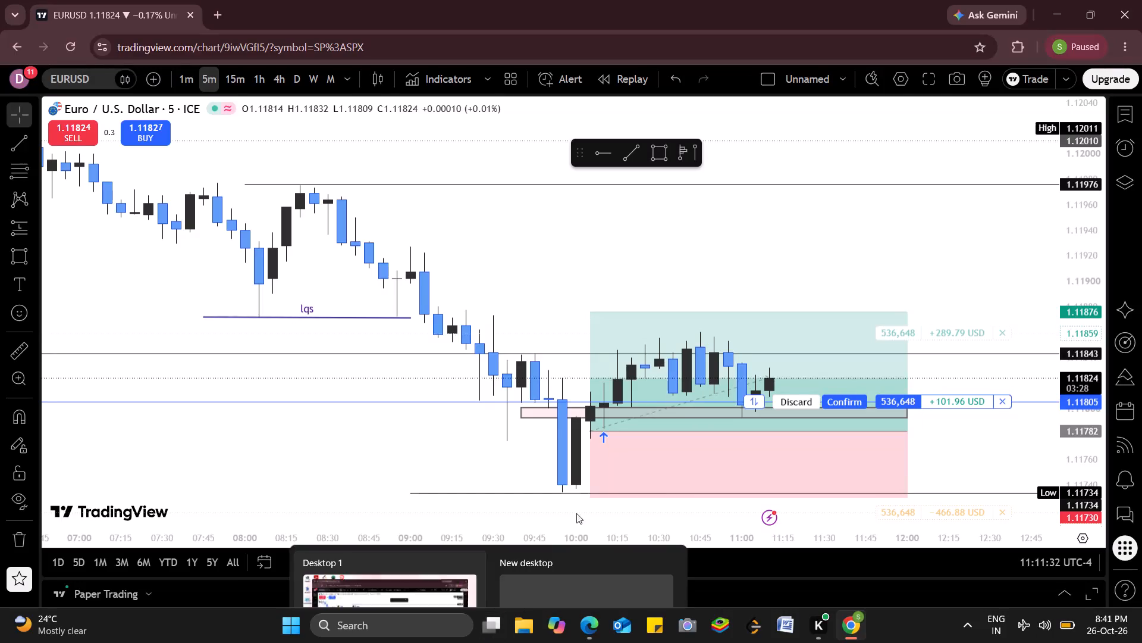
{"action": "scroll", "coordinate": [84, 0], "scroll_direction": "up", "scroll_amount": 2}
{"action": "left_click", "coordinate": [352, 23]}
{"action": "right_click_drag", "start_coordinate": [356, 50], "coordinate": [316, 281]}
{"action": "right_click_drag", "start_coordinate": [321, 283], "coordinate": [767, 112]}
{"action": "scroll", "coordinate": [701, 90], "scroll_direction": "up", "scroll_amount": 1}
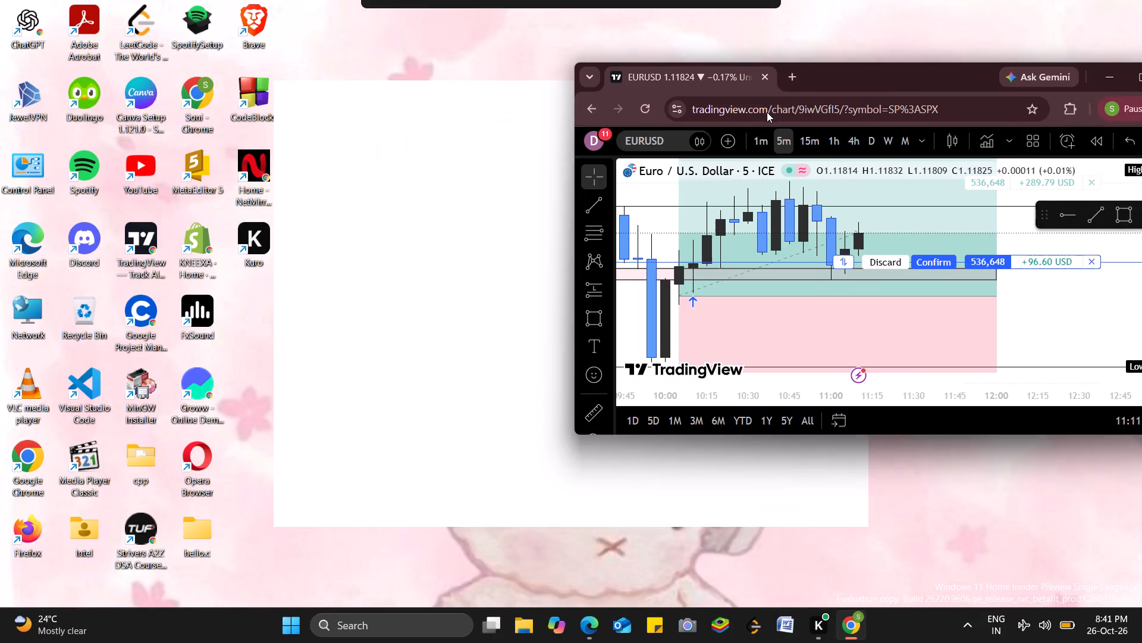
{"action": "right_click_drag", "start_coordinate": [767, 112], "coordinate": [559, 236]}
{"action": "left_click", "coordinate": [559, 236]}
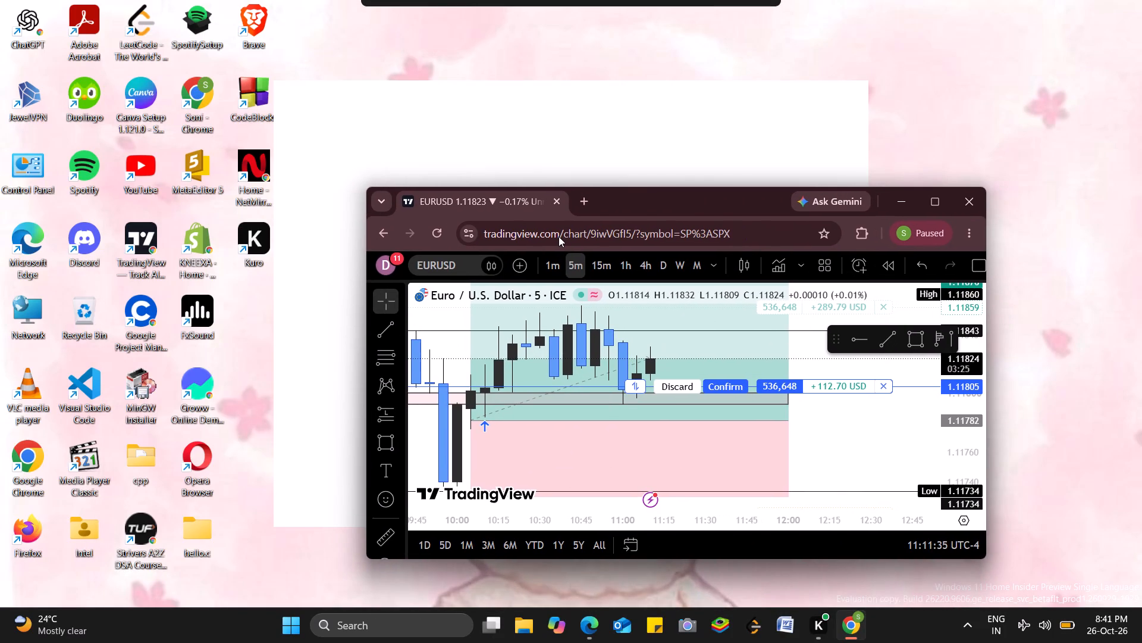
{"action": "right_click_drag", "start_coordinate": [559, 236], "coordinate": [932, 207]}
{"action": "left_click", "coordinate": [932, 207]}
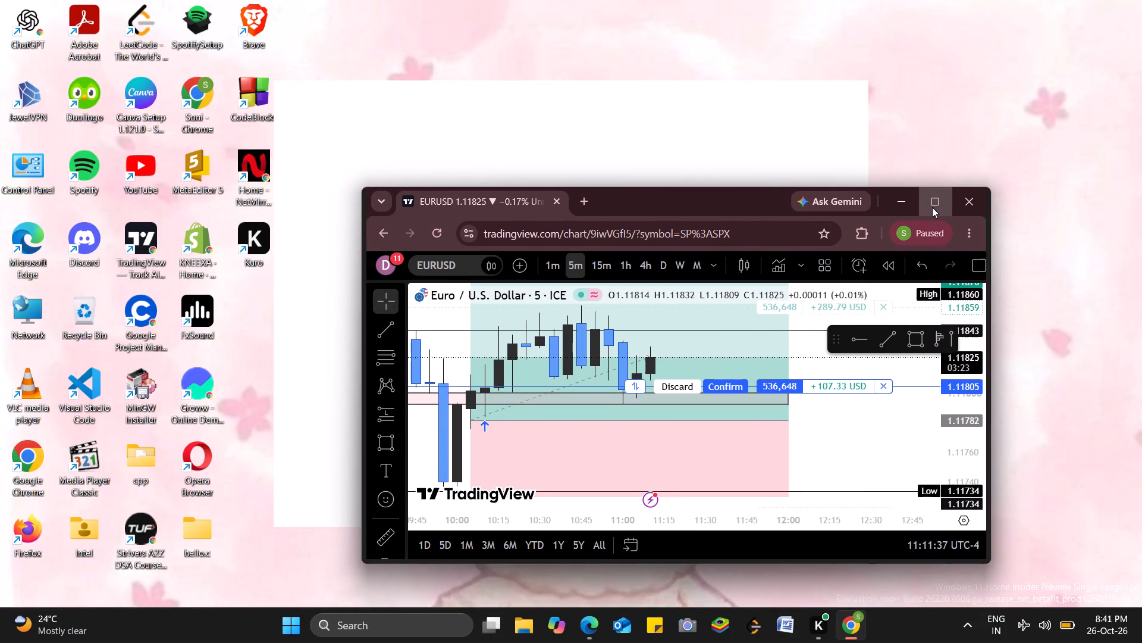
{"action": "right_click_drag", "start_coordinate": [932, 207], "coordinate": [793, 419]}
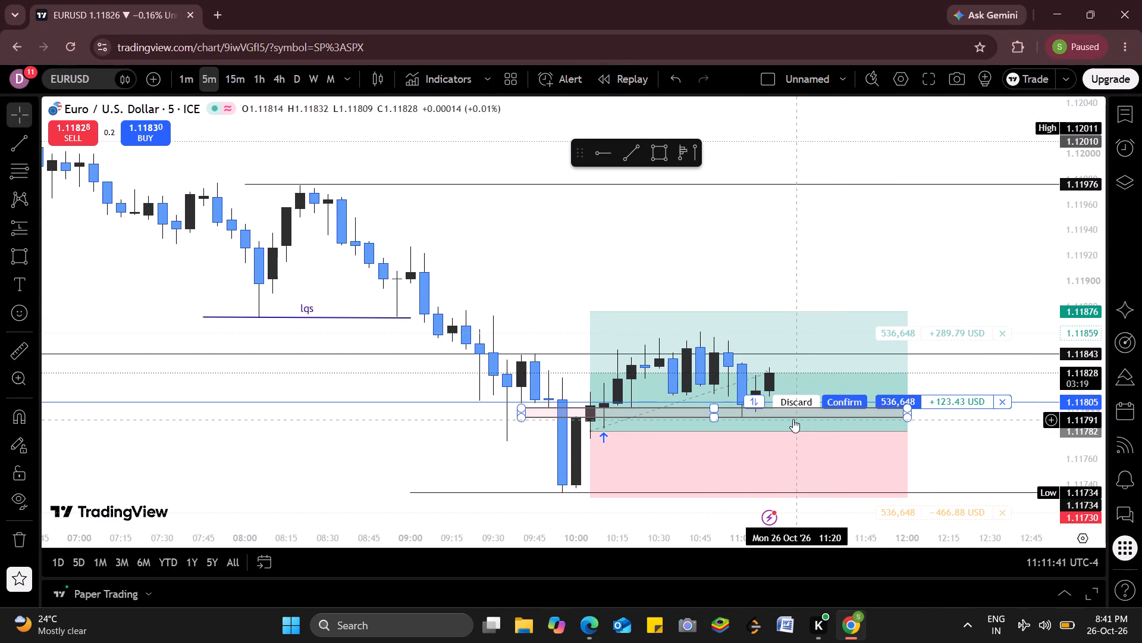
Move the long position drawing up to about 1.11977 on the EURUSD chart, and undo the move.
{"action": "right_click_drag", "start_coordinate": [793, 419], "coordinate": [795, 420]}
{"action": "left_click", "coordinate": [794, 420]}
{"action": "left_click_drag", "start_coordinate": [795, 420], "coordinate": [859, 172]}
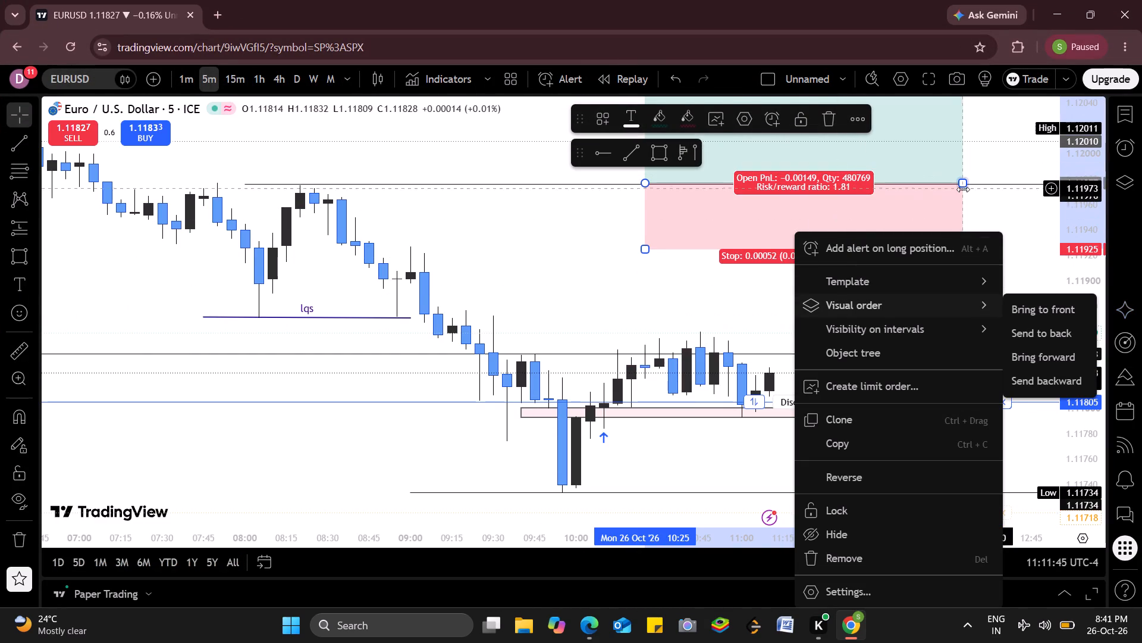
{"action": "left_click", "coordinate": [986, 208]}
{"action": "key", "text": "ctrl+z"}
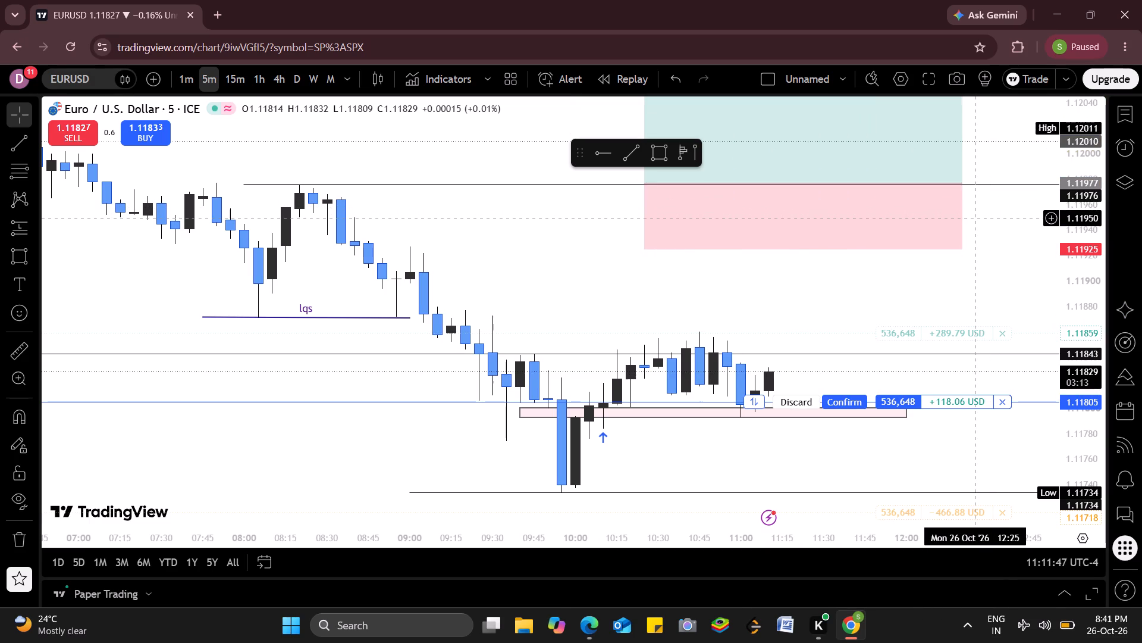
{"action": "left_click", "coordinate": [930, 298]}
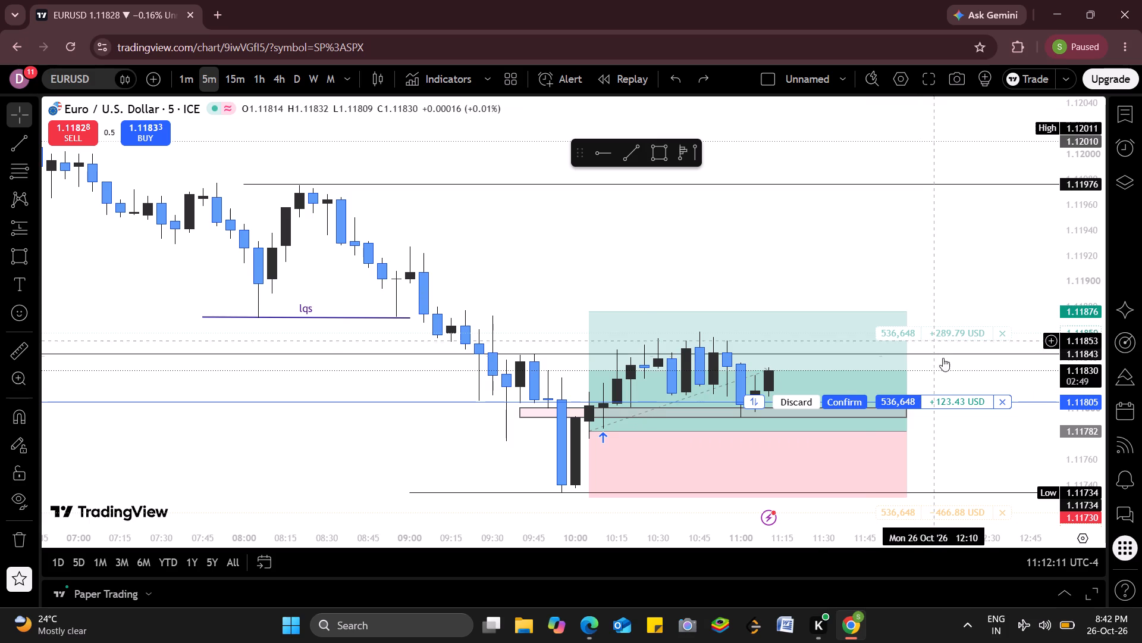
Confirm the EURUSD long position's exit orders with take profit at 1.11859 and stop loss at 1.11718.
{"action": "left_click", "coordinate": [848, 401]}
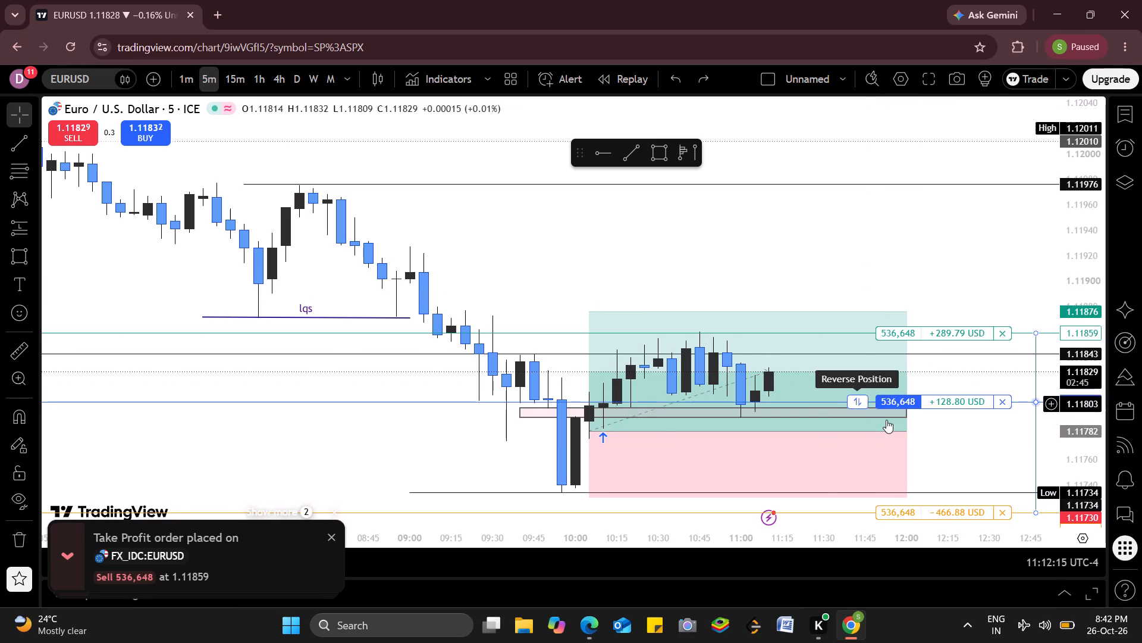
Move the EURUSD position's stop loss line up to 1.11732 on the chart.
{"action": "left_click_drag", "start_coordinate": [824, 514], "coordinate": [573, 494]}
Dismiss the take profit and stop loss order notifications over the chart.
{"action": "left_click_drag", "start_coordinate": [413, 567], "coordinate": [391, 571]}
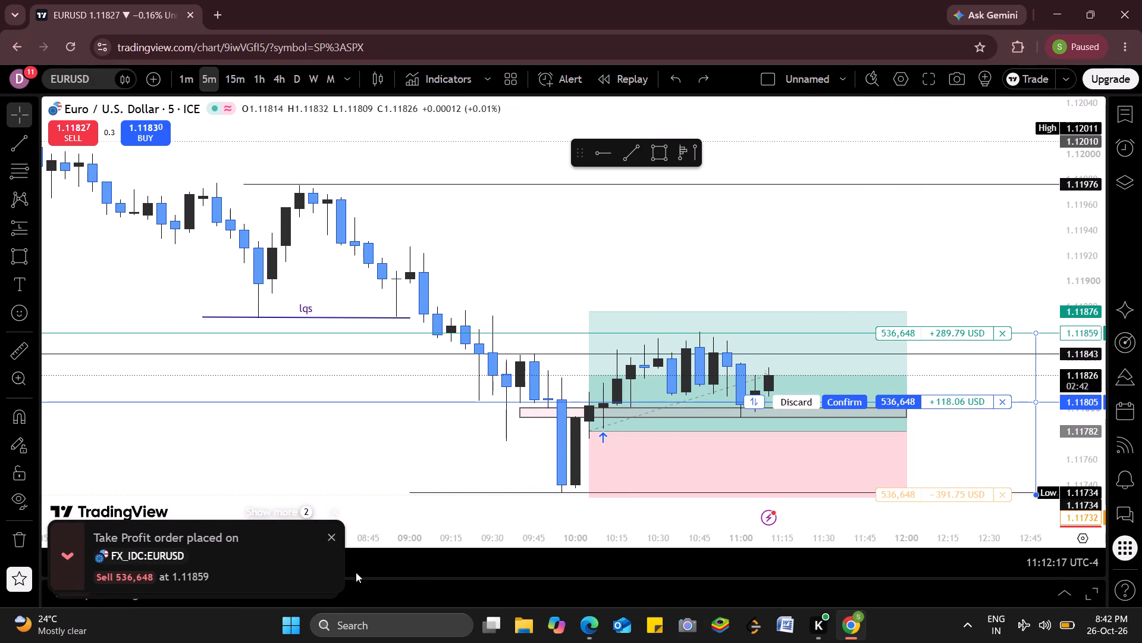
{"action": "left_click", "coordinate": [382, 561]}
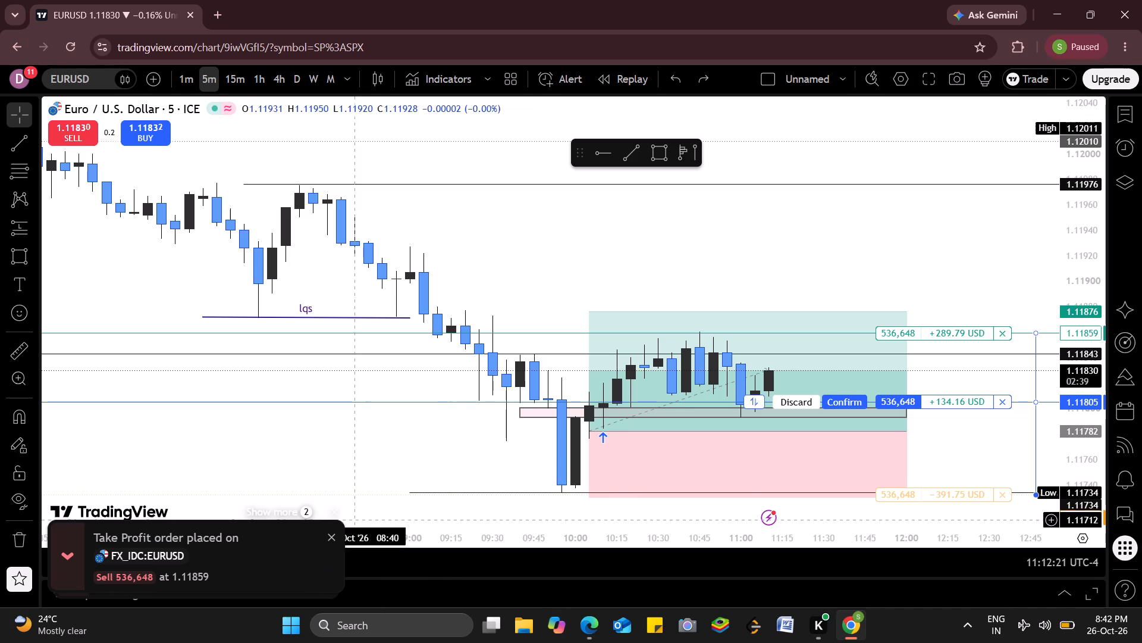
{"action": "left_click", "coordinate": [240, 547]}
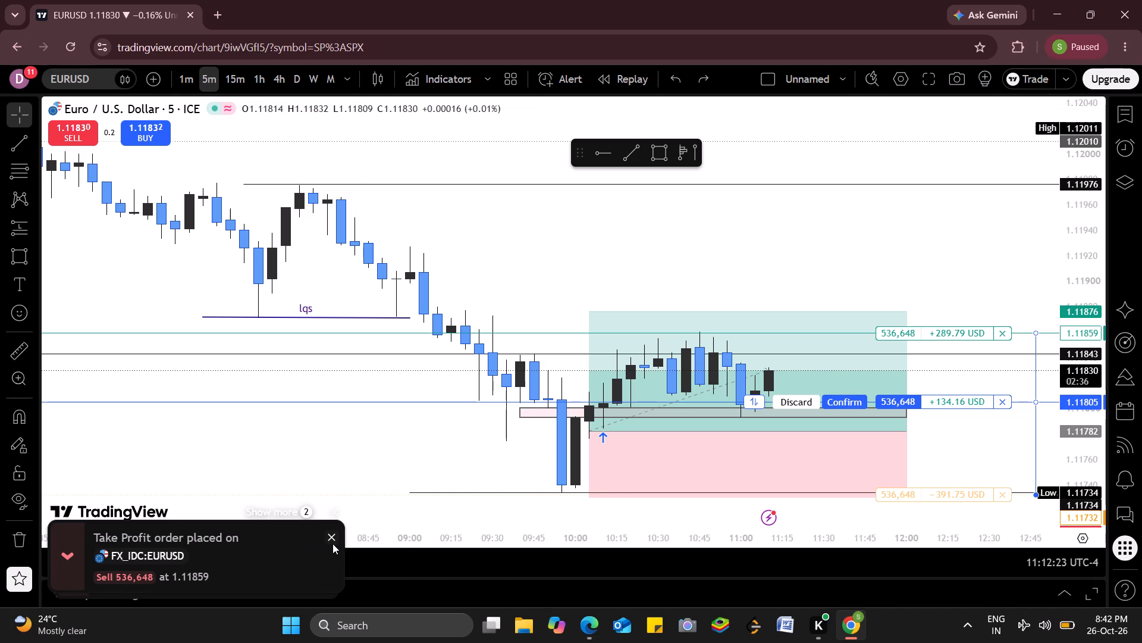
{"action": "left_click", "coordinate": [332, 544]}
{"action": "left_click", "coordinate": [68, 558]}
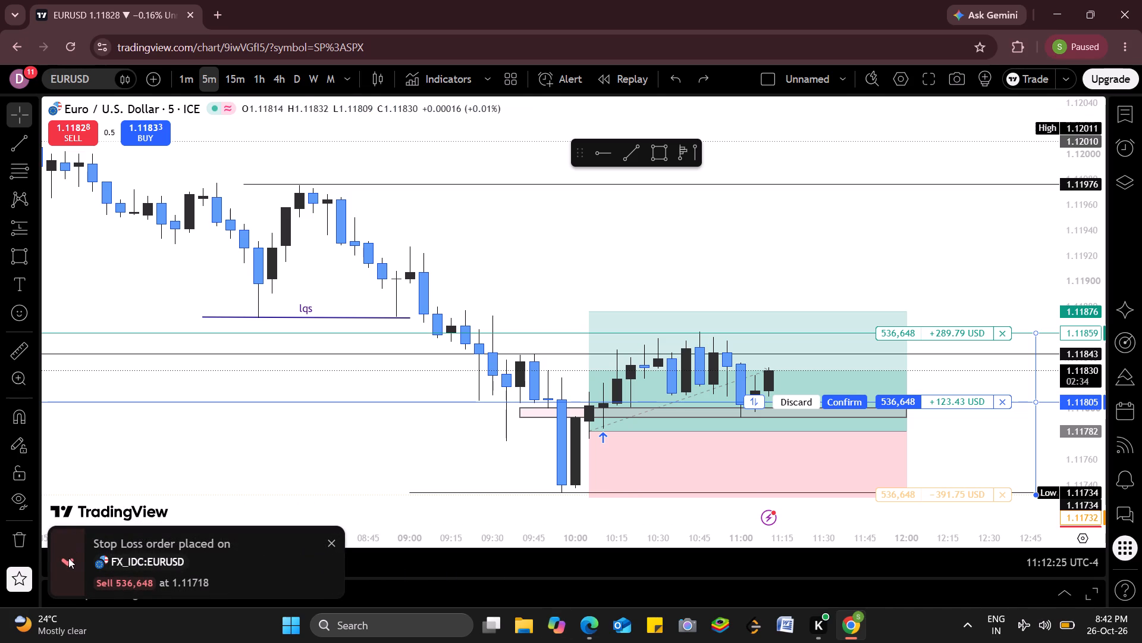
{"action": "left_click", "coordinate": [68, 558]}
{"action": "left_click", "coordinate": [330, 540]}
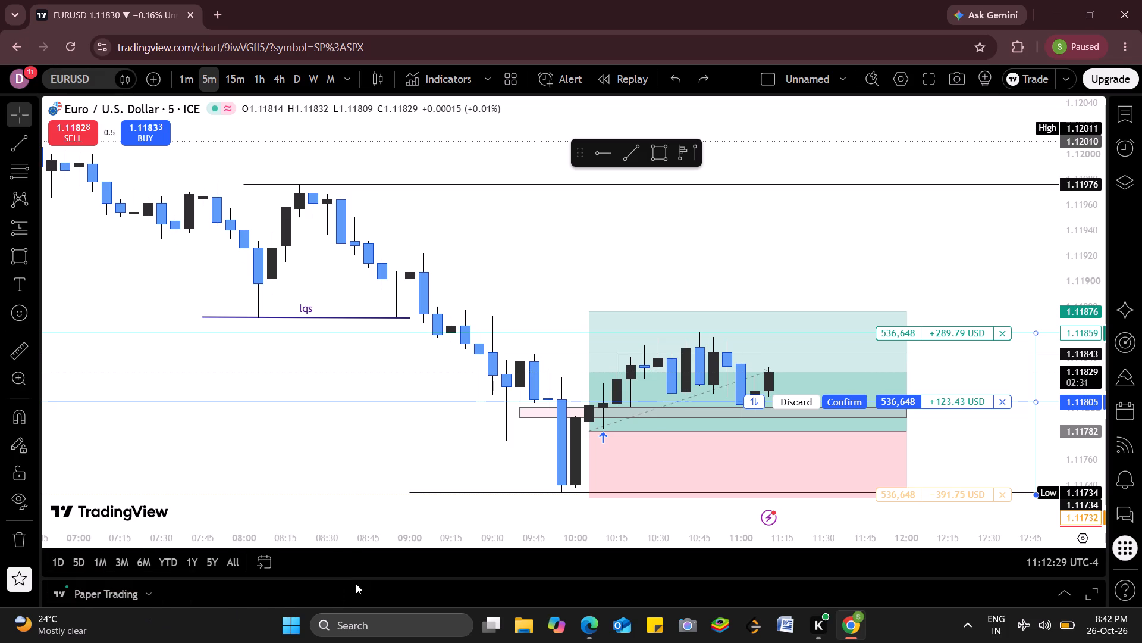
Examine the open EURUSD position's details in the maximised Paper Trading view, including its exit settings, and return to the chart.
{"action": "left_click_drag", "start_coordinate": [177, 626], "coordinate": [660, 503]}
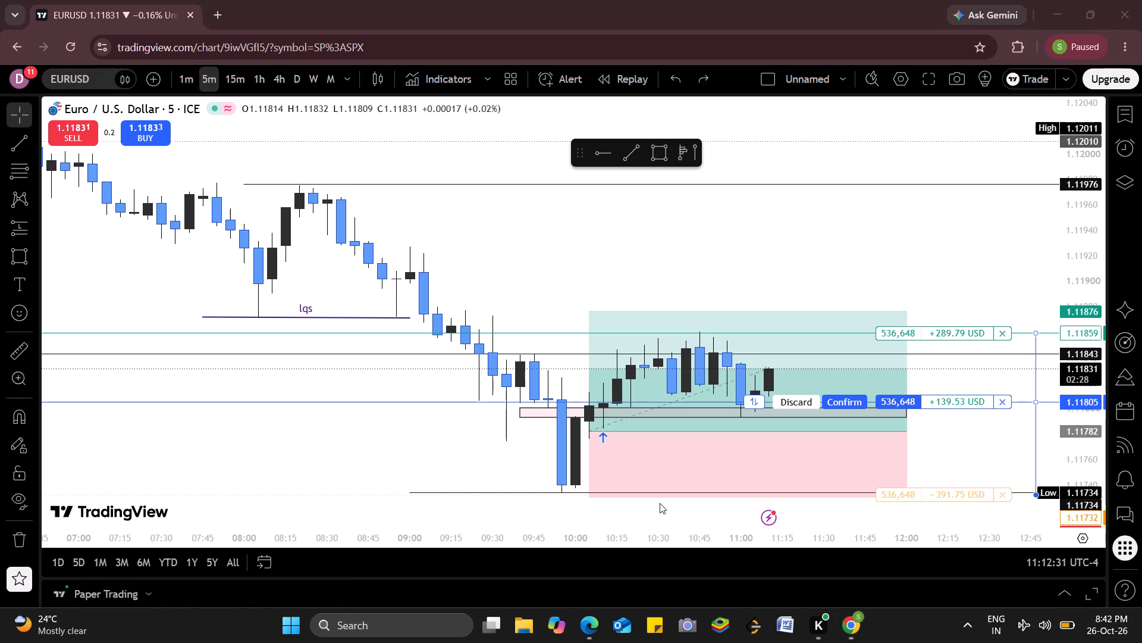
{"action": "left_click_drag", "start_coordinate": [660, 503], "coordinate": [1103, 586]}
{"action": "left_click_drag", "start_coordinate": [1103, 586], "coordinate": [1091, 586]}
{"action": "left_click", "coordinate": [1091, 586]}
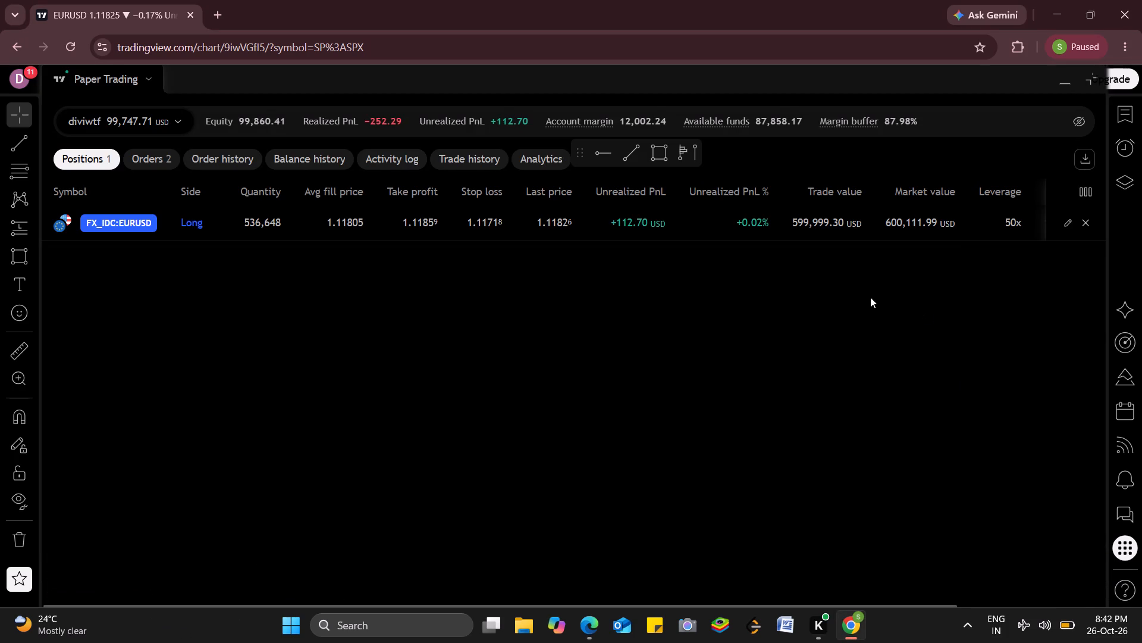
{"action": "scroll", "coordinate": [786, 221], "scroll_direction": "left", "scroll_amount": 6}
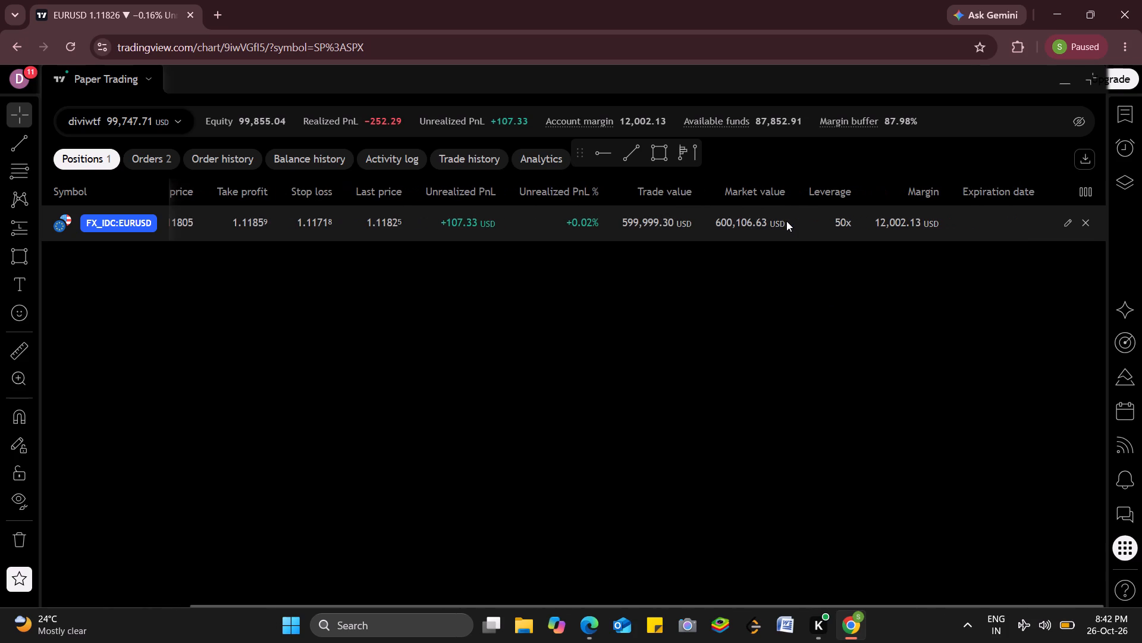
{"action": "scroll", "coordinate": [786, 221], "scroll_direction": "right", "scroll_amount": 6}
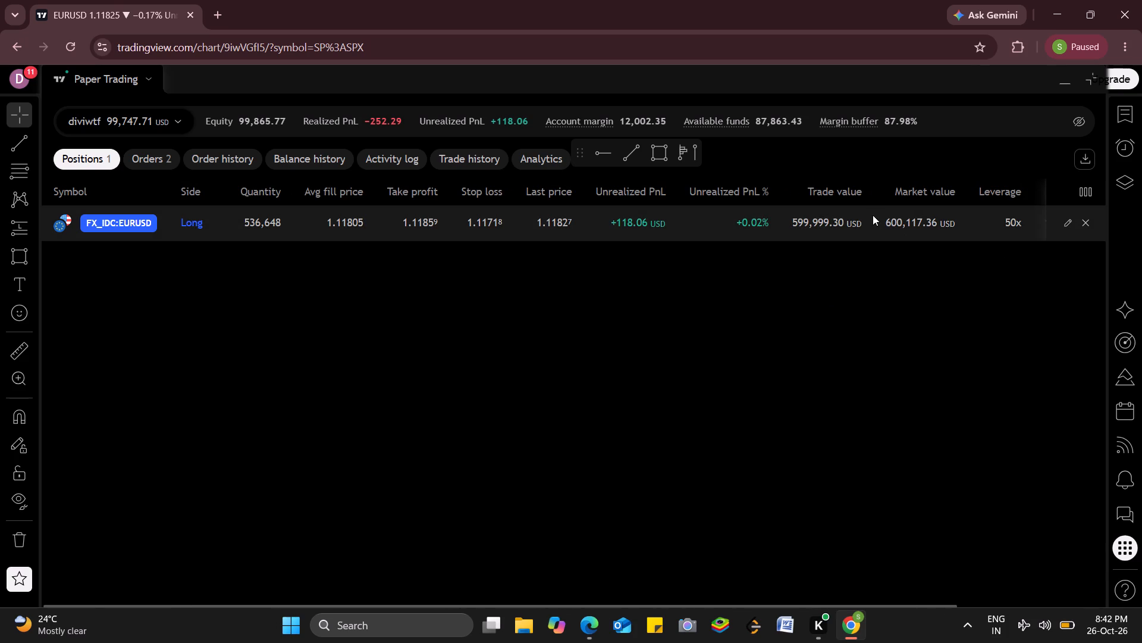
{"action": "left_click", "coordinate": [1072, 228]}
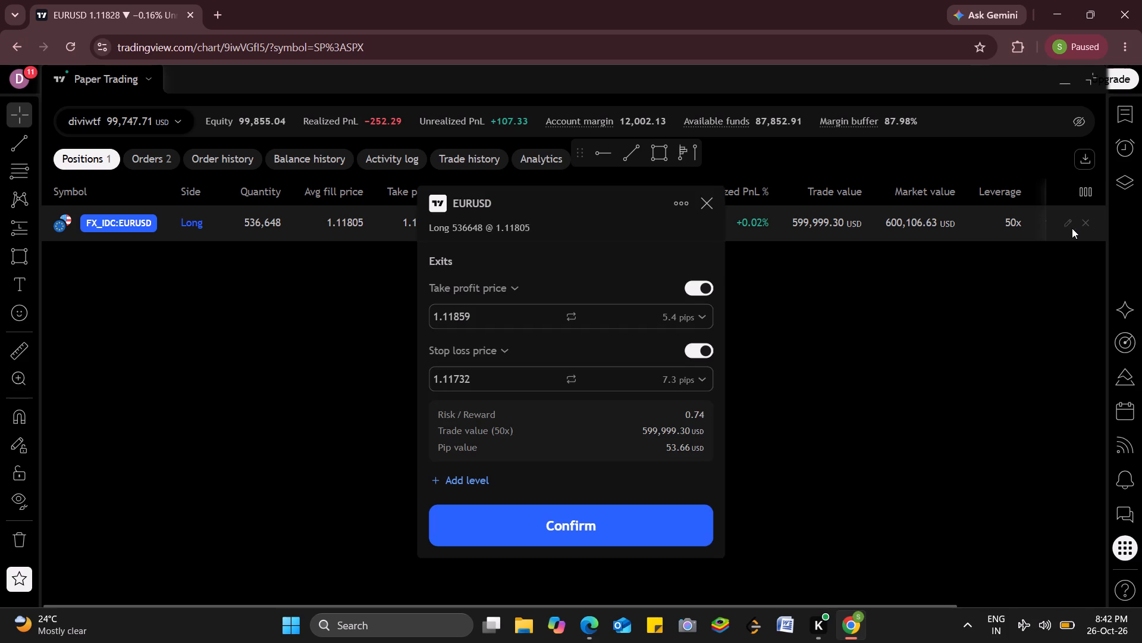
{"action": "left_click", "coordinate": [866, 441]}
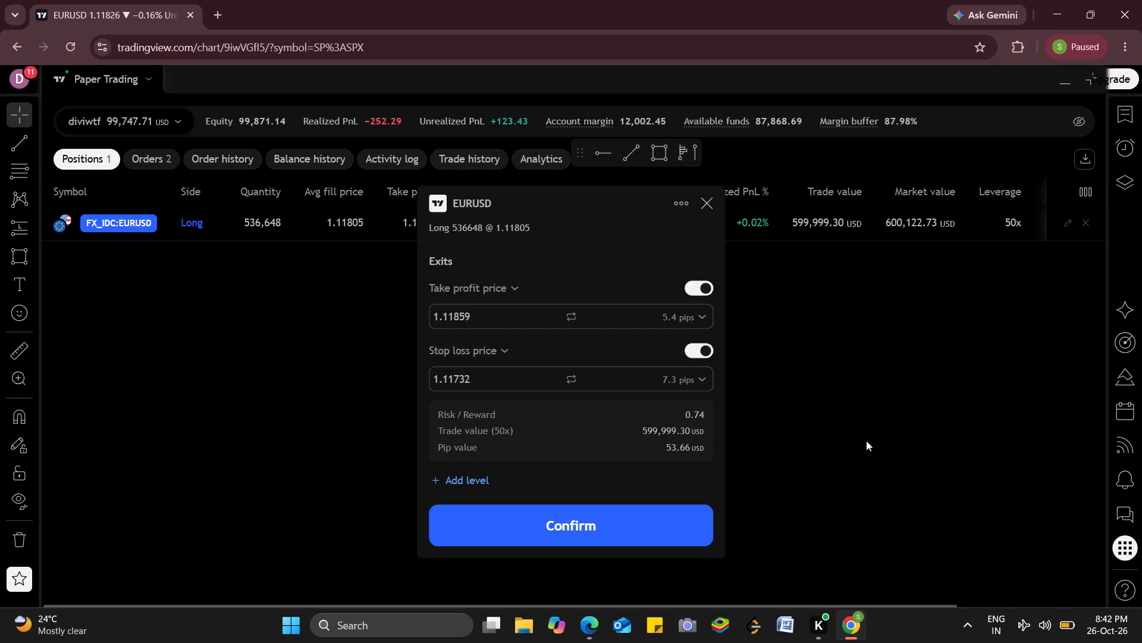
{"action": "left_click", "coordinate": [866, 441]}
{"action": "left_click", "coordinate": [708, 206]}
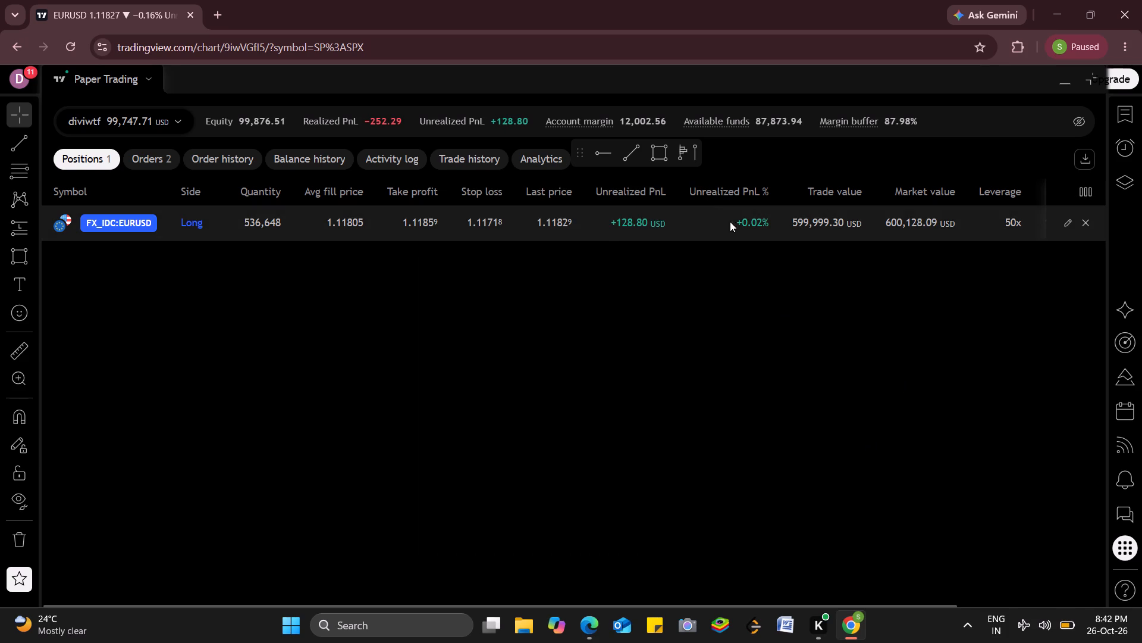
{"action": "scroll", "coordinate": [808, 262], "scroll_direction": "left", "scroll_amount": 1}
{"action": "scroll", "coordinate": [808, 262], "scroll_direction": "right", "scroll_amount": 2}
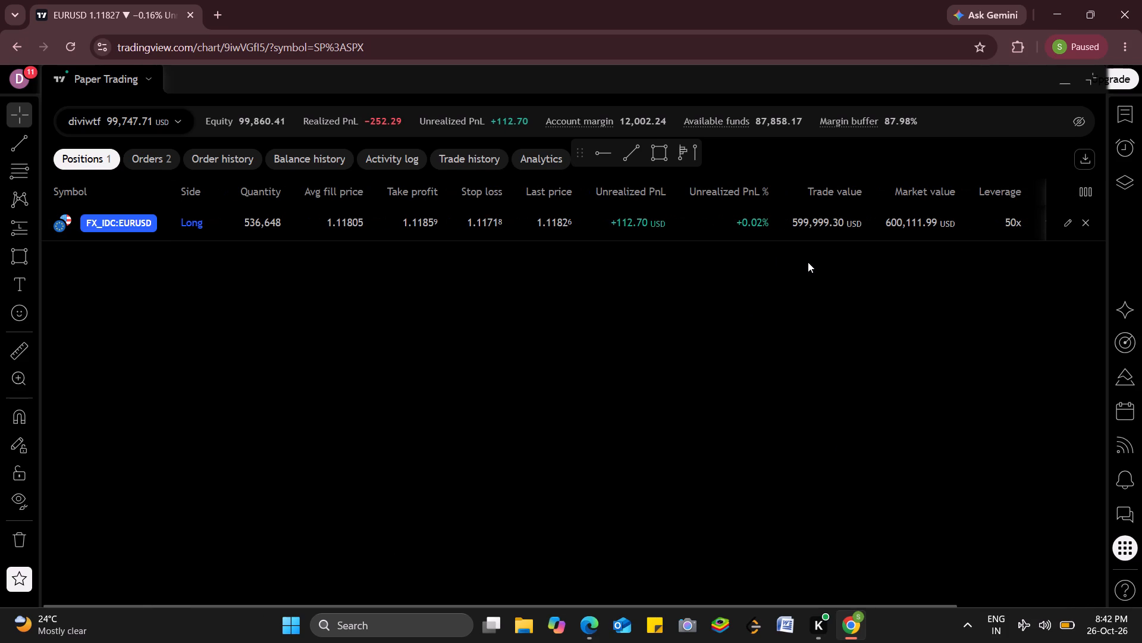
{"action": "scroll", "coordinate": [757, 197], "scroll_direction": "left", "scroll_amount": 5}
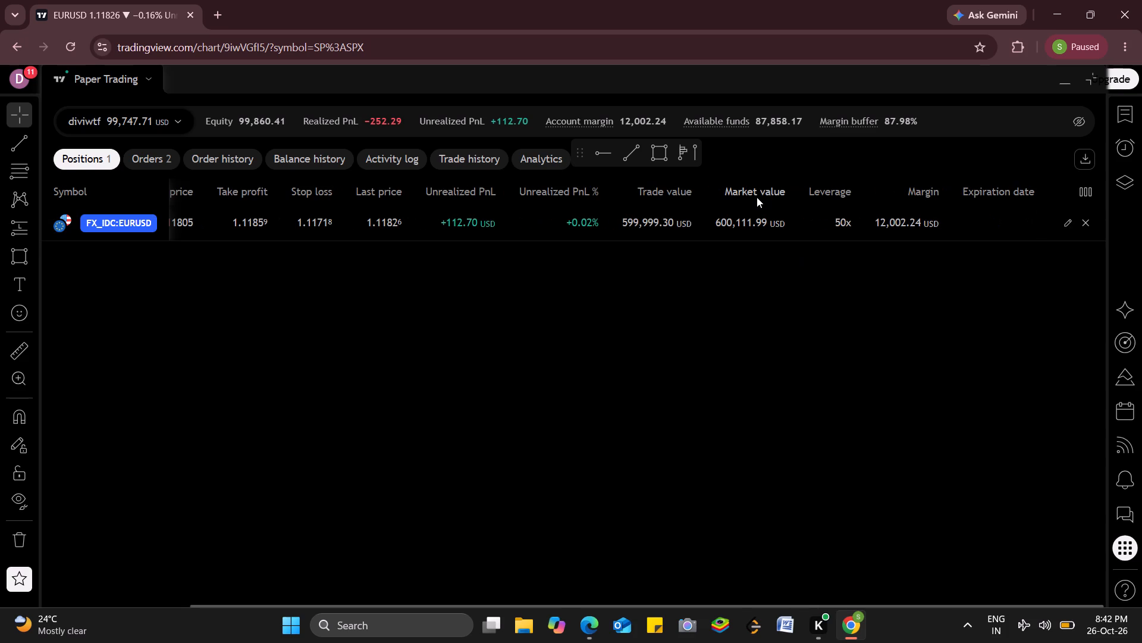
{"action": "left_click", "coordinate": [1063, 90]}
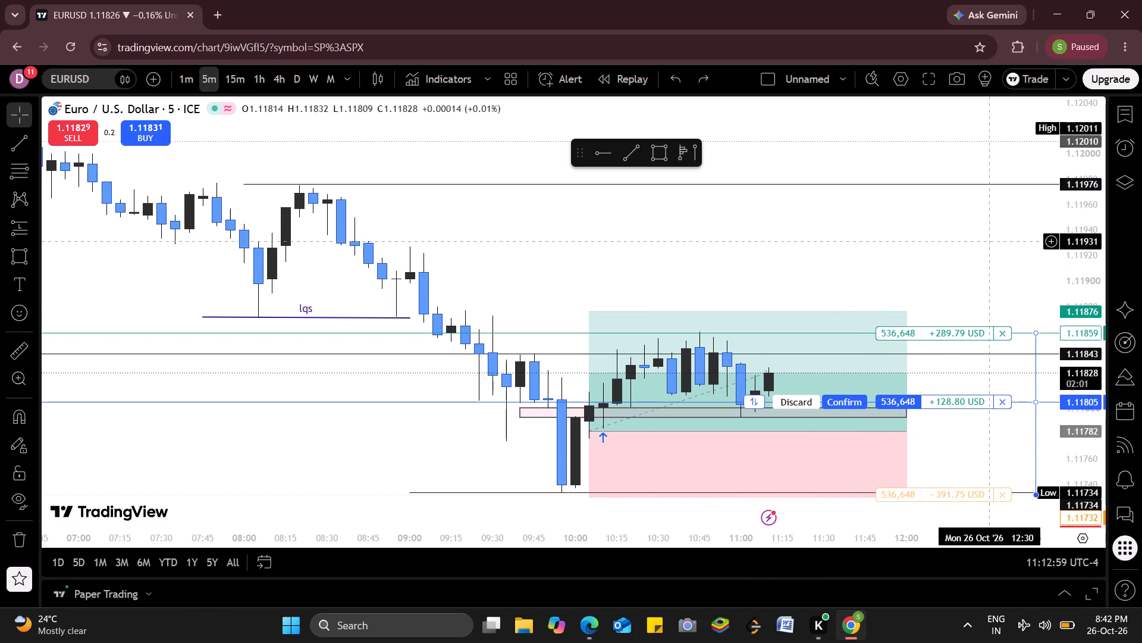
{"action": "double_click", "coordinate": [947, 405]}
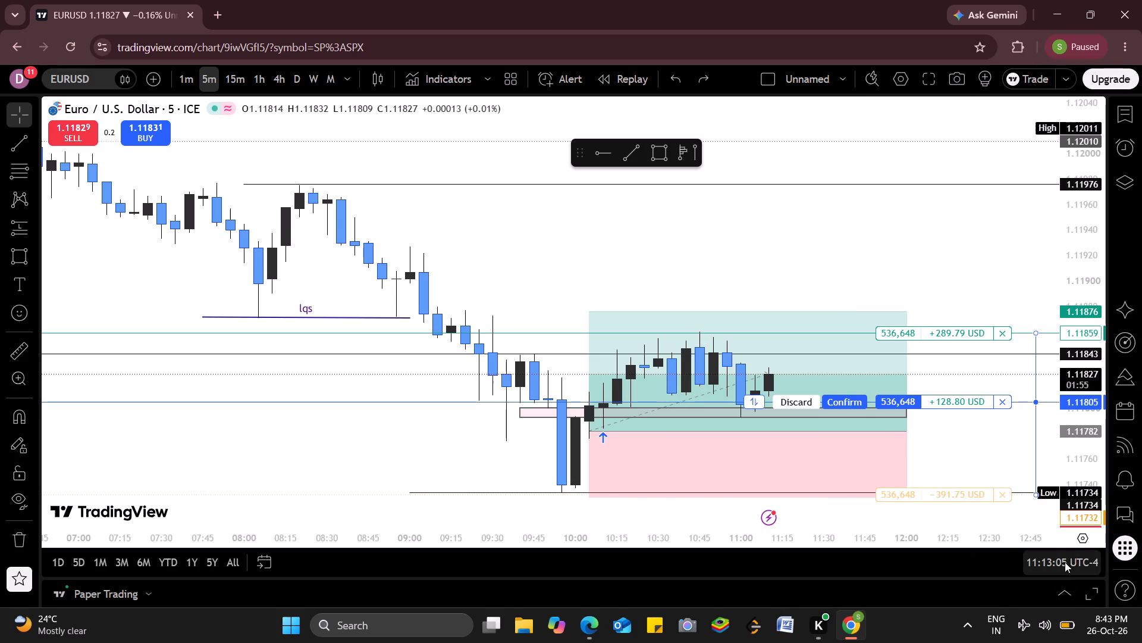
Cancel the working EURUSD stop loss order at 1.11718 from the paper trading orders.
{"action": "left_click", "coordinate": [1065, 591]}
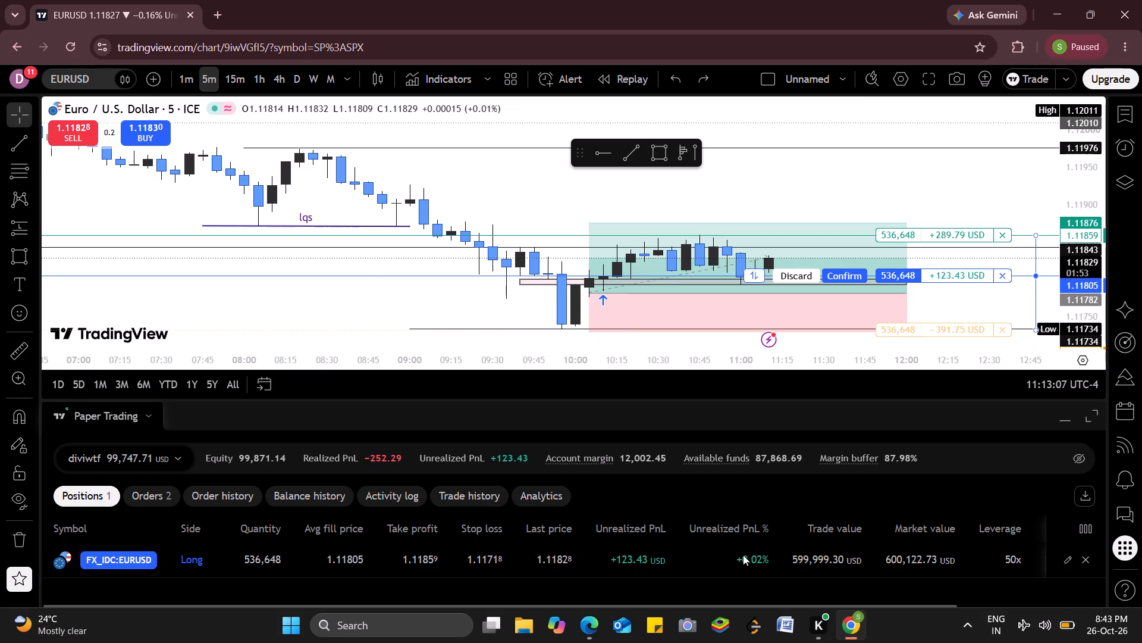
{"action": "left_click", "coordinate": [209, 551]}
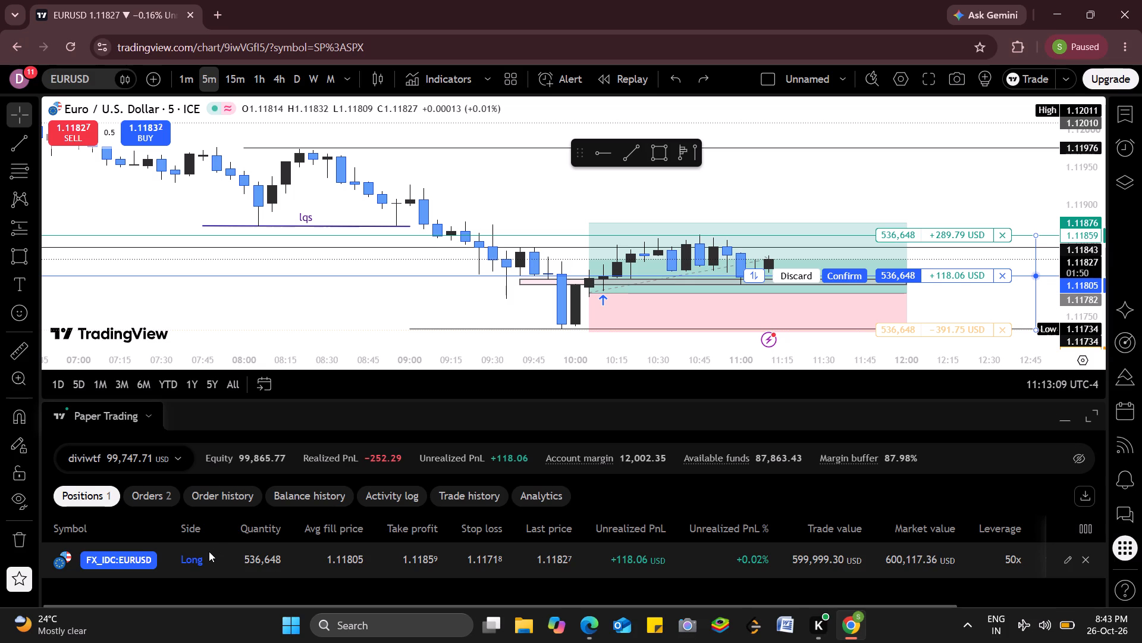
{"action": "left_click", "coordinate": [133, 486]}
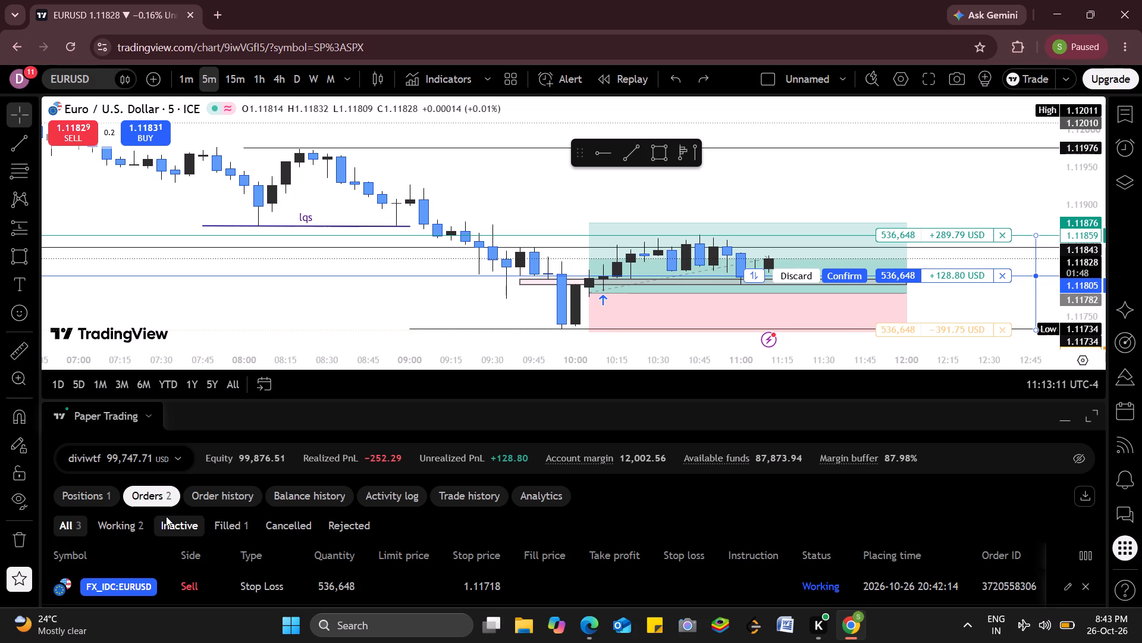
{"action": "scroll", "coordinate": [166, 516], "scroll_direction": "down", "scroll_amount": 1}
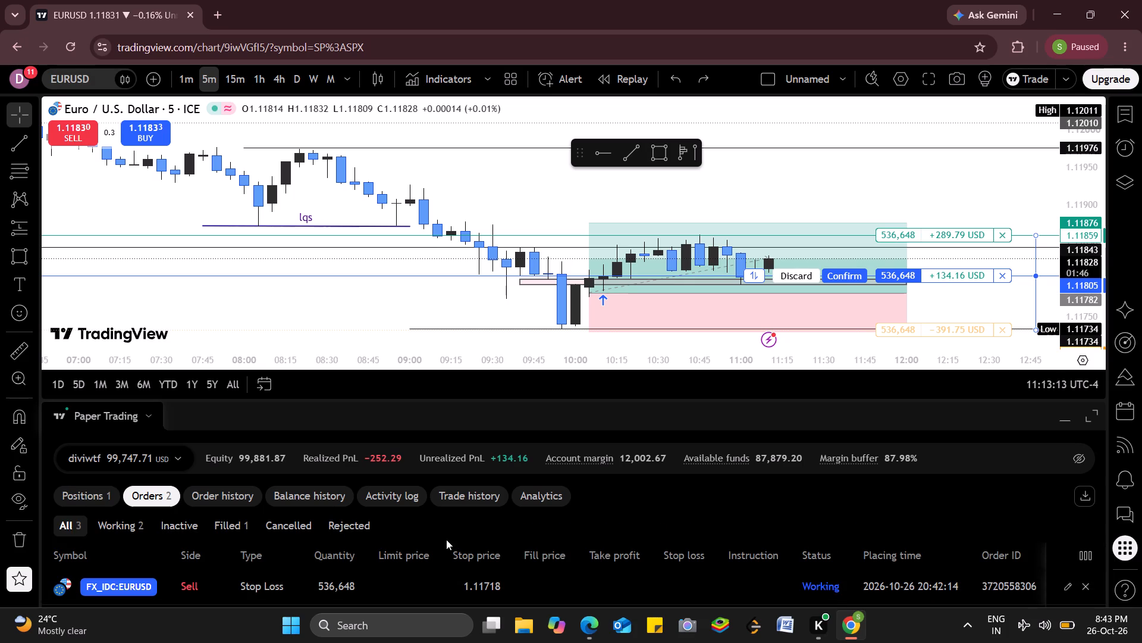
{"action": "left_click", "coordinate": [1083, 587]}
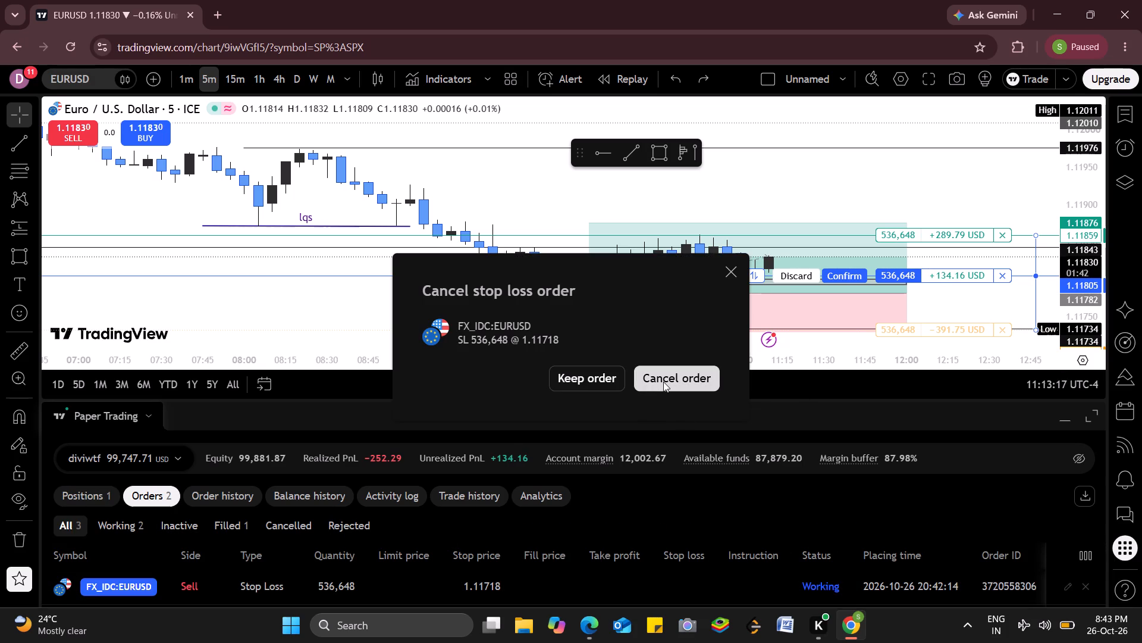
{"action": "left_click", "coordinate": [663, 382]}
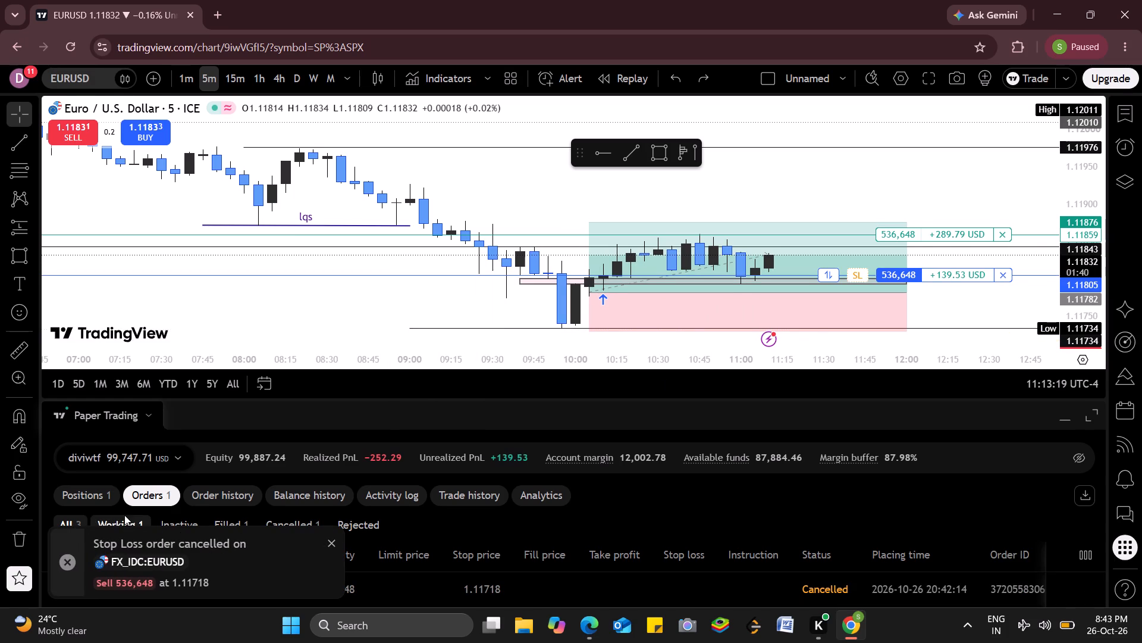
Review the open EURUSD position in the paper trading positions, including its take profit and stop loss settings, without changing them.
{"action": "left_click", "coordinate": [98, 505]}
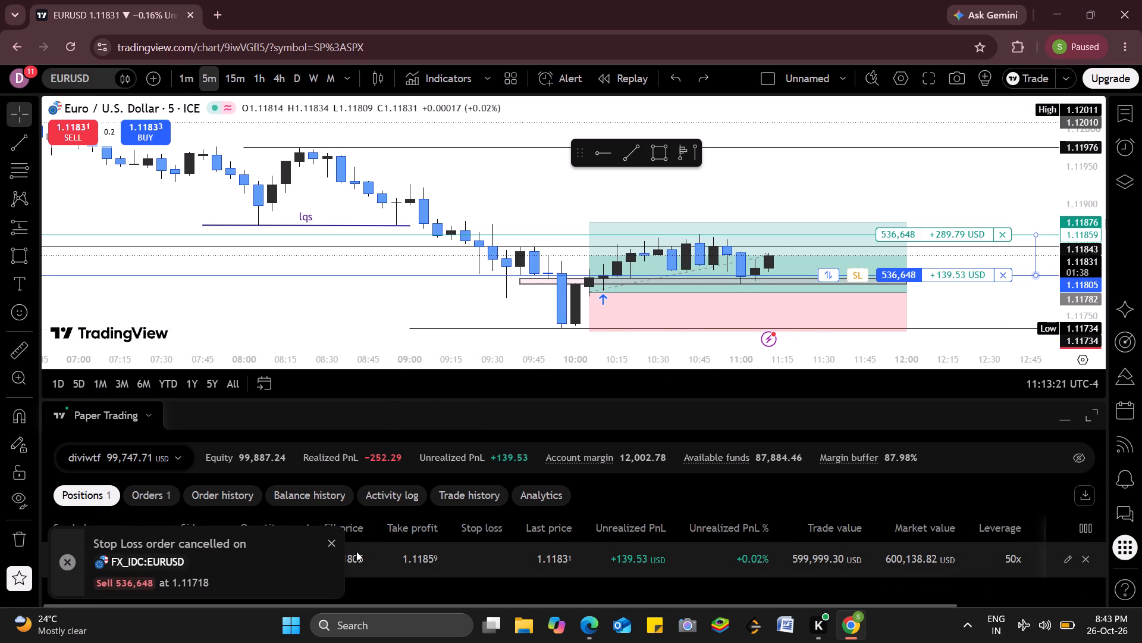
{"action": "scroll", "coordinate": [532, 583], "scroll_direction": "down", "scroll_amount": 2}
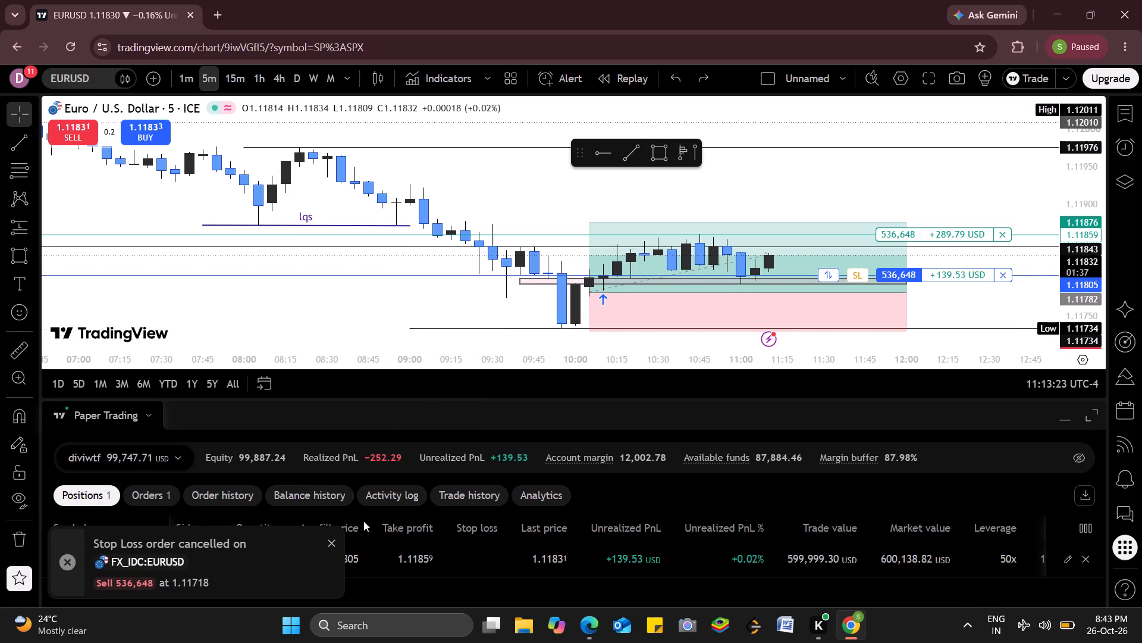
{"action": "left_click", "coordinate": [332, 536]}
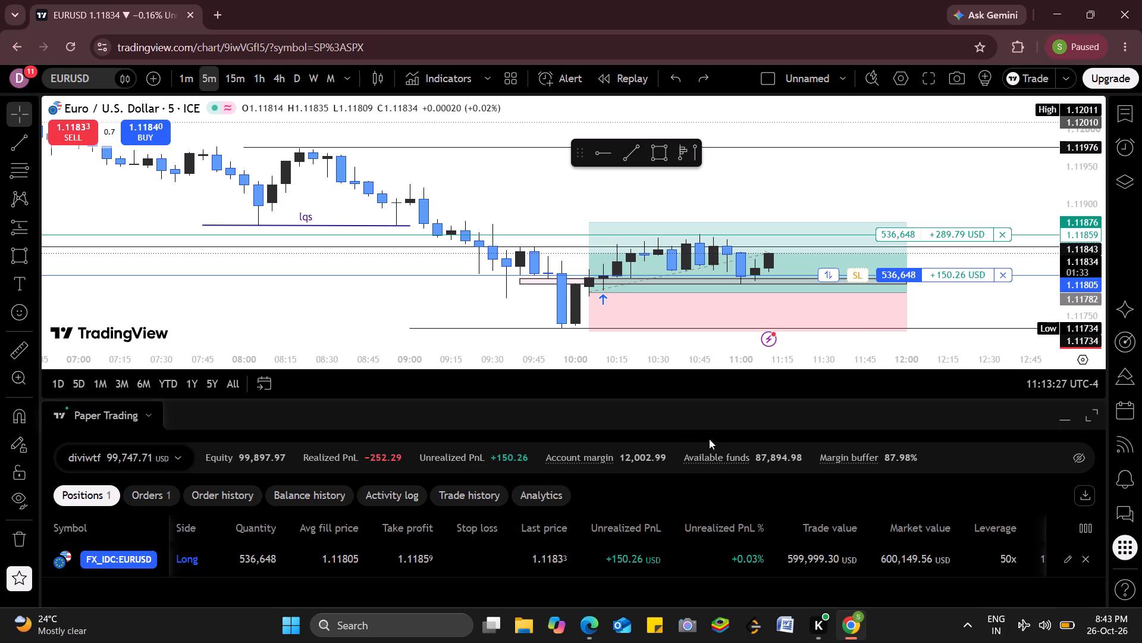
{"action": "left_click", "coordinate": [1065, 564]}
{"action": "left_click", "coordinate": [1065, 564]}
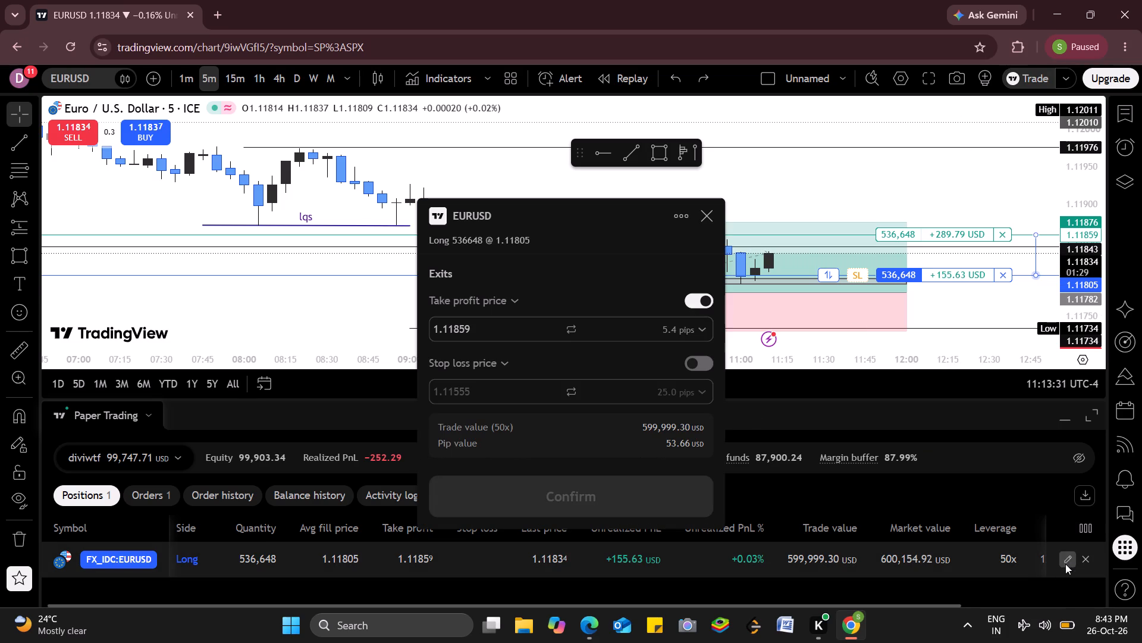
{"action": "left_click", "coordinate": [709, 215]}
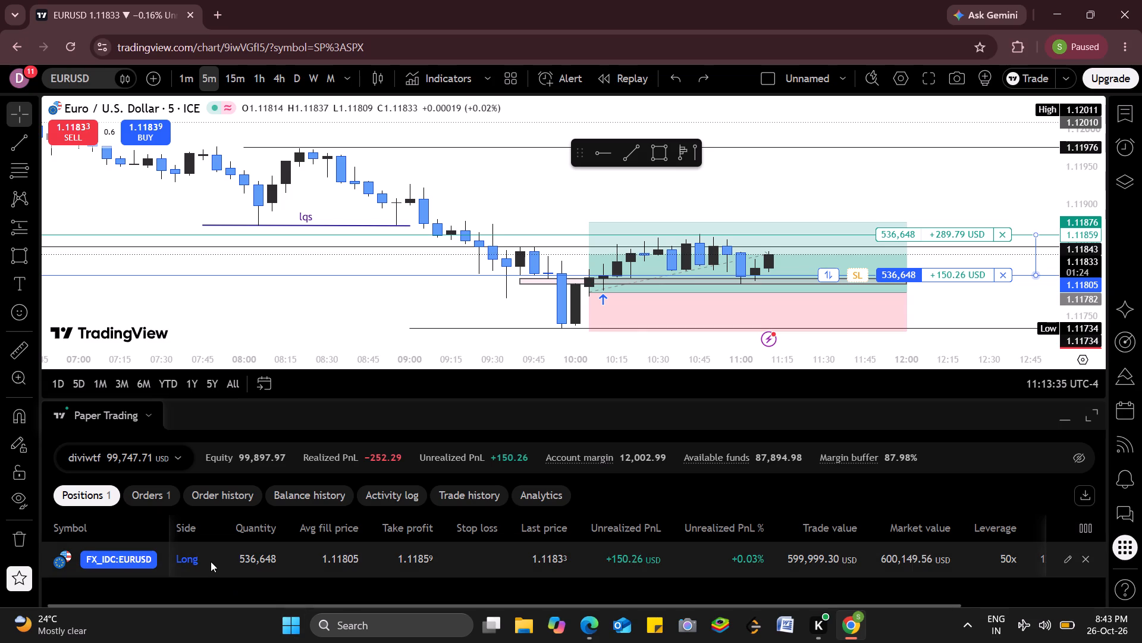
{"action": "double_click", "coordinate": [211, 561]}
{"action": "double_click", "coordinate": [211, 561]}
{"action": "left_click", "coordinate": [114, 550]}
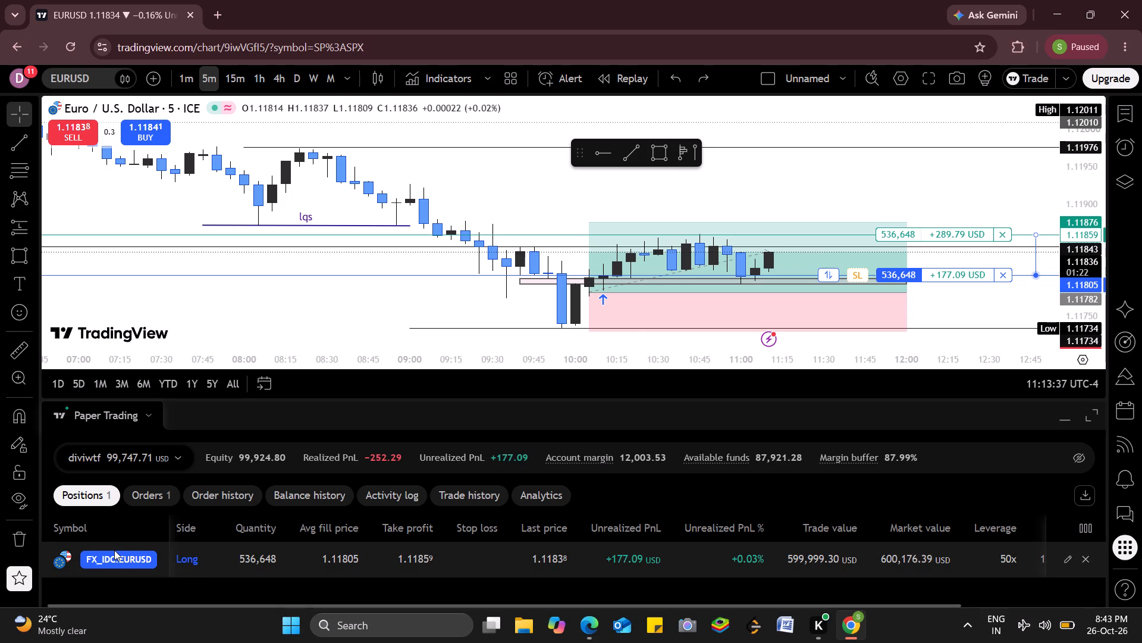
{"action": "left_click", "coordinate": [459, 573]}
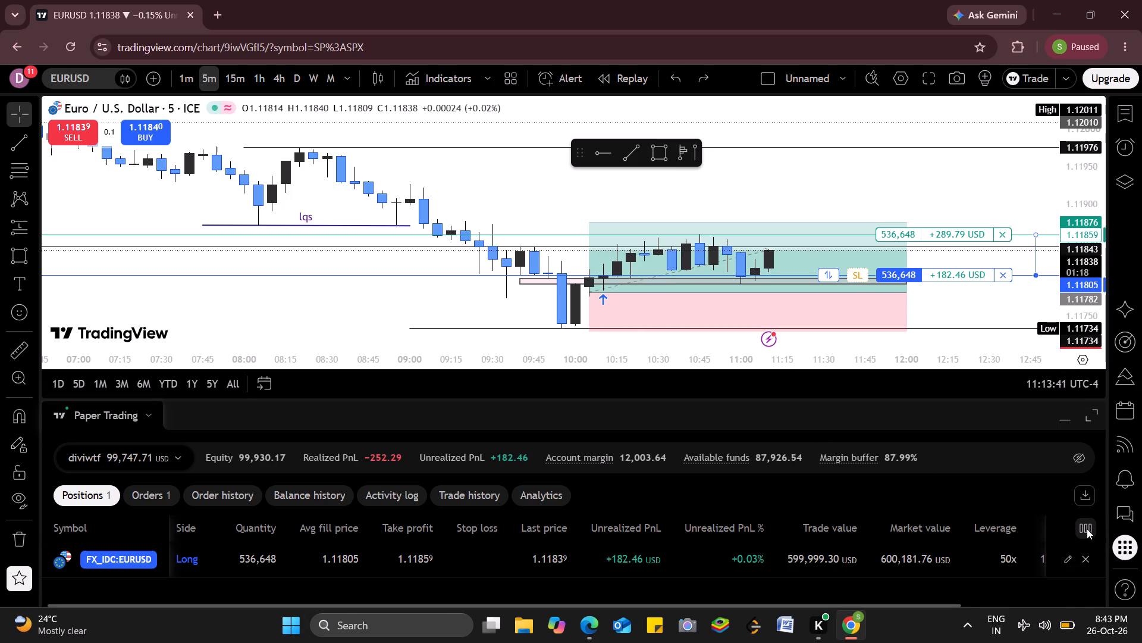
Collapse the paper trading view and close the entire EURUSD long position of 536,648 units from its line on the chart.
{"action": "left_click", "coordinate": [1065, 416]}
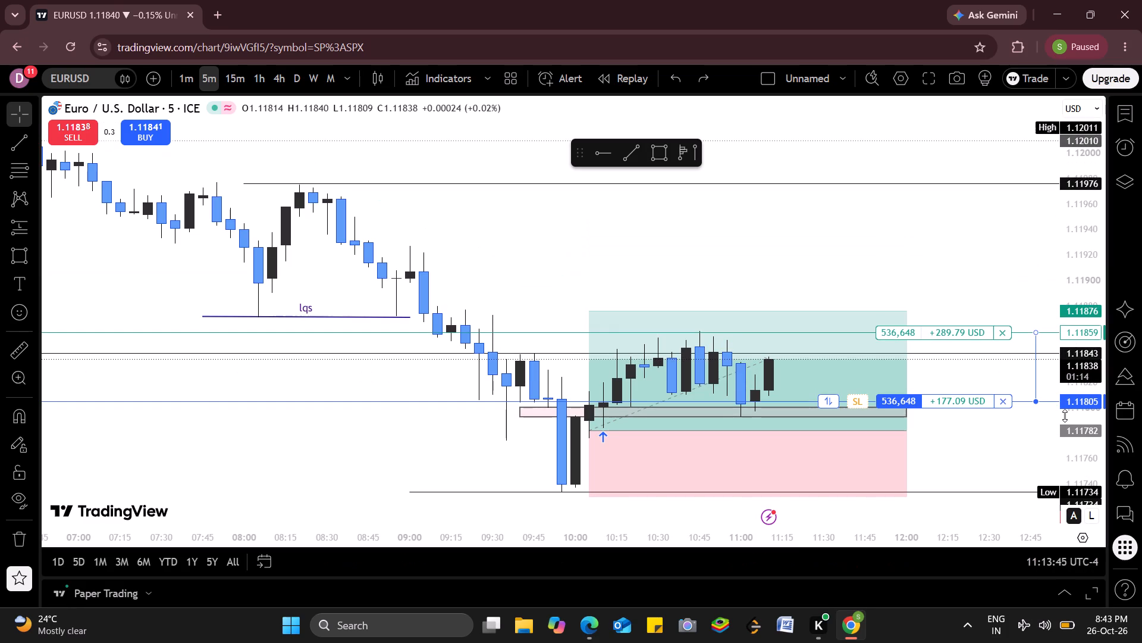
{"action": "left_click", "coordinate": [1008, 405]}
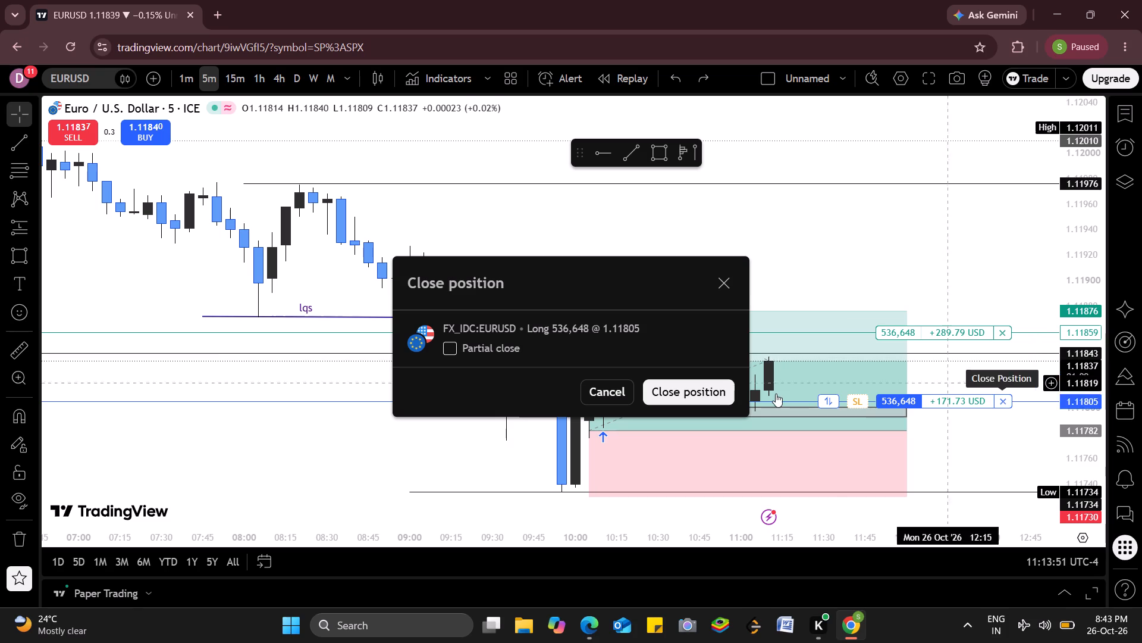
{"action": "left_click", "coordinate": [707, 395]}
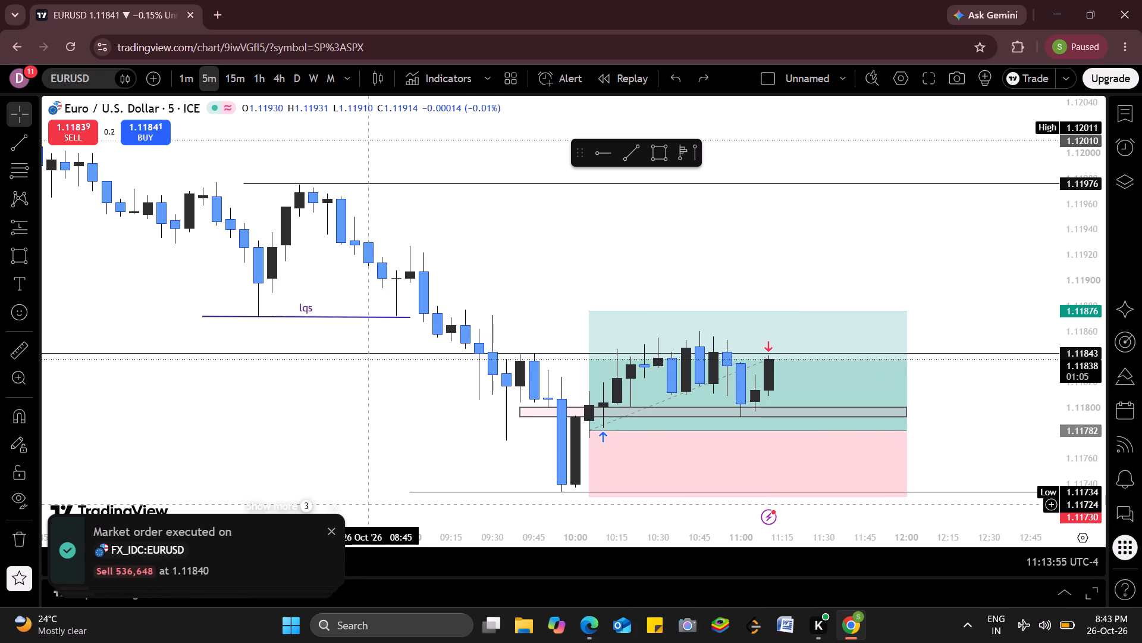
Dismiss the market order and take profit cancellation notifications over the chart.
{"action": "left_click", "coordinate": [332, 531]}
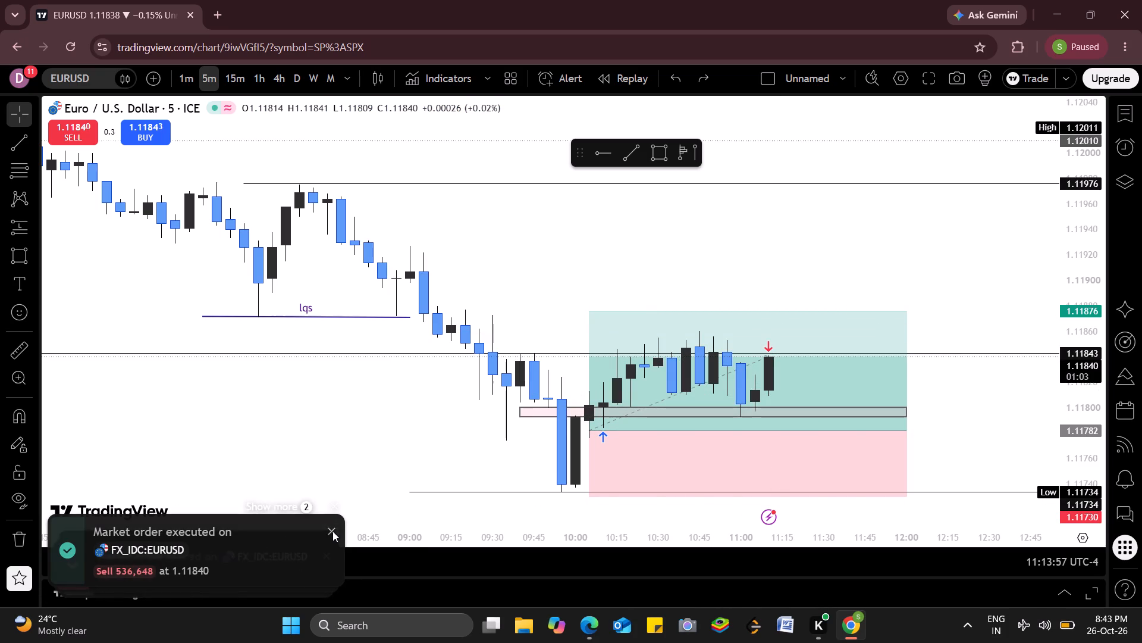
{"action": "left_click", "coordinate": [323, 554]}
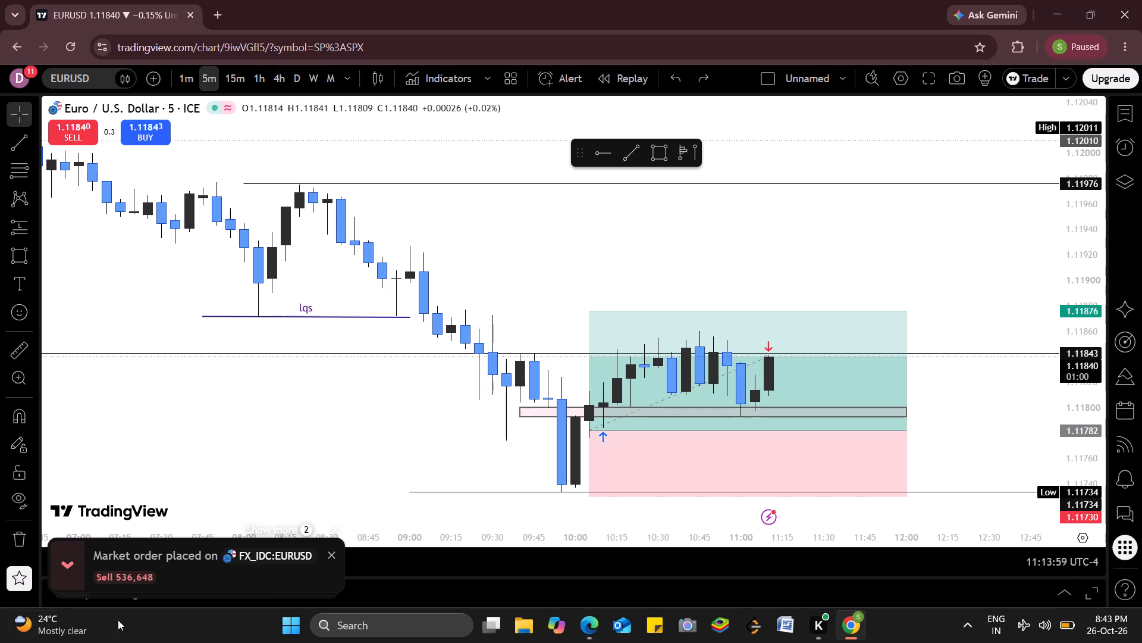
{"action": "left_click", "coordinate": [332, 556]}
{"action": "left_click", "coordinate": [397, 577]}
{"action": "left_click", "coordinate": [416, 581]}
{"action": "left_click_drag", "start_coordinate": [544, 642], "coordinate": [441, 622]}
{"action": "right_click_drag", "start_coordinate": [598, 642], "coordinate": [431, 622]}
{"action": "left_click_drag", "start_coordinate": [412, 642], "coordinate": [454, 630]}
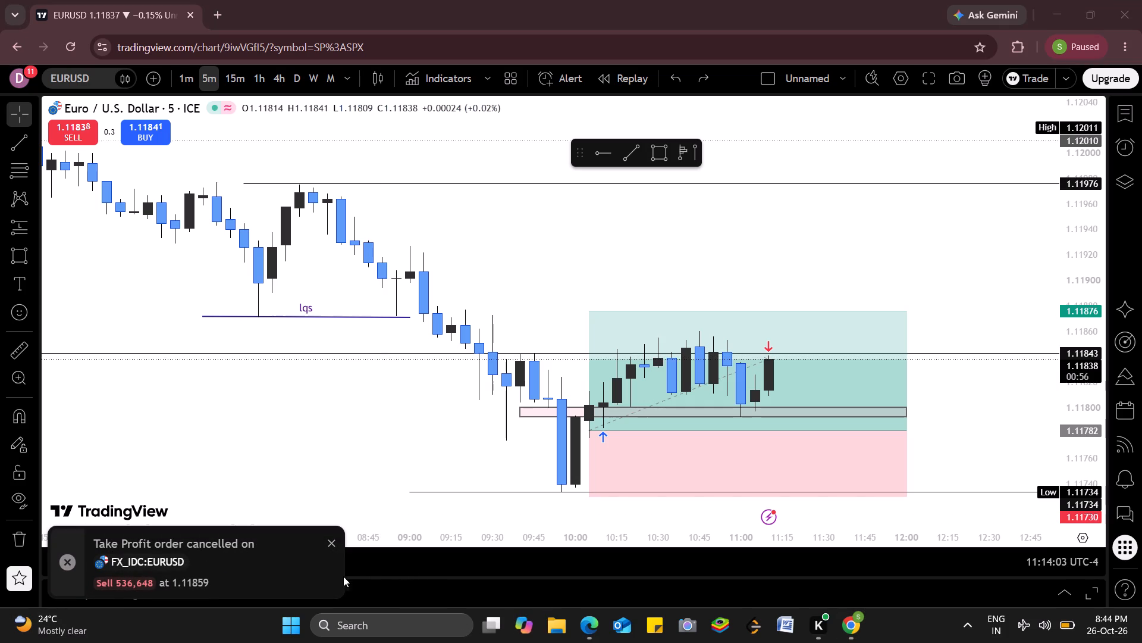
{"action": "left_click", "coordinate": [332, 547]}
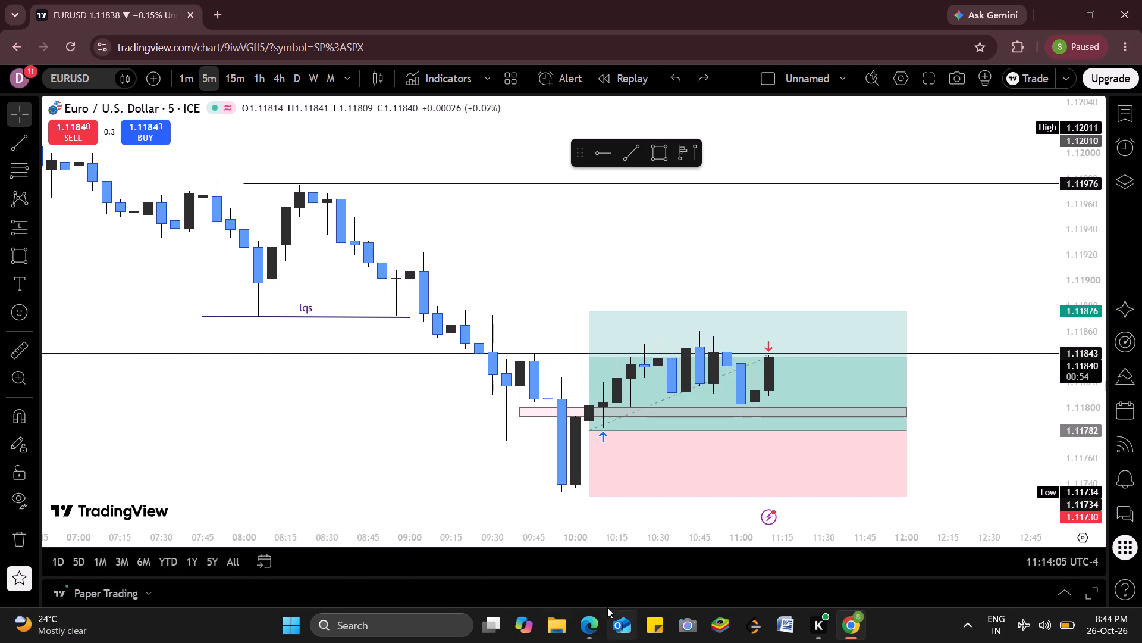
Examine all EURUSD orders in the maximised Paper Trading view, including their status, placing time, expiry, leverage and margin.
{"action": "left_click", "coordinate": [1100, 601]}
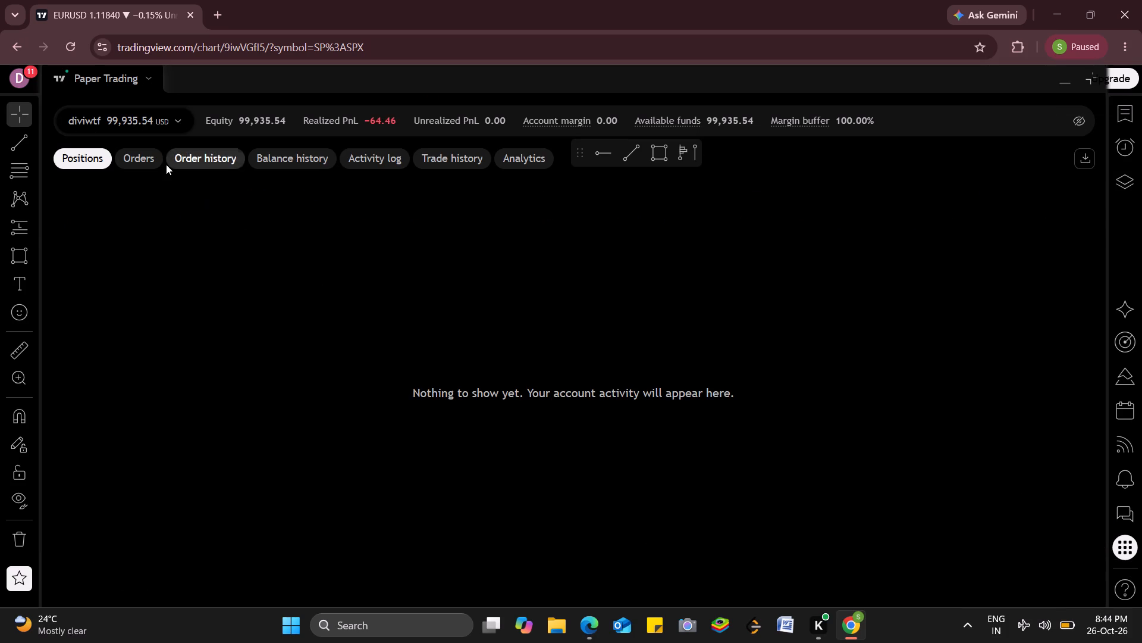
{"action": "left_click", "coordinate": [141, 157]}
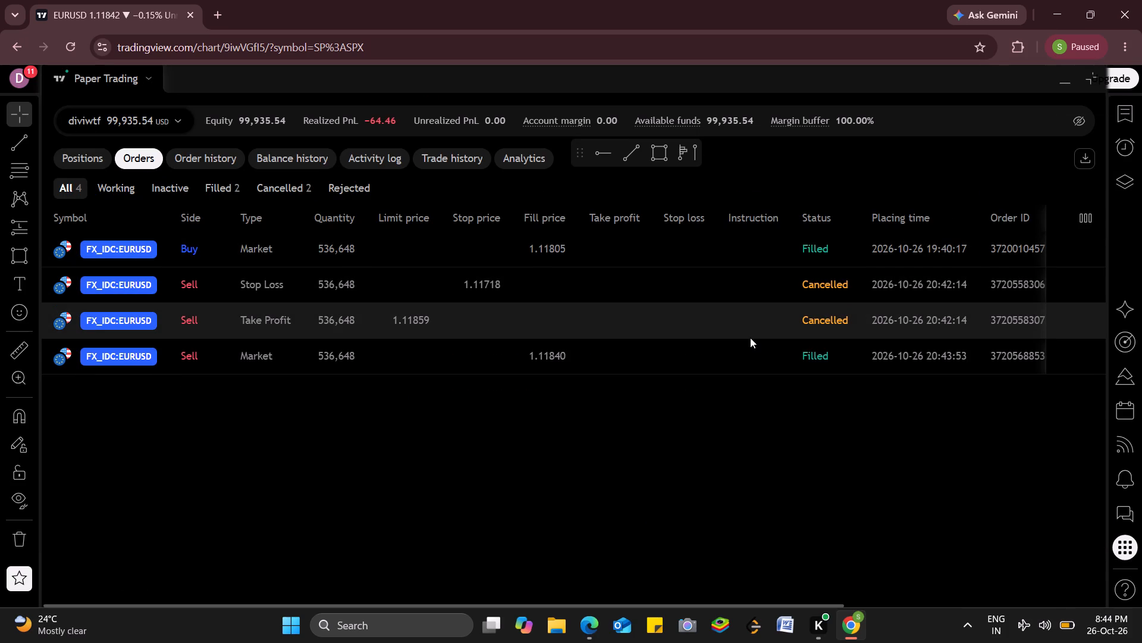
{"action": "scroll", "coordinate": [750, 338], "scroll_direction": "left", "scroll_amount": 2}
{"action": "scroll", "coordinate": [1007, 236], "scroll_direction": "left", "scroll_amount": 5}
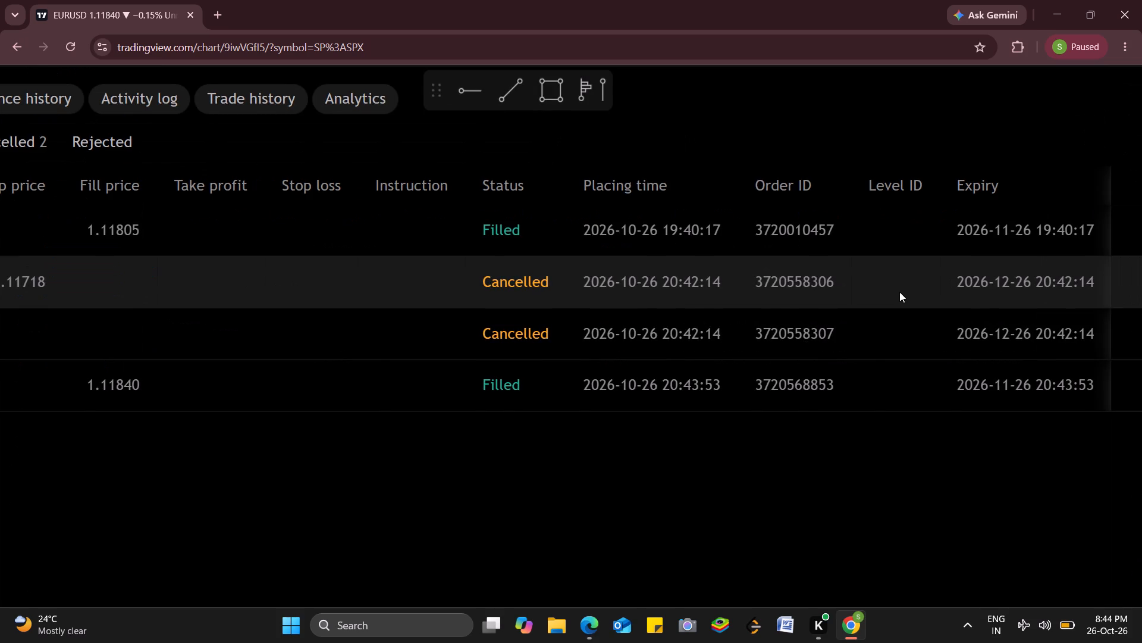
{"action": "scroll", "coordinate": [899, 292], "scroll_direction": "left", "scroll_amount": 3}
{"action": "scroll", "coordinate": [899, 292], "scroll_direction": "right", "scroll_amount": 5}
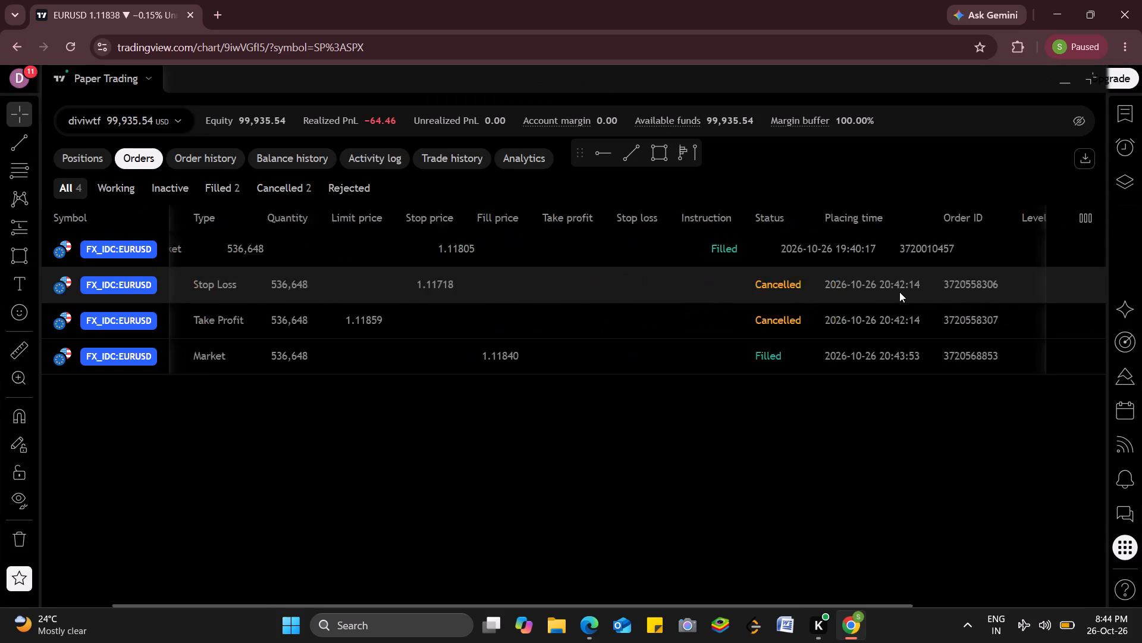
{"action": "scroll", "coordinate": [899, 292], "scroll_direction": "left", "scroll_amount": 6}
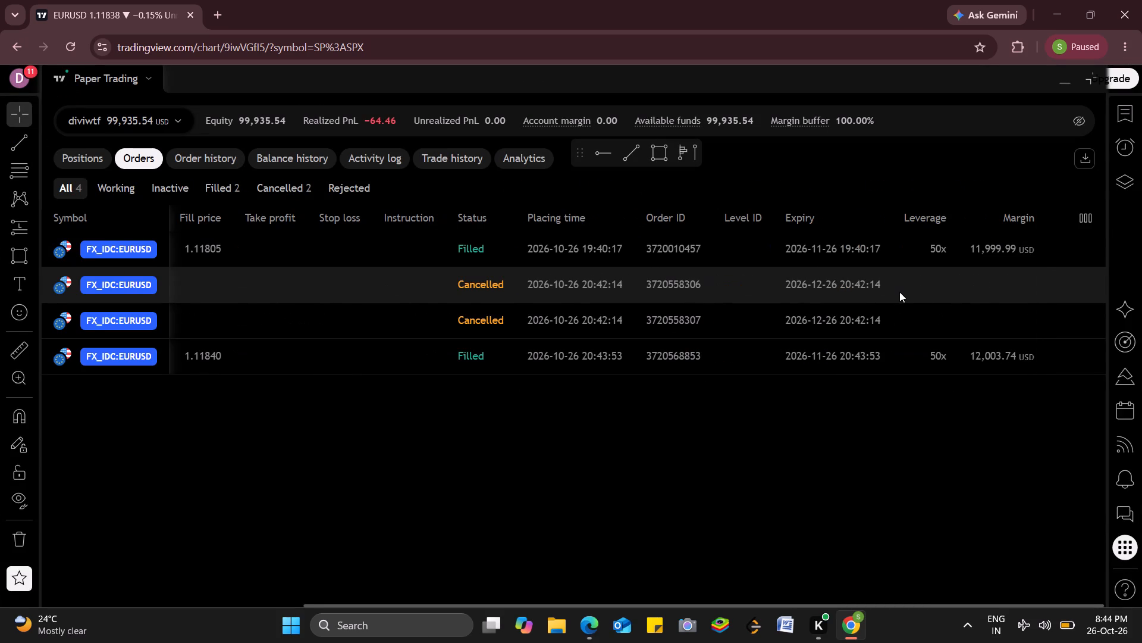
{"action": "scroll", "coordinate": [899, 292], "scroll_direction": "right", "scroll_amount": 7}
{"action": "scroll", "coordinate": [858, 308], "scroll_direction": "left", "scroll_amount": 4}
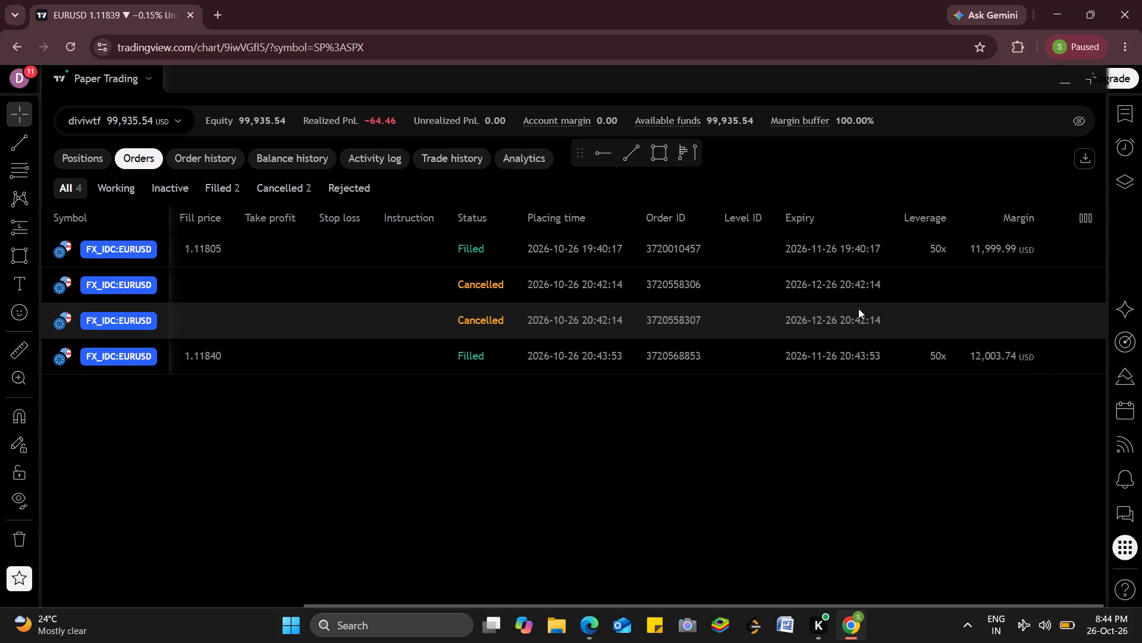
{"action": "scroll", "coordinate": [858, 308], "scroll_direction": "right", "scroll_amount": 7}
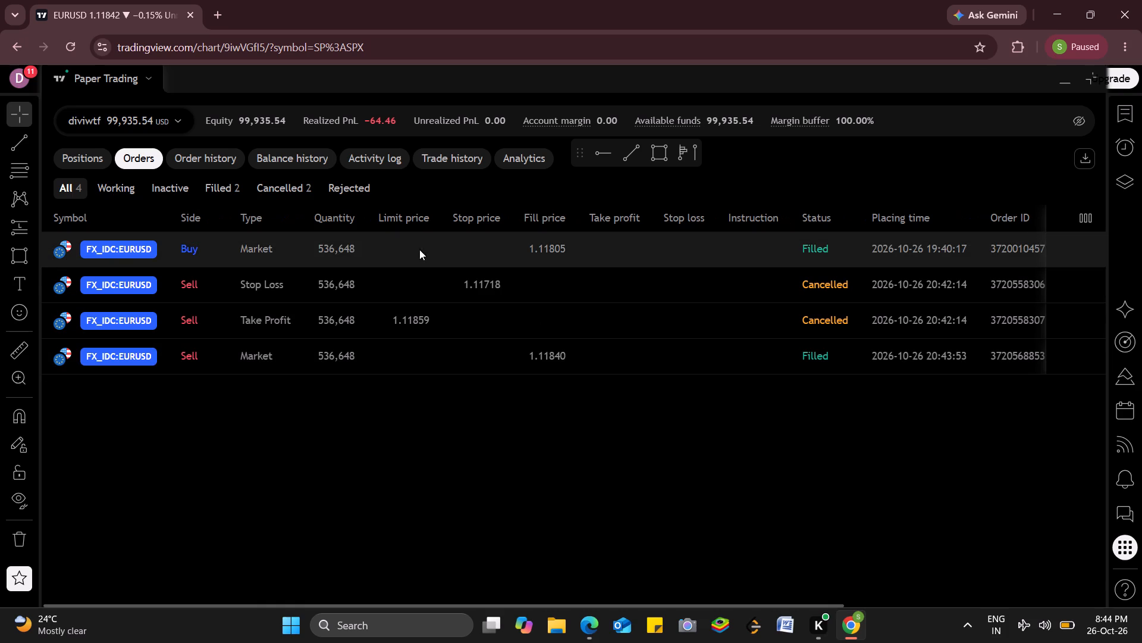
Examine the paper account's full order history and its trade history, including the net profit and return of each trade.
{"action": "left_click", "coordinate": [193, 154]}
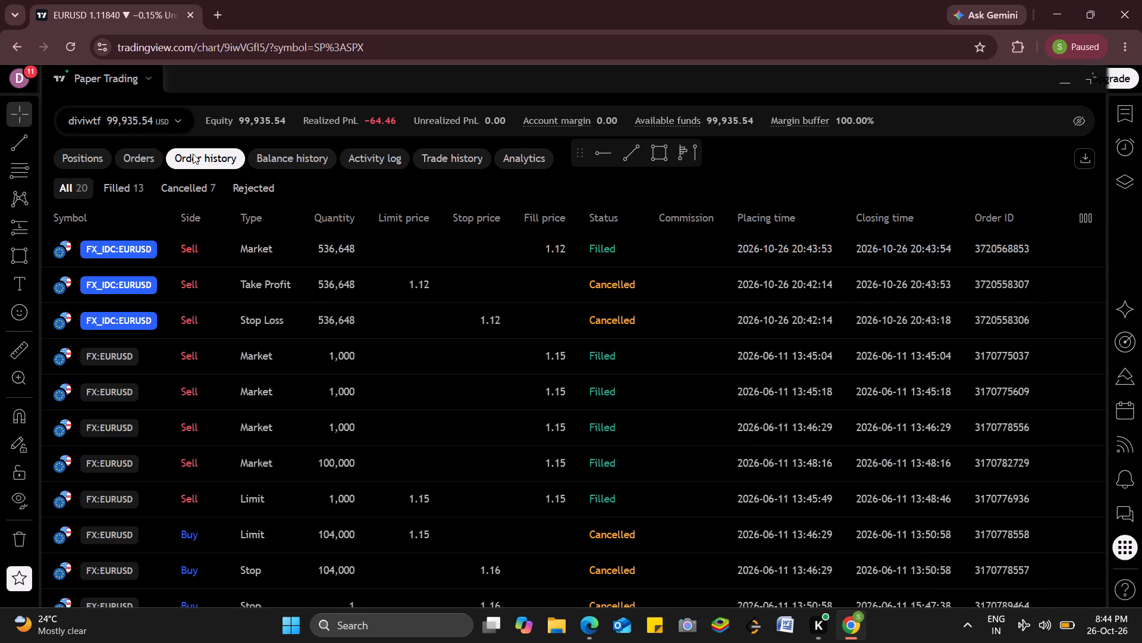
{"action": "scroll", "coordinate": [379, 286], "scroll_direction": "left", "scroll_amount": 5}
{"action": "scroll", "coordinate": [379, 286], "scroll_direction": "down", "scroll_amount": 2}
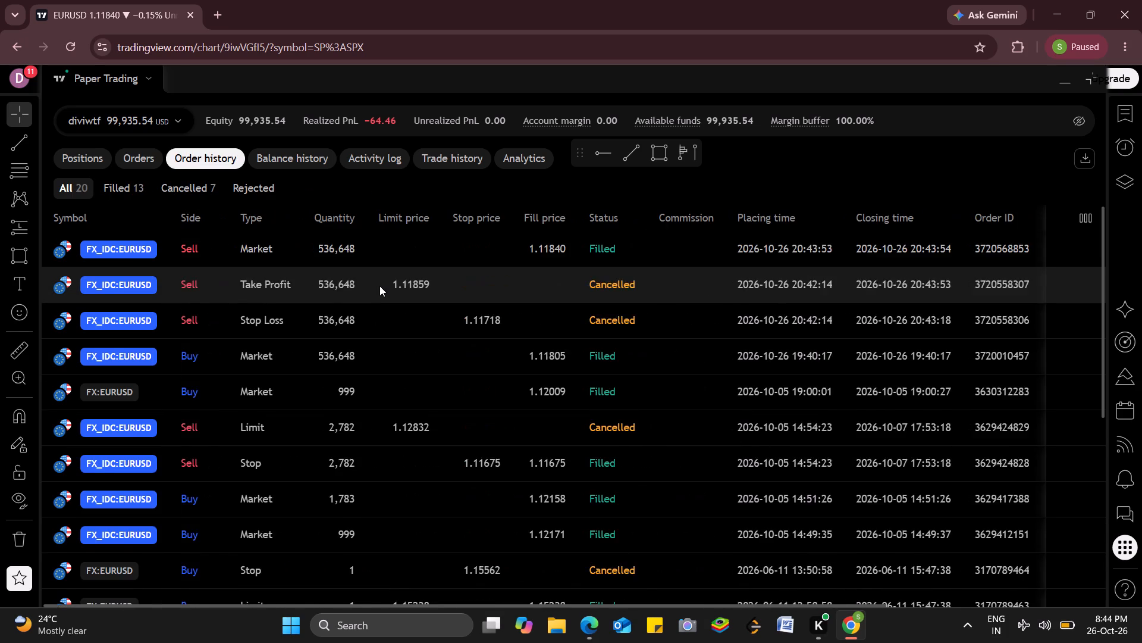
{"action": "scroll", "coordinate": [379, 286], "scroll_direction": "down", "scroll_amount": 2}
{"action": "scroll", "coordinate": [379, 286], "scroll_direction": "up", "scroll_amount": 5}
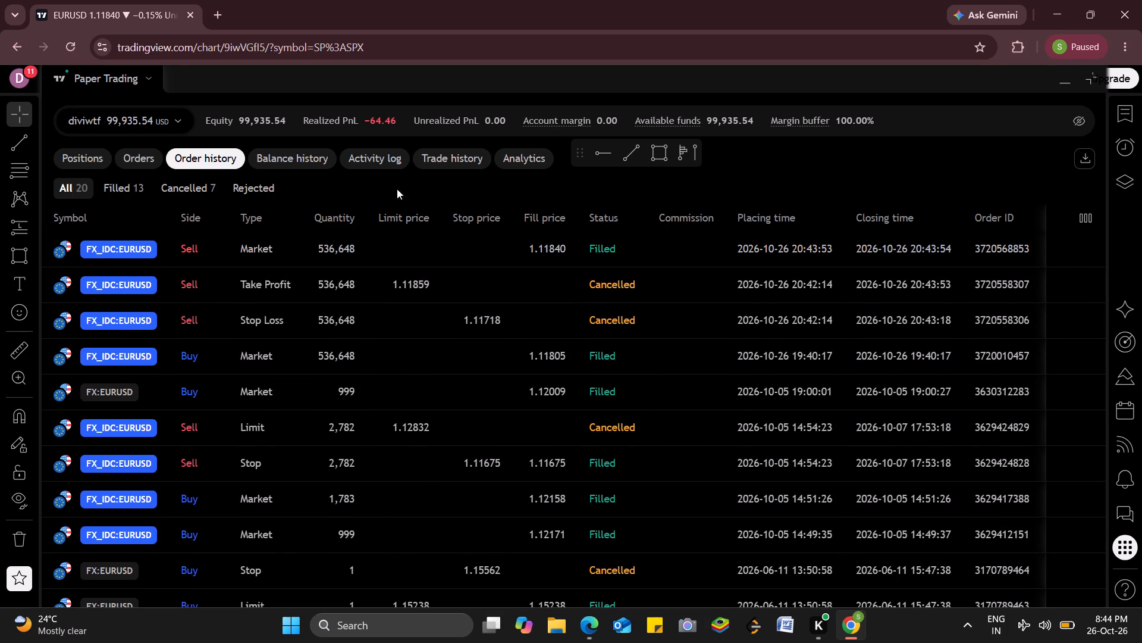
{"action": "left_click", "coordinate": [436, 158]}
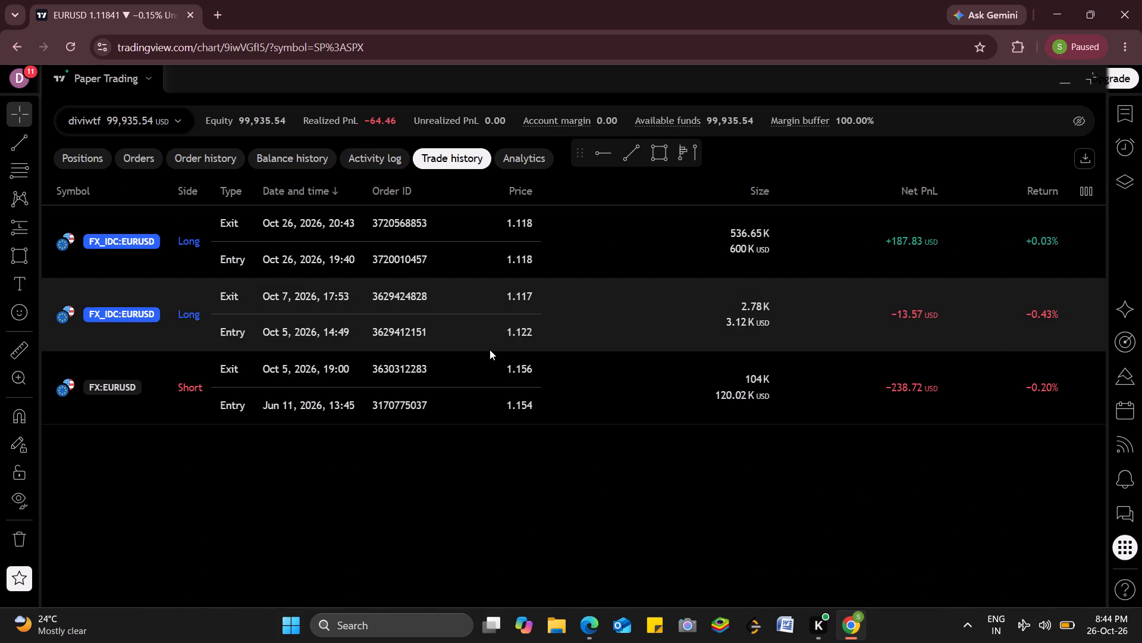
{"action": "scroll", "coordinate": [490, 349], "scroll_direction": "left", "scroll_amount": 2}
{"action": "right_click_drag", "start_coordinate": [444, 455], "coordinate": [434, 628]}
{"action": "left_click", "coordinate": [444, 460]}
{"action": "left_click", "coordinate": [434, 626]}
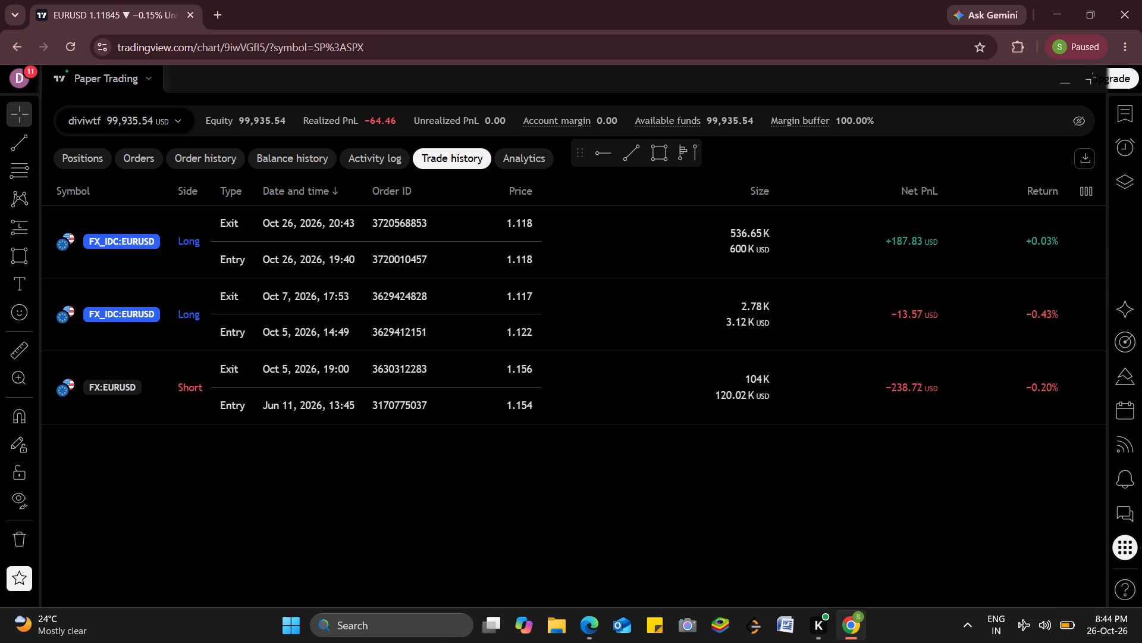
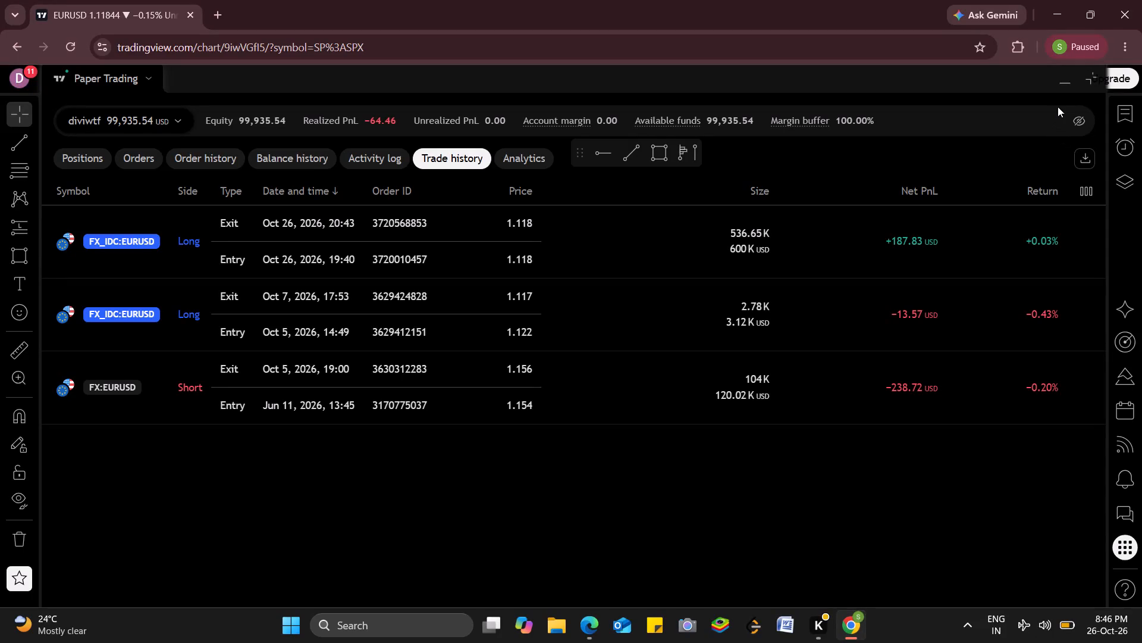
Collapse the Paper Trading view to return to the EURUSD 5-minute chart.
{"action": "left_click", "coordinate": [1062, 88]}
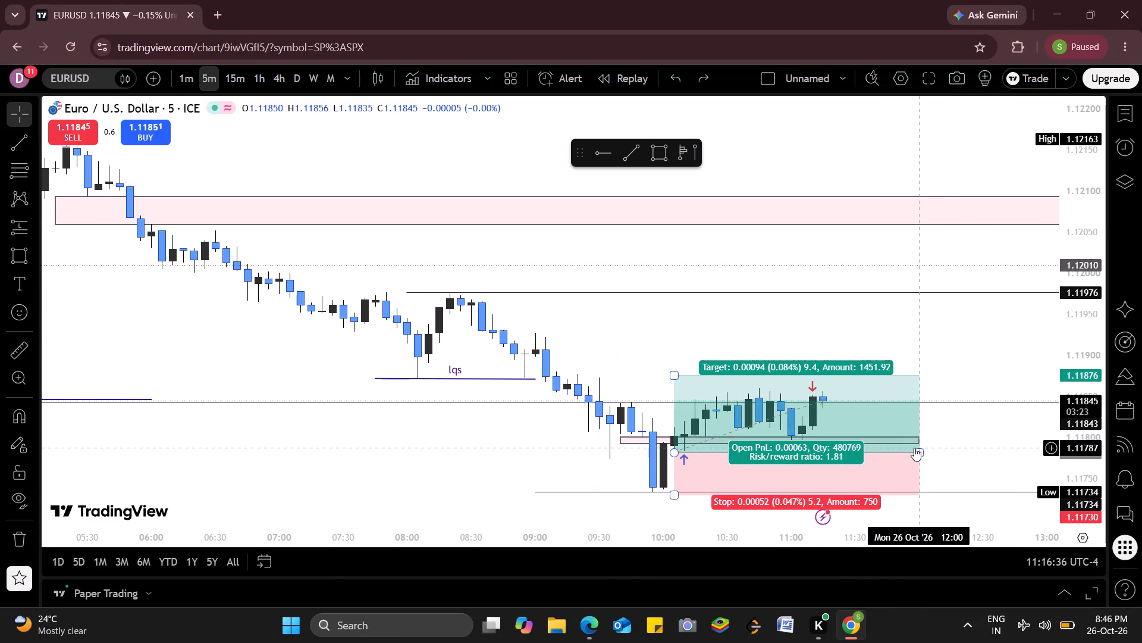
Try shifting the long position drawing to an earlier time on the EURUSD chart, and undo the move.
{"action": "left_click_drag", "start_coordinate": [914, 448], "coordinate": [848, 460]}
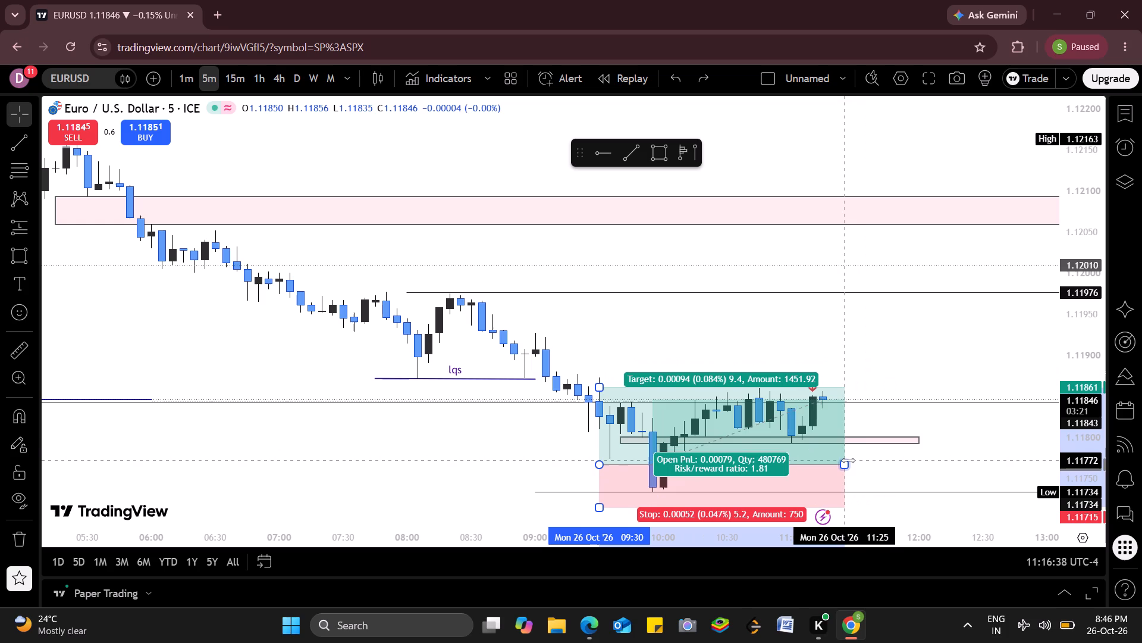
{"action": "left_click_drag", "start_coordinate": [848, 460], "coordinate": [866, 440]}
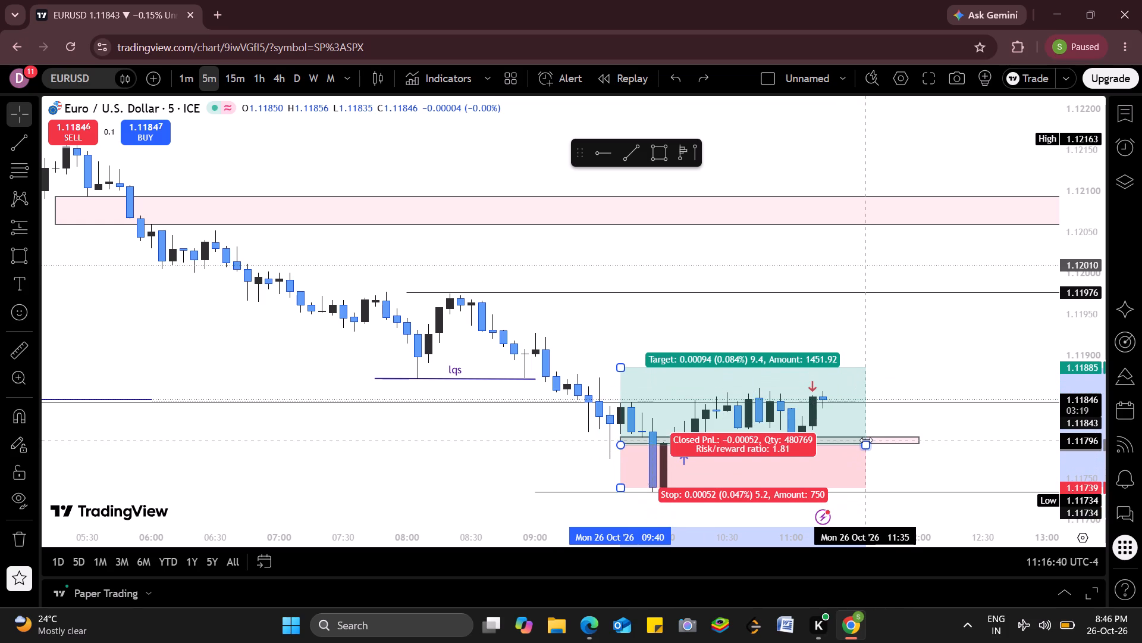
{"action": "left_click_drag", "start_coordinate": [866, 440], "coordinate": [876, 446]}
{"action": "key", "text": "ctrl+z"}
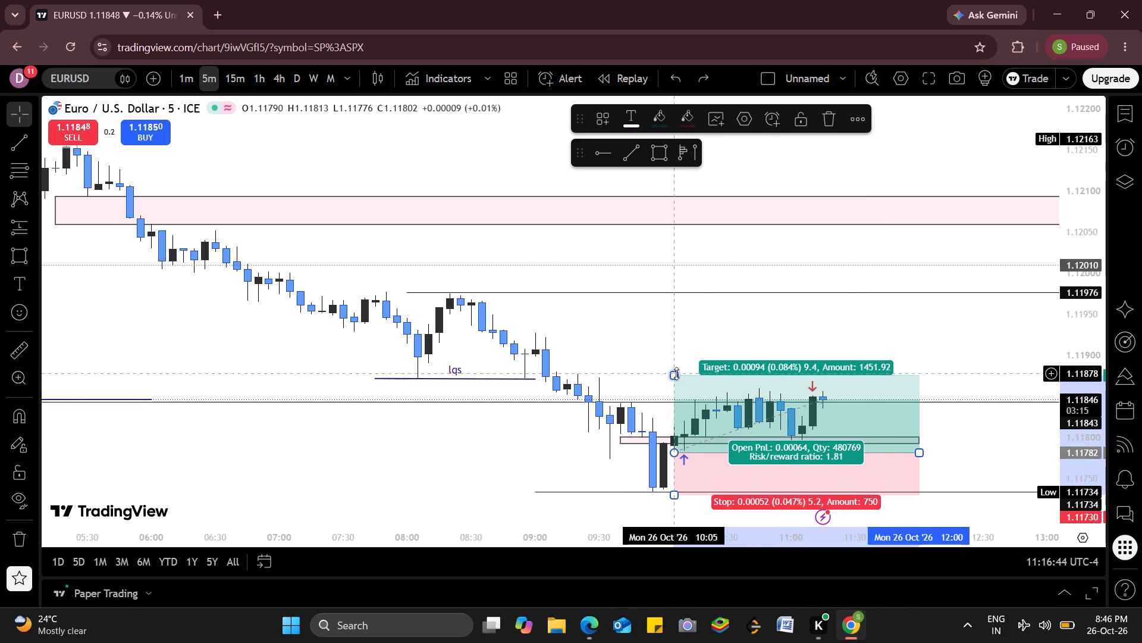
Lower the target level of the EURUSD long position drawing to about 1.11862.
{"action": "left_click_drag", "start_coordinate": [676, 373], "coordinate": [682, 382]}
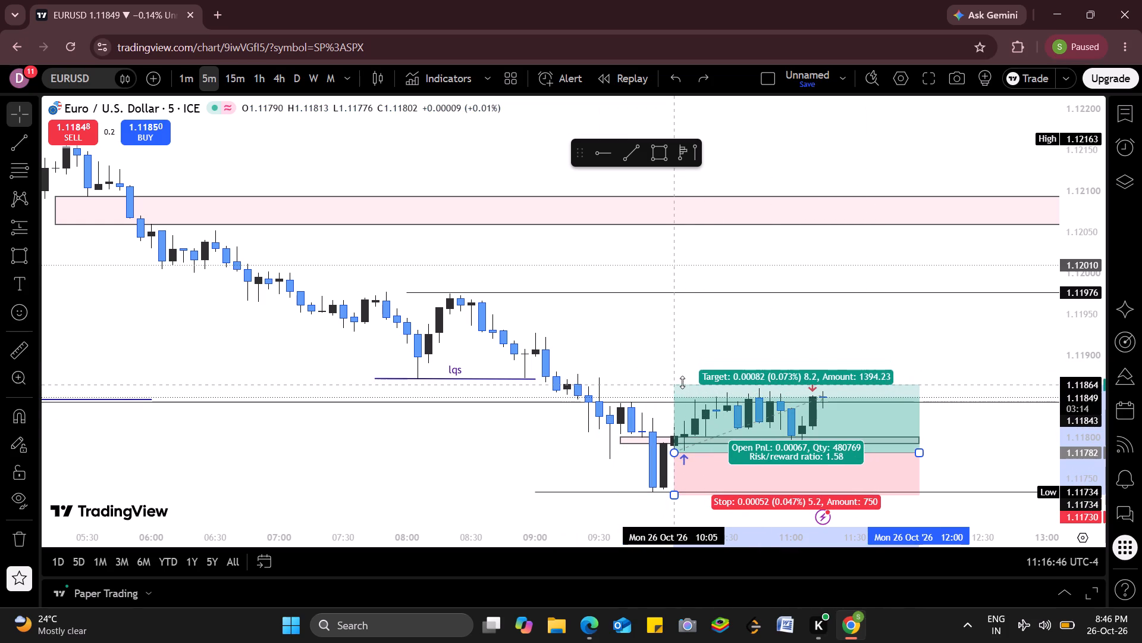
{"action": "left_click_drag", "start_coordinate": [682, 382], "coordinate": [685, 380]}
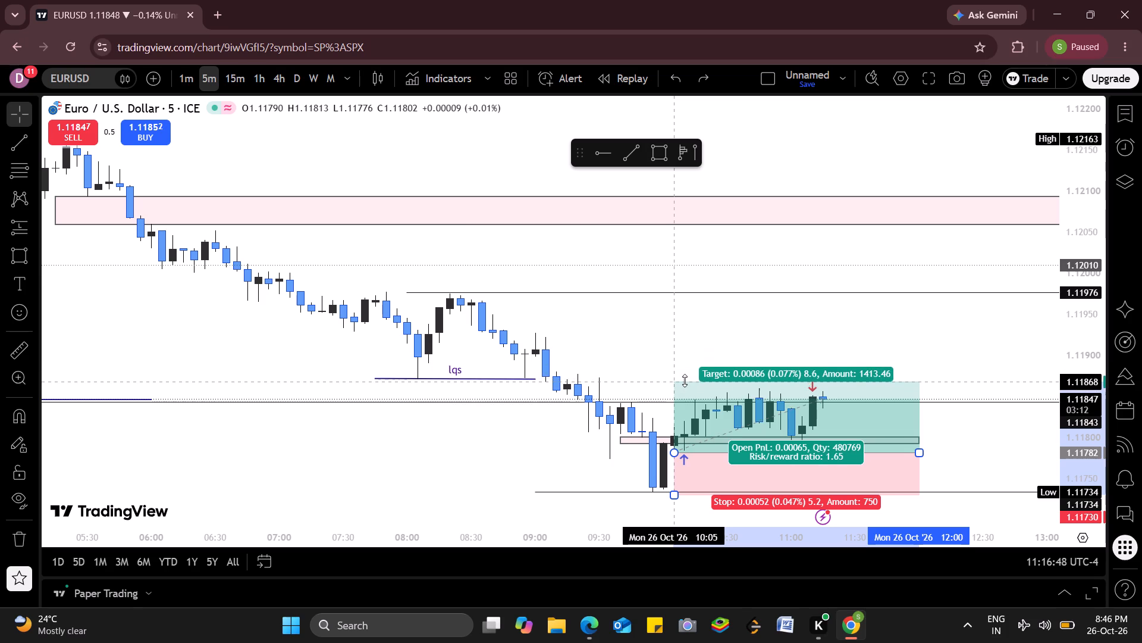
{"action": "left_click_drag", "start_coordinate": [685, 380], "coordinate": [691, 371]}
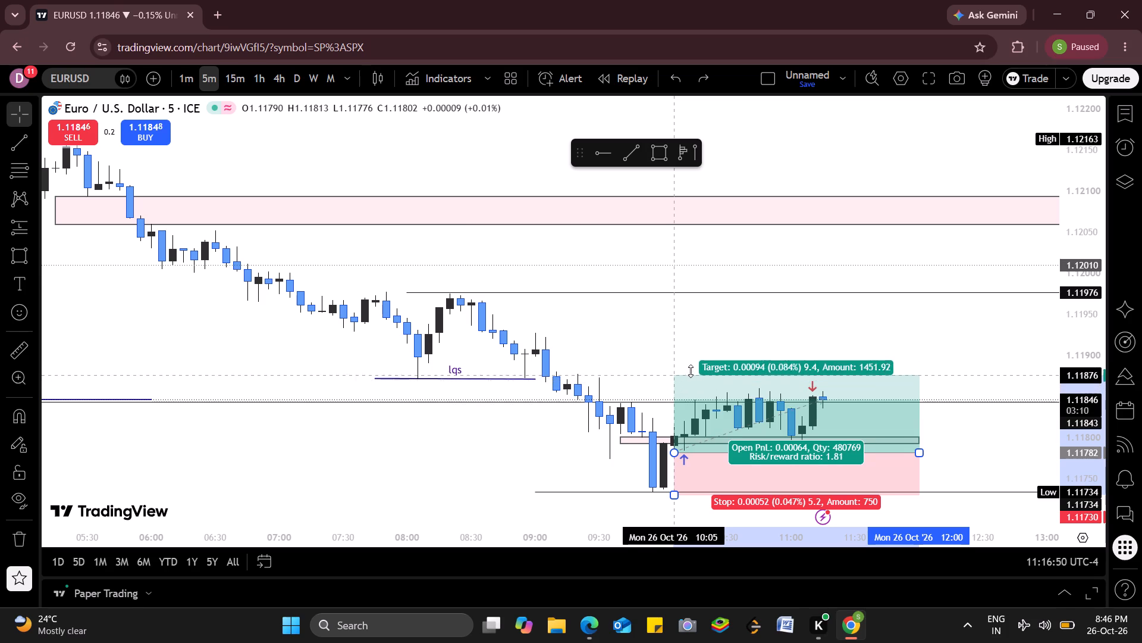
{"action": "left_click_drag", "start_coordinate": [691, 371], "coordinate": [695, 386]}
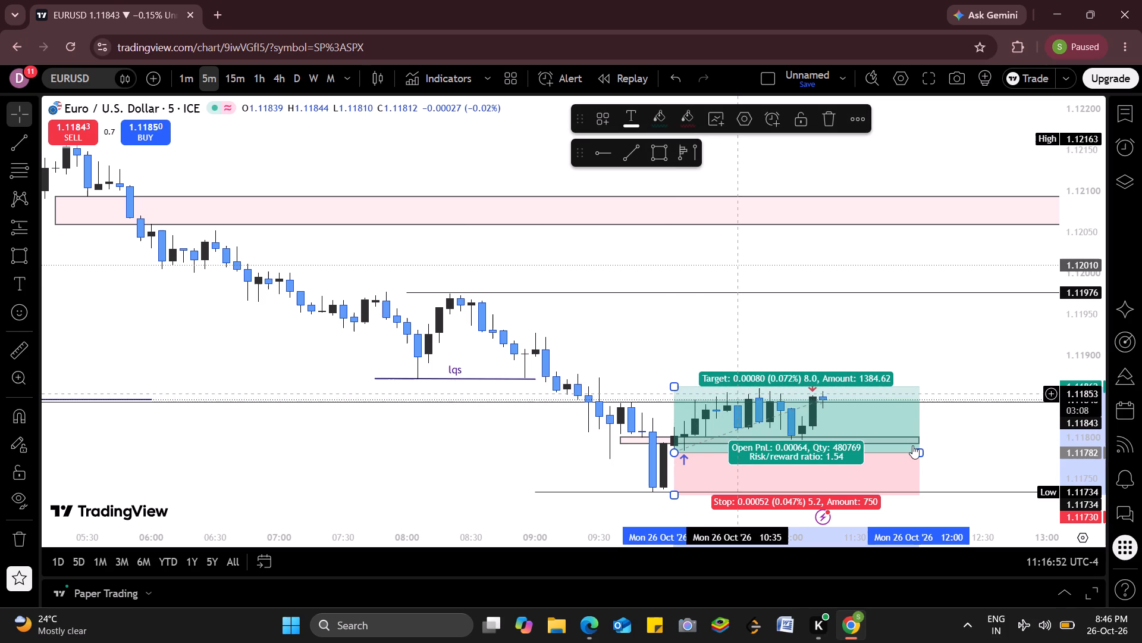
Shorten the EURUSD long position drawing so that it ends at 11:15 on 26 October.
{"action": "left_click_drag", "start_coordinate": [918, 457], "coordinate": [812, 442]}
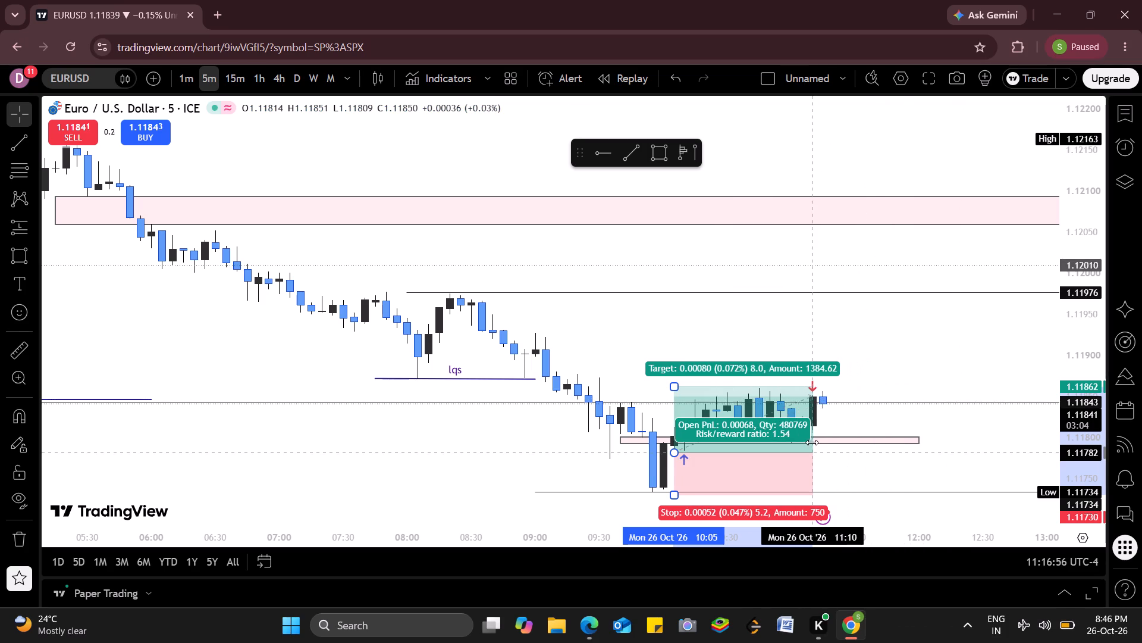
{"action": "left_click_drag", "start_coordinate": [812, 442], "coordinate": [824, 444]}
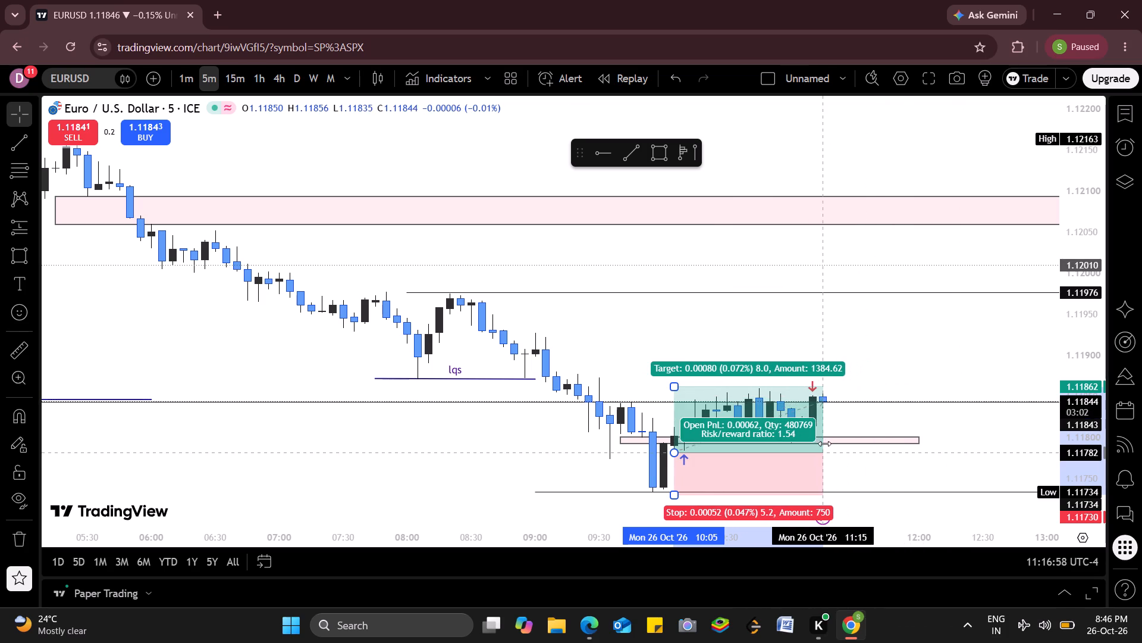
{"action": "left_click_drag", "start_coordinate": [824, 444], "coordinate": [819, 444]}
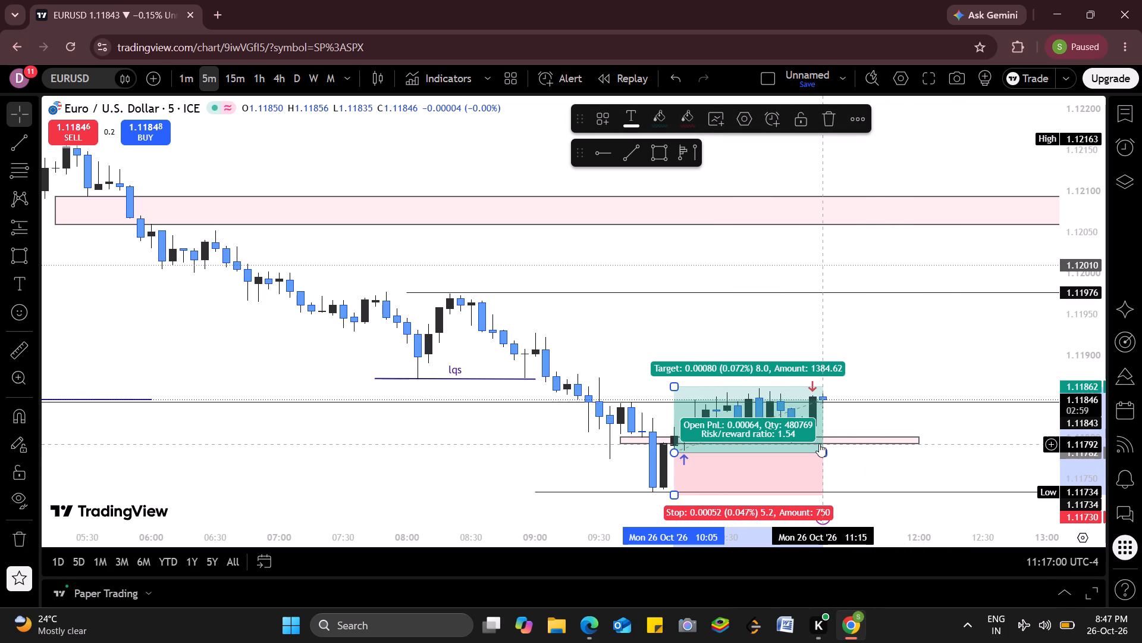
{"action": "left_click", "coordinate": [819, 444]}
Check the execution details of the sell marker that closed the EURUSD long trade, and dismiss them.
{"action": "left_click_drag", "start_coordinate": [931, 321], "coordinate": [860, 384]}
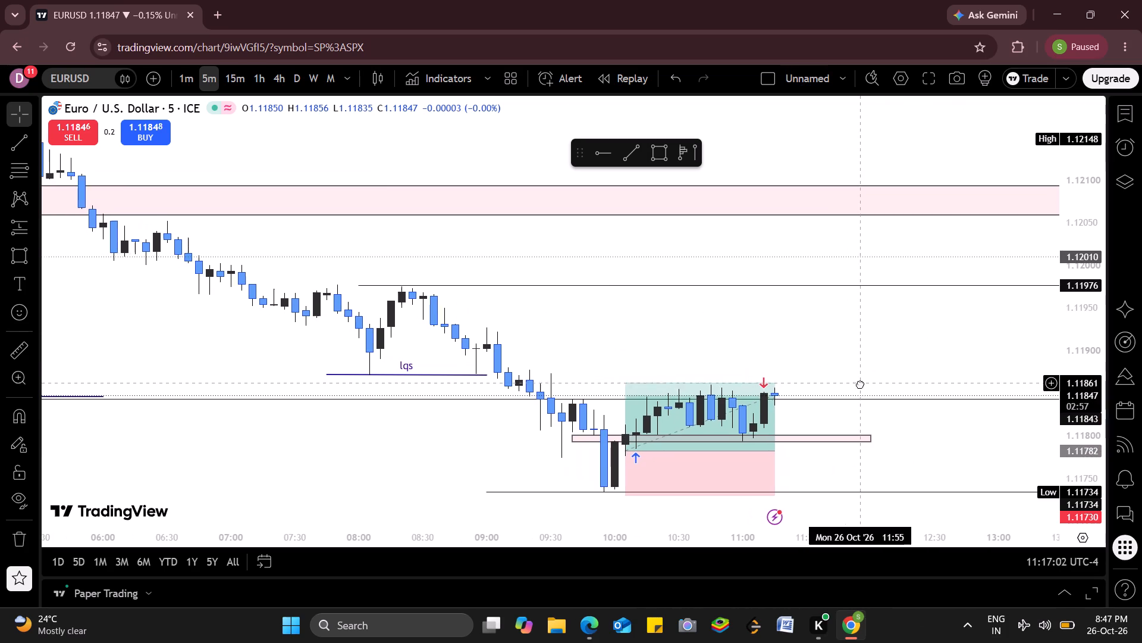
{"action": "left_click", "coordinate": [860, 384]}
{"action": "left_click", "coordinate": [764, 377]}
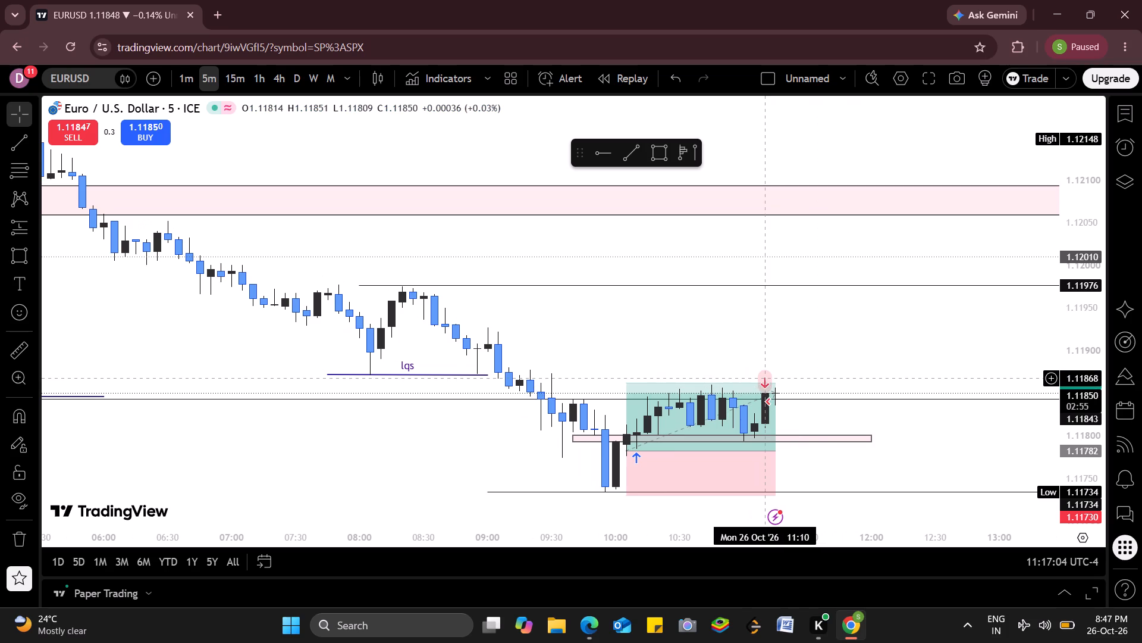
{"action": "left_click", "coordinate": [810, 399]}
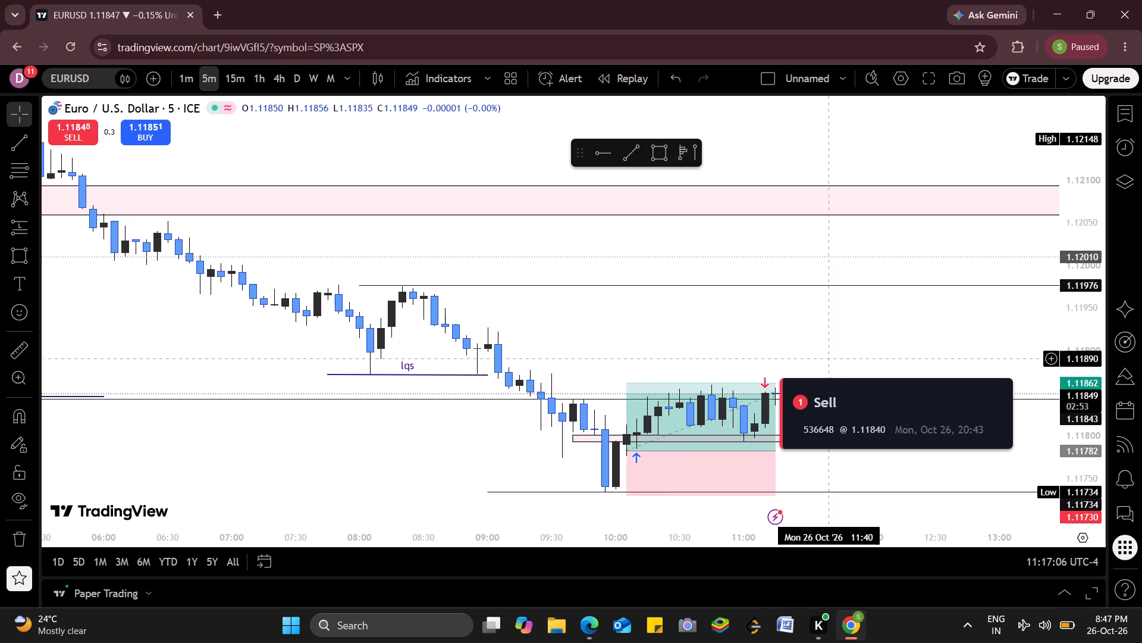
{"action": "left_click", "coordinate": [829, 358]}
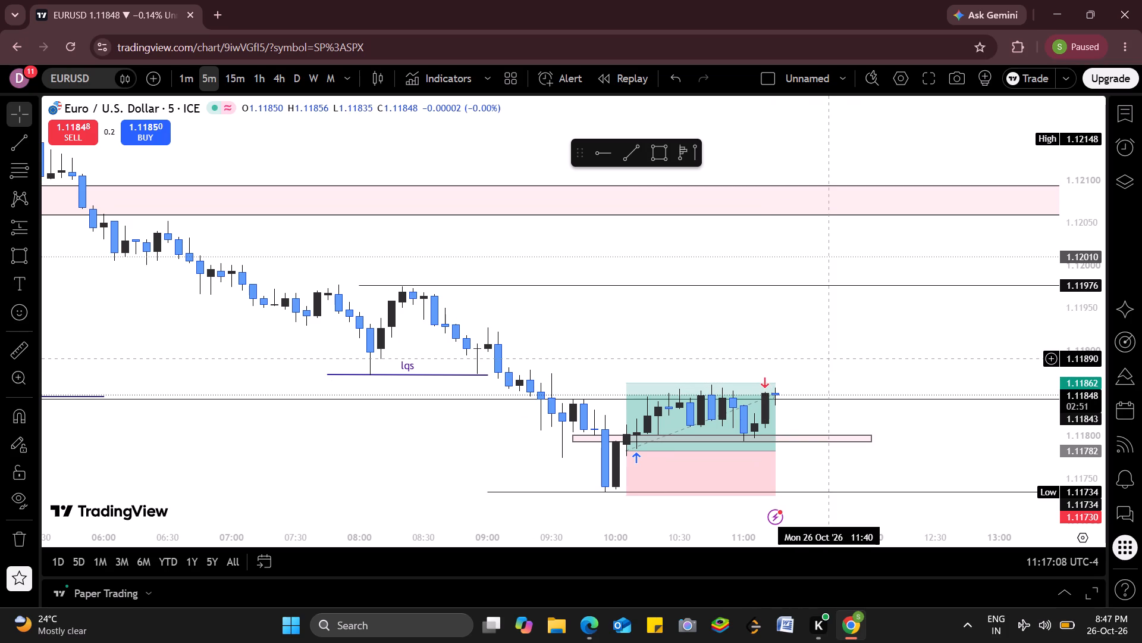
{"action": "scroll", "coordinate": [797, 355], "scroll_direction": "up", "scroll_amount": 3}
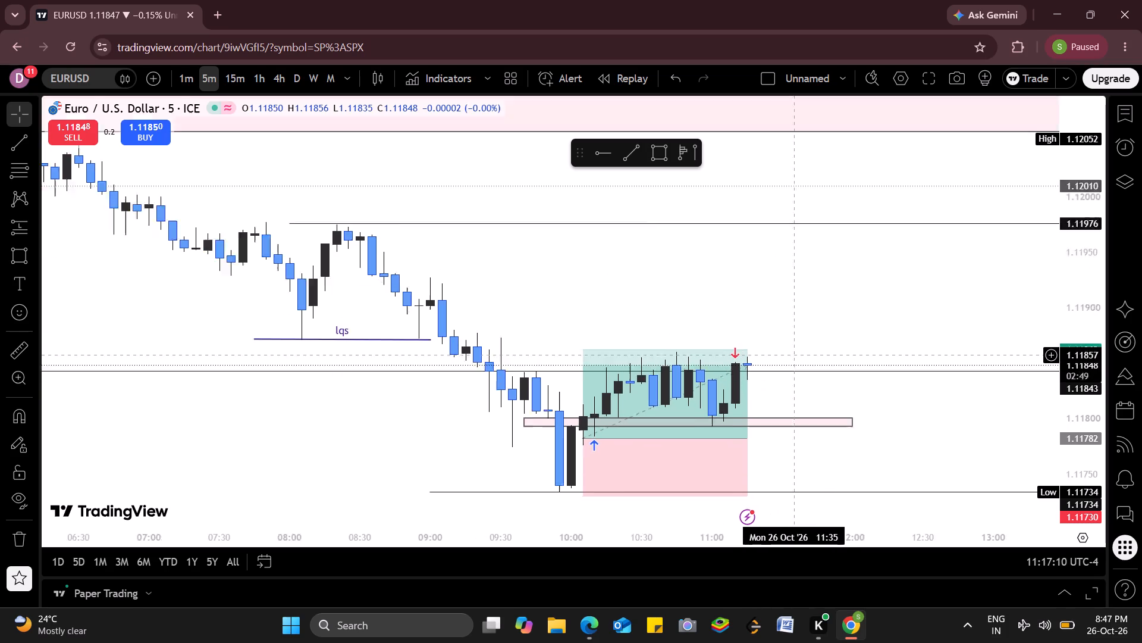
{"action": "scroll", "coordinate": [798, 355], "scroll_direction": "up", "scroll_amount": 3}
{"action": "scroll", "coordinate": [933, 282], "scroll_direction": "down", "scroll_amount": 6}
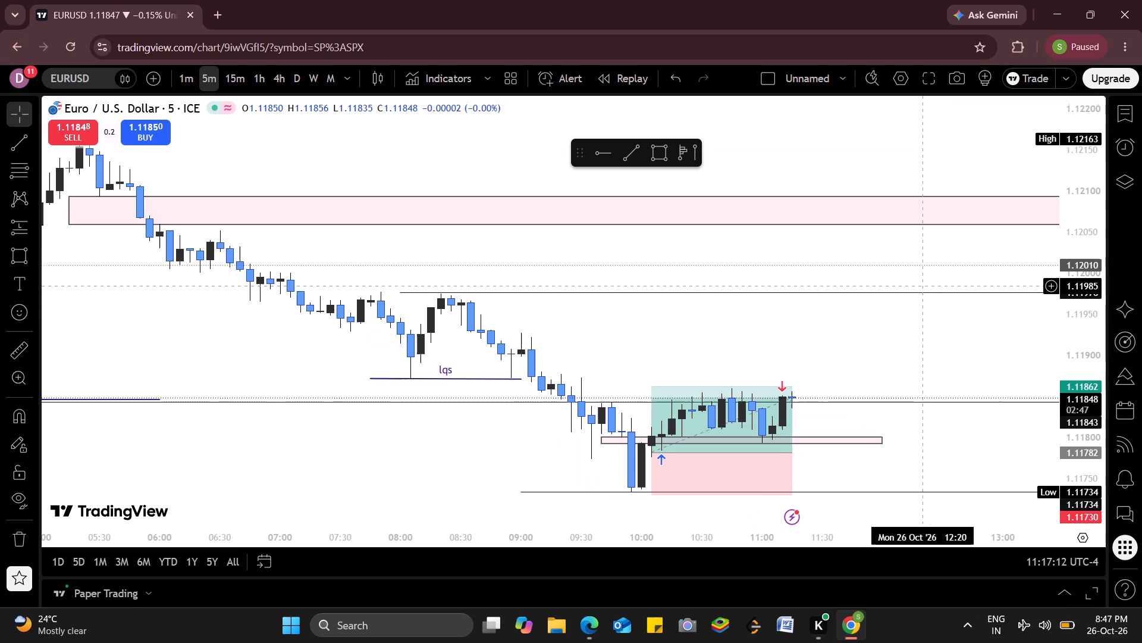
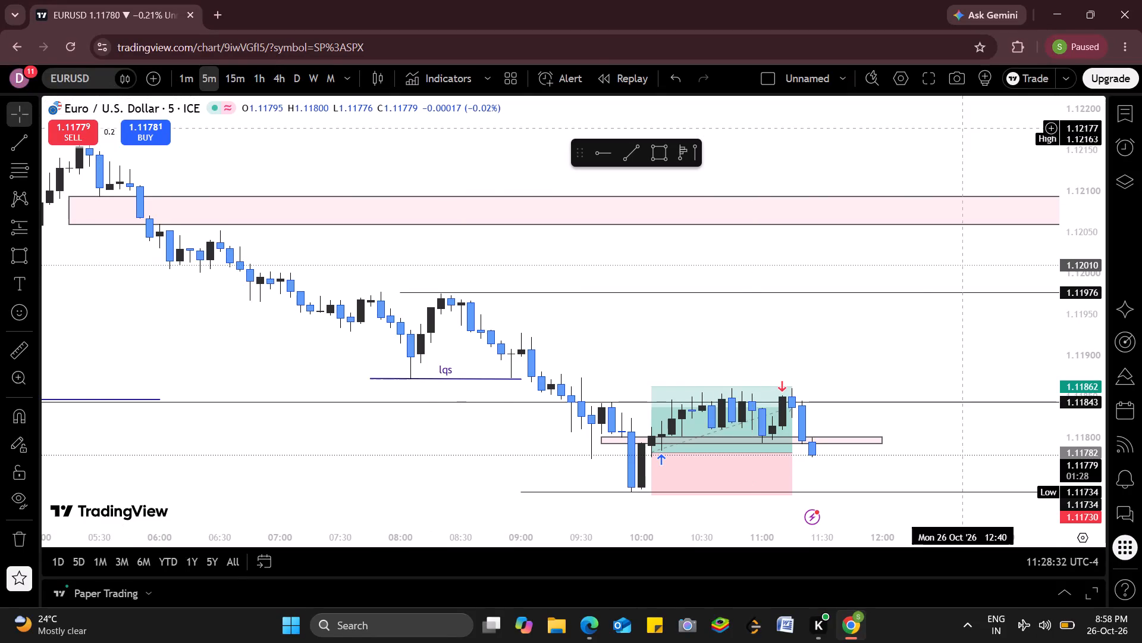
Add the ICE forex pairs EURUSD, GBPUSD, USDJPY, GBPJPY and USDCAD to the watchlist.
{"action": "left_click", "coordinate": [1121, 114]}
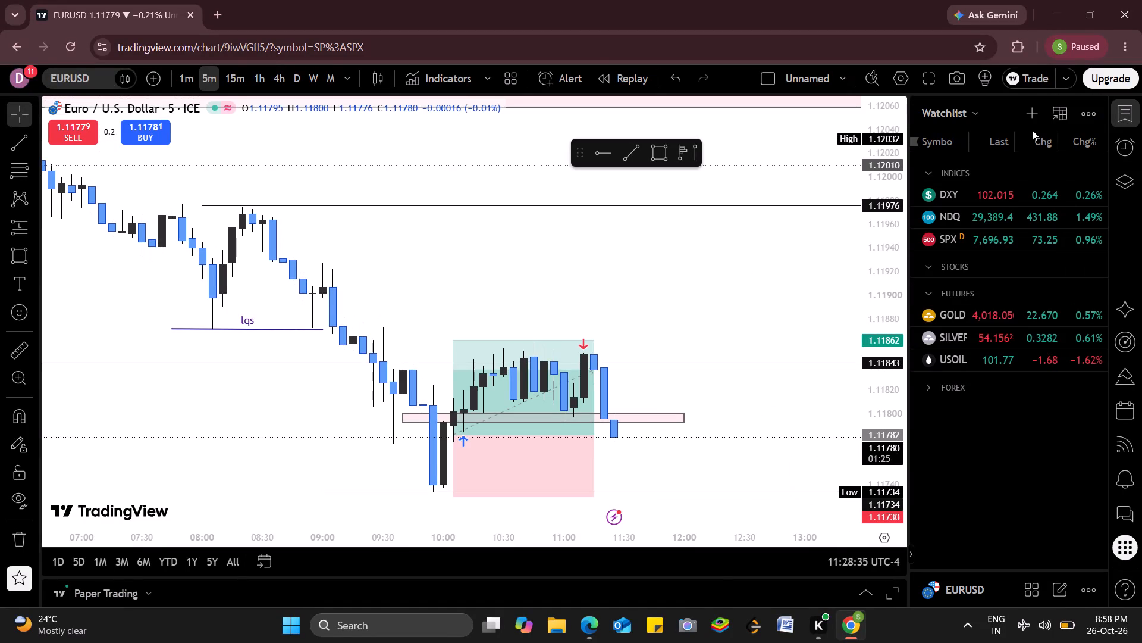
{"action": "left_click", "coordinate": [1028, 118]}
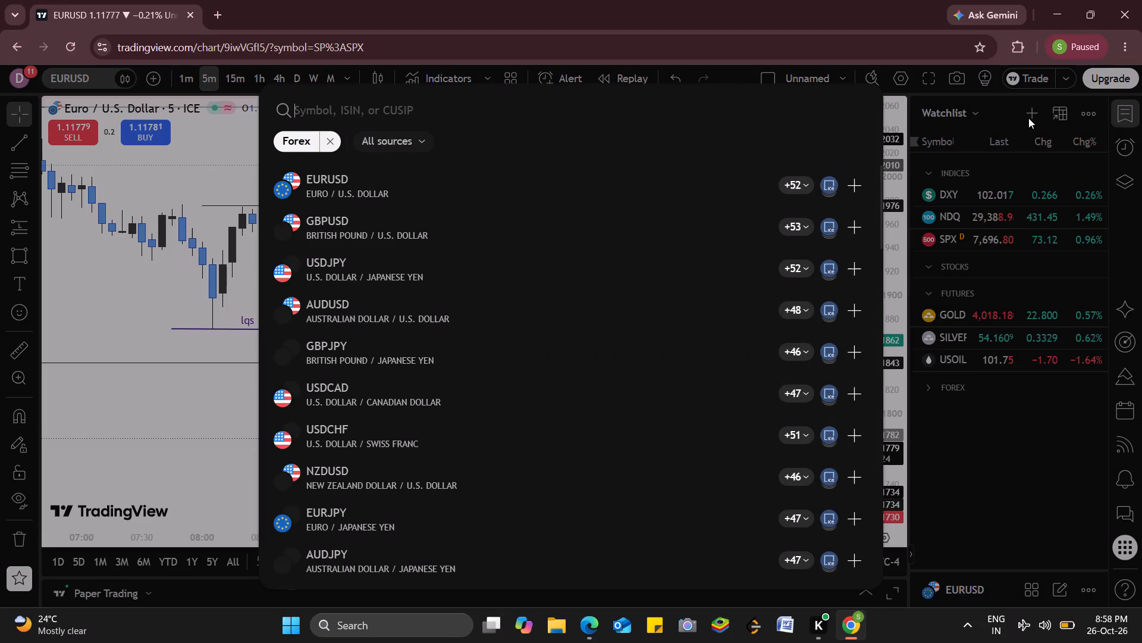
{"action": "left_click", "coordinate": [858, 188]}
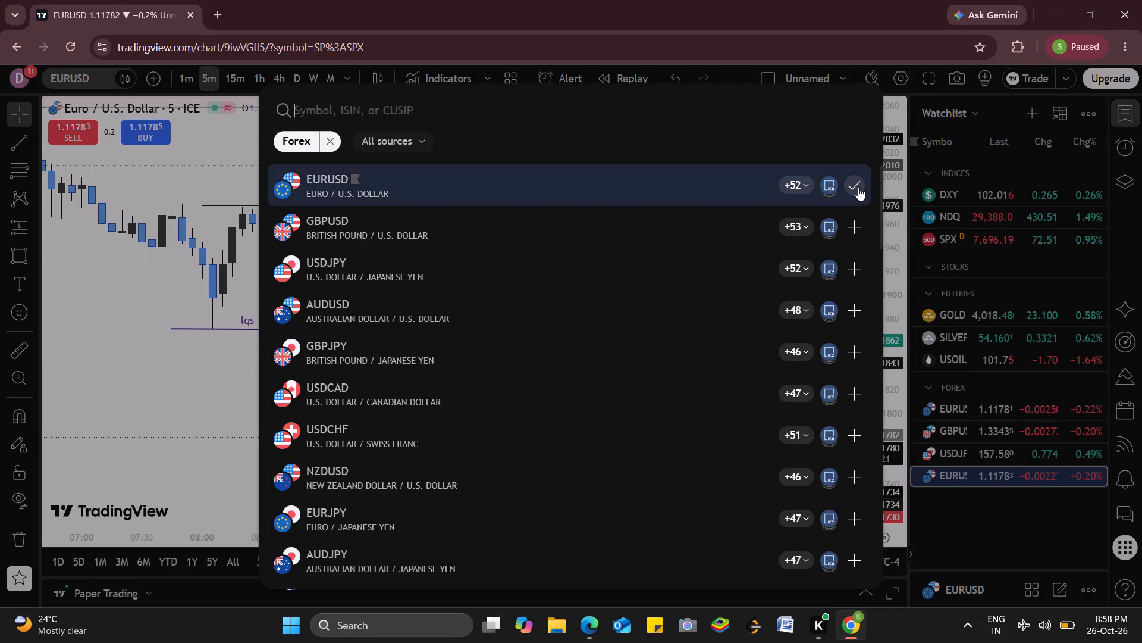
{"action": "left_click", "coordinate": [858, 227]}
{"action": "left_click", "coordinate": [845, 263]}
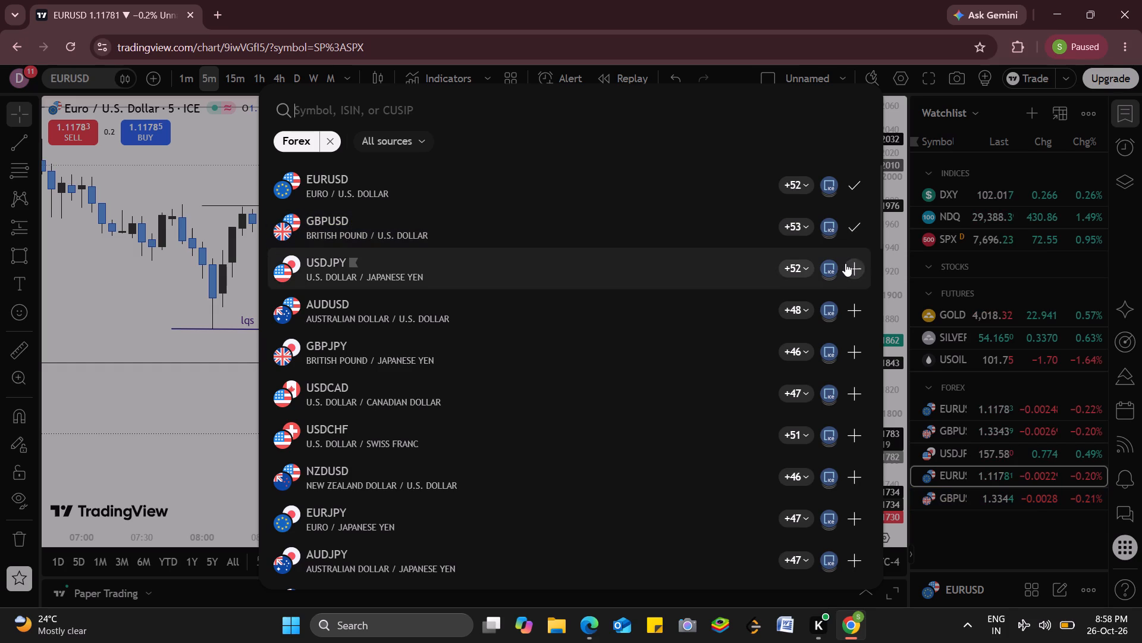
{"action": "left_click", "coordinate": [848, 356]}
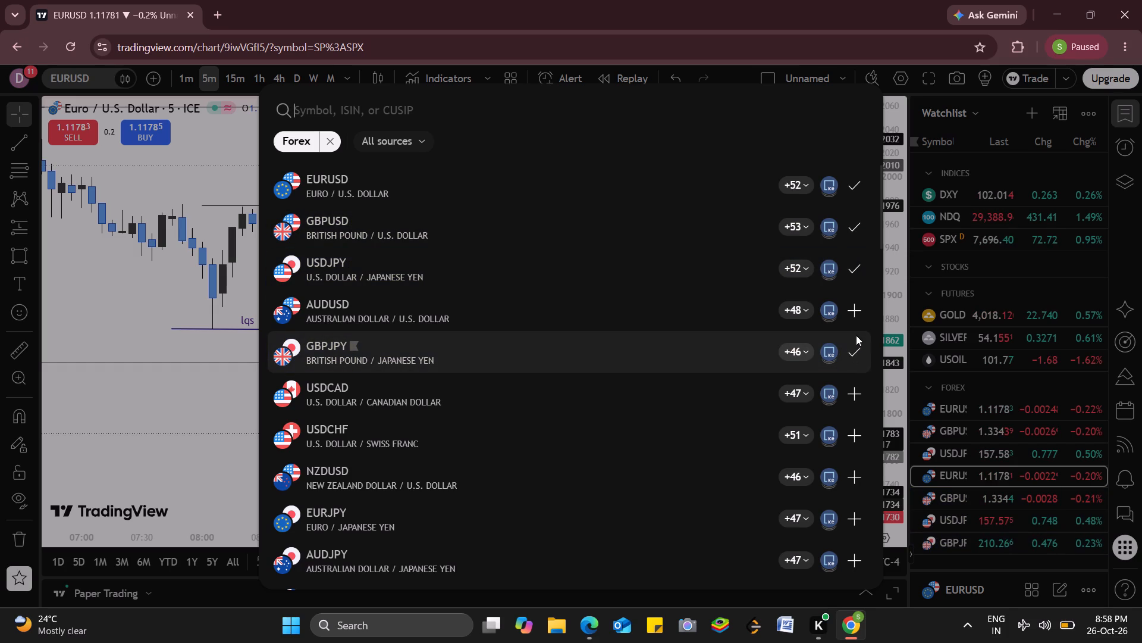
{"action": "left_click", "coordinate": [850, 394]}
{"action": "left_click", "coordinate": [897, 407]}
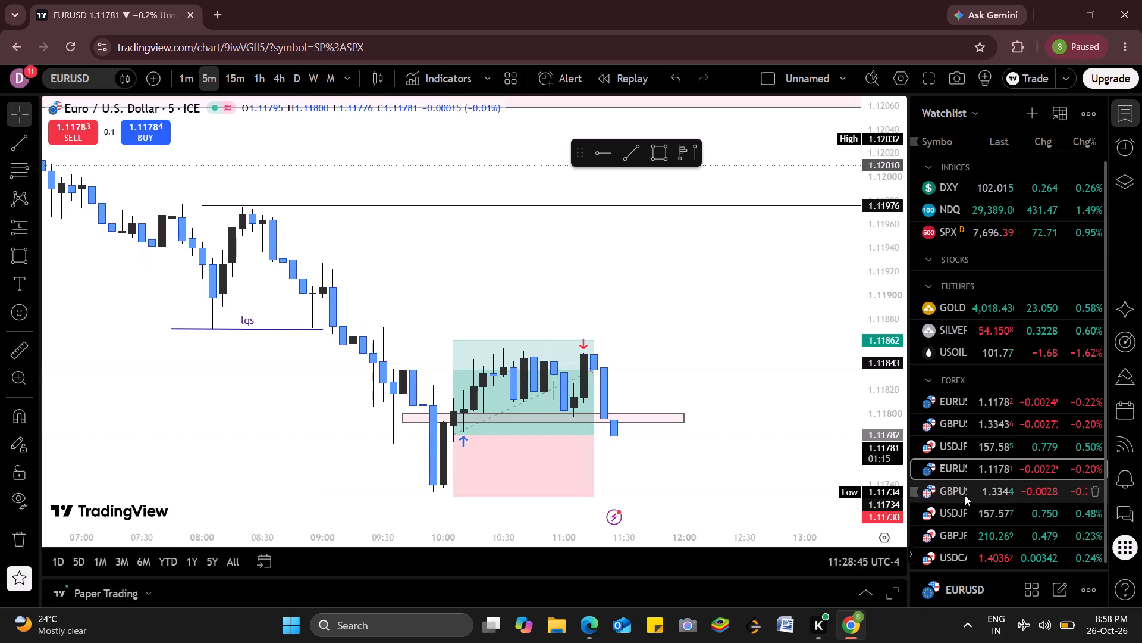
Load the GBPUSD chart from the watchlist and examine its price action on the 15-minute, 1-hour and 4-hour timeframes.
{"action": "left_click", "coordinate": [964, 478]}
{"action": "left_click", "coordinate": [961, 485]}
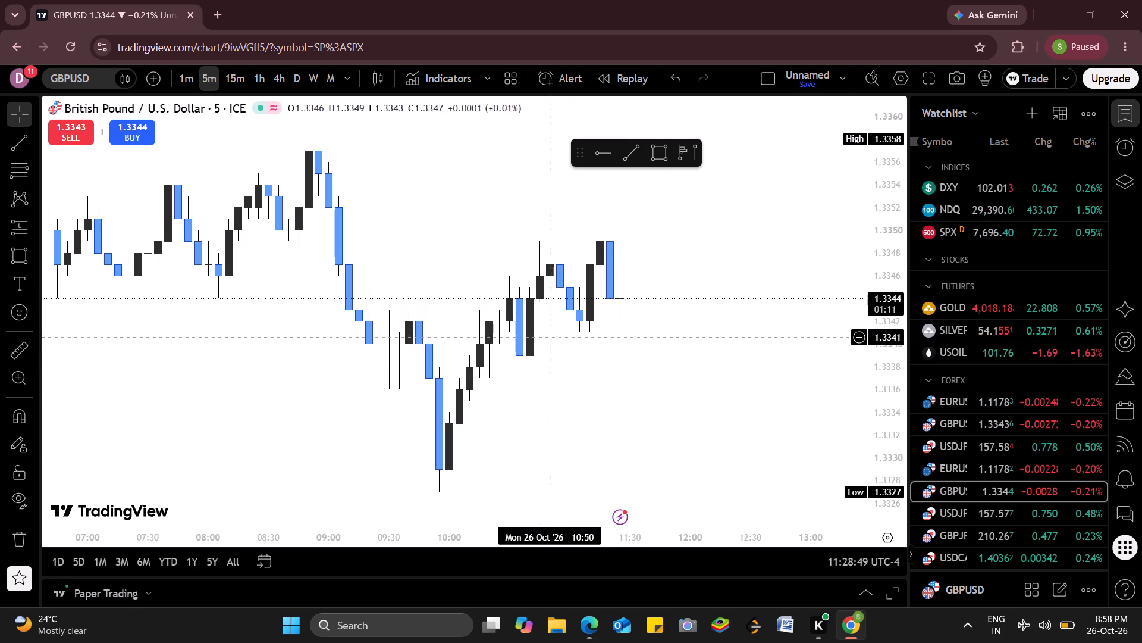
{"action": "left_click", "coordinate": [239, 81]}
{"action": "left_click", "coordinate": [261, 82]}
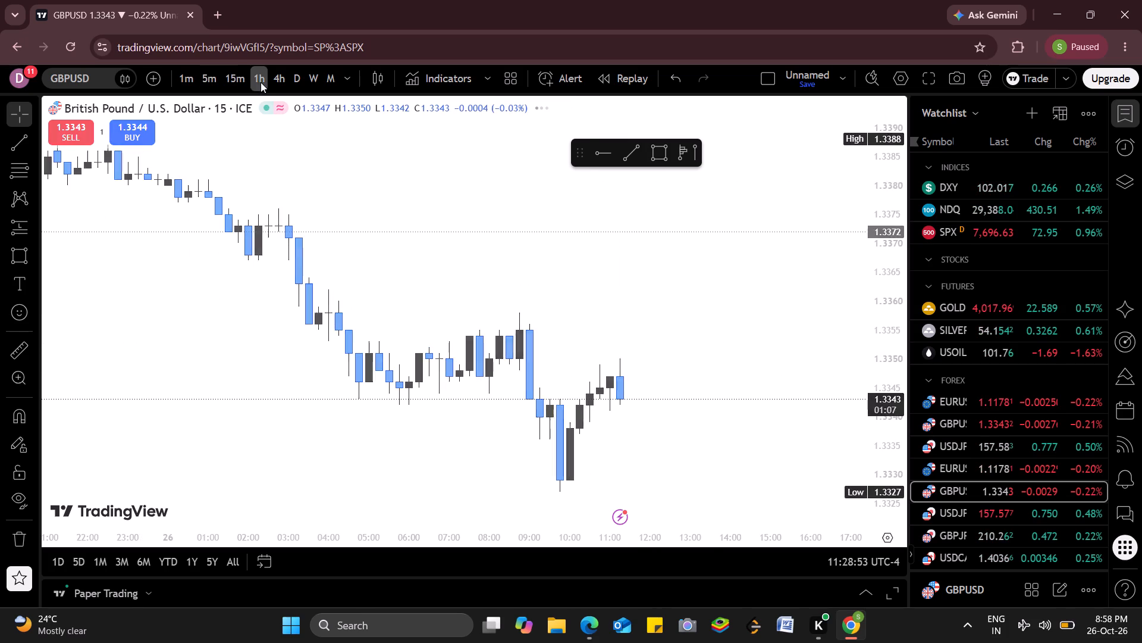
{"action": "left_click", "coordinate": [271, 81]}
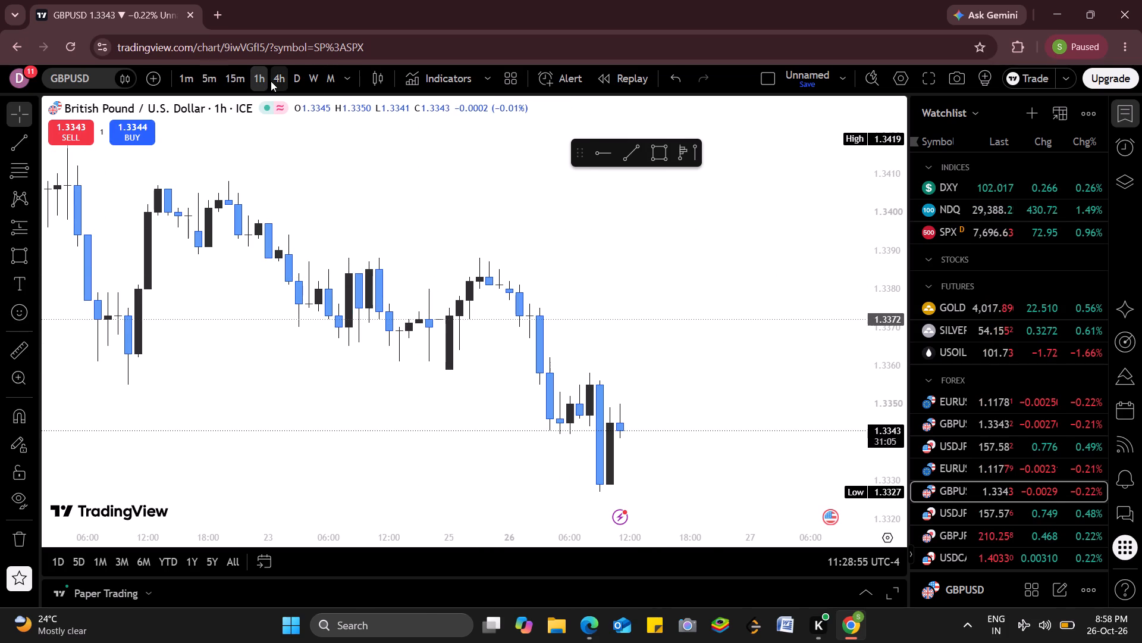
{"action": "scroll", "coordinate": [380, 251], "scroll_direction": "up", "scroll_amount": 4}
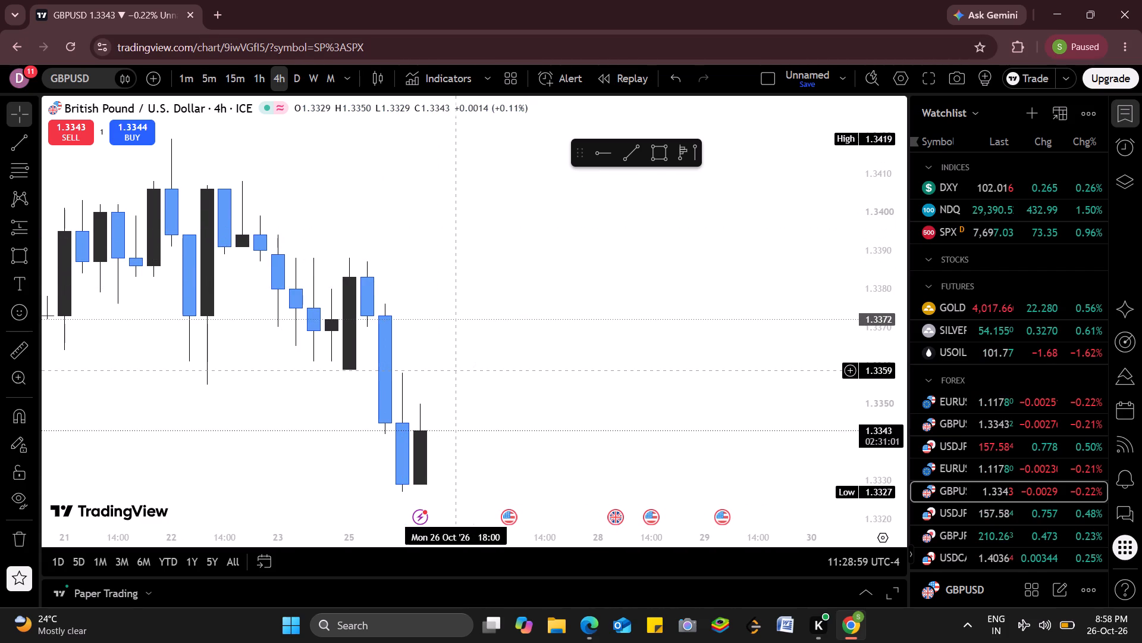
Examine the recent GBPUSD price swings on the 5-minute timeframe and again on the 15-minute timeframe.
{"action": "left_click", "coordinate": [241, 86]}
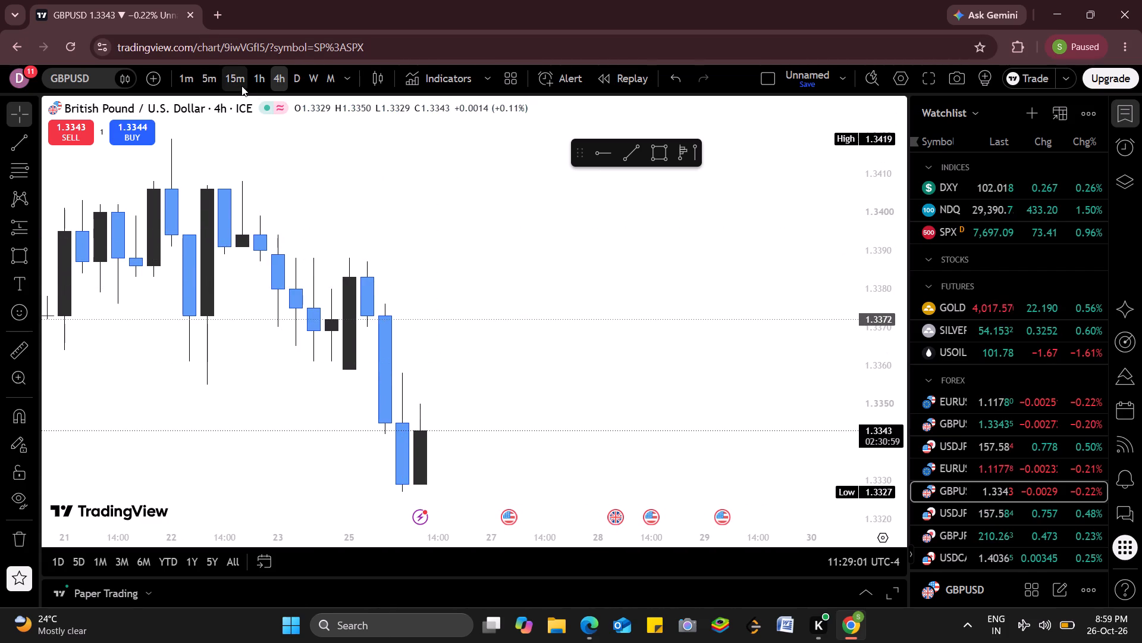
{"action": "left_click", "coordinate": [207, 86]}
{"action": "scroll", "coordinate": [511, 430], "scroll_direction": "down", "scroll_amount": 1}
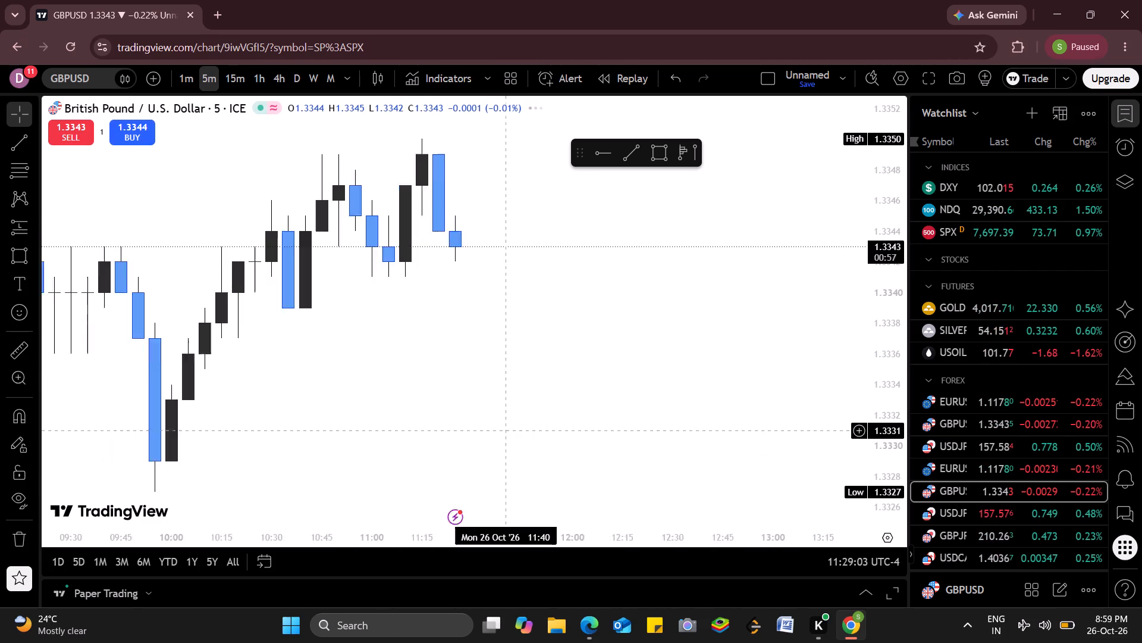
{"action": "left_click_drag", "start_coordinate": [893, 369], "coordinate": [893, 285]}
{"action": "scroll", "coordinate": [563, 367], "scroll_direction": "down", "scroll_amount": 2}
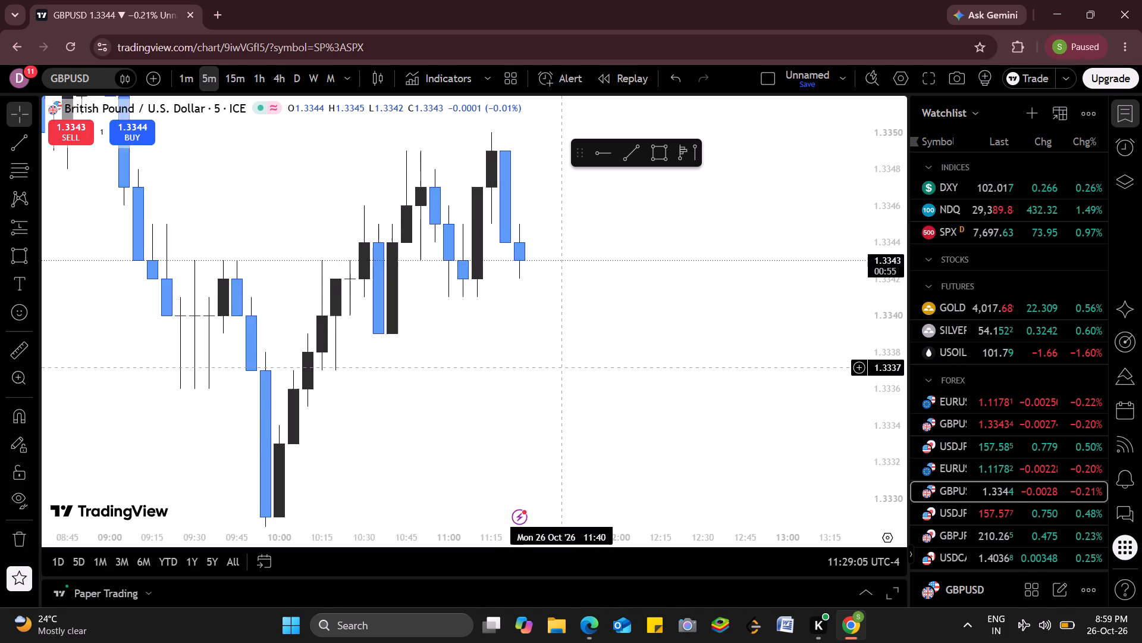
{"action": "left_click_drag", "start_coordinate": [563, 367], "coordinate": [554, 437]}
{"action": "scroll", "coordinate": [488, 375], "scroll_direction": "down", "scroll_amount": 2}
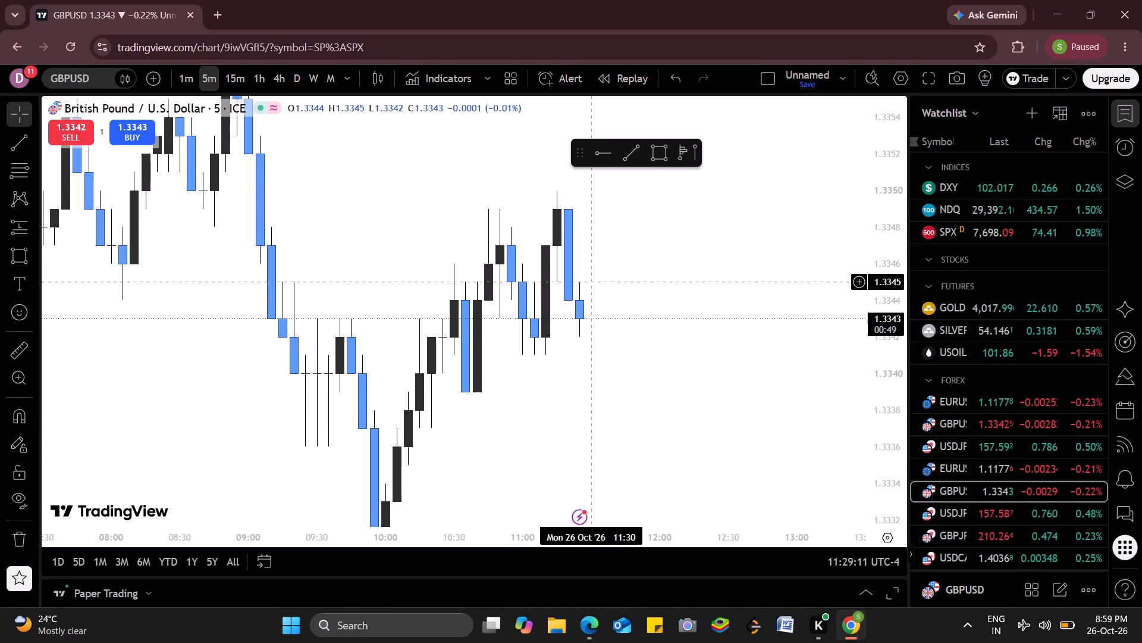
{"action": "left_click", "coordinate": [231, 79]}
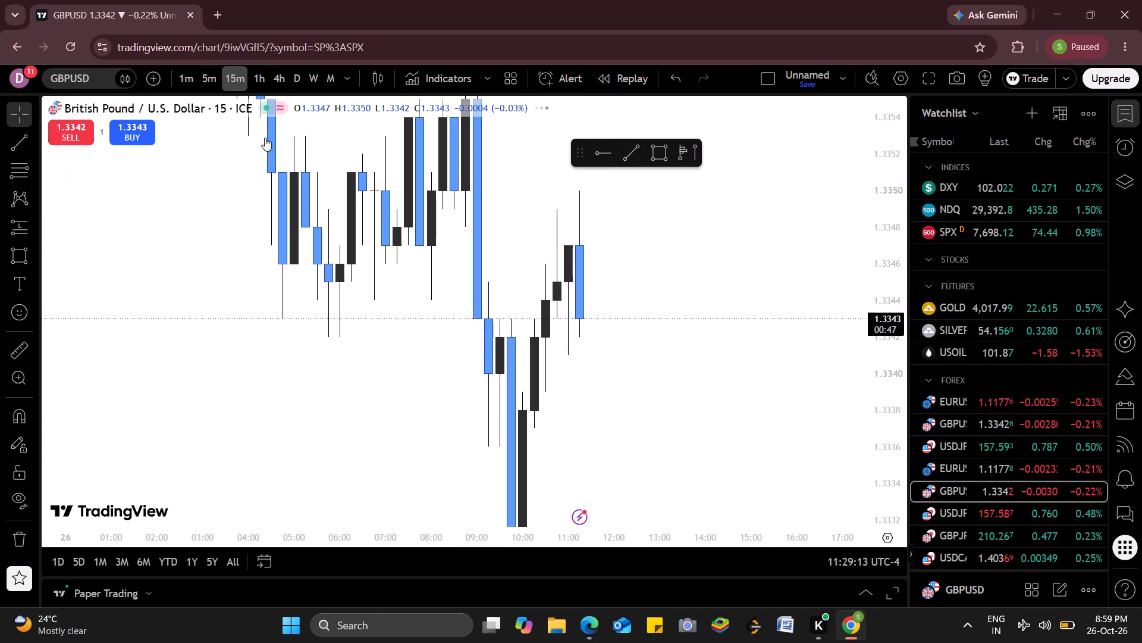
{"action": "left_click_drag", "start_coordinate": [385, 310], "coordinate": [379, 330]}
{"action": "left_click_drag", "start_coordinate": [695, 256], "coordinate": [670, 286]}
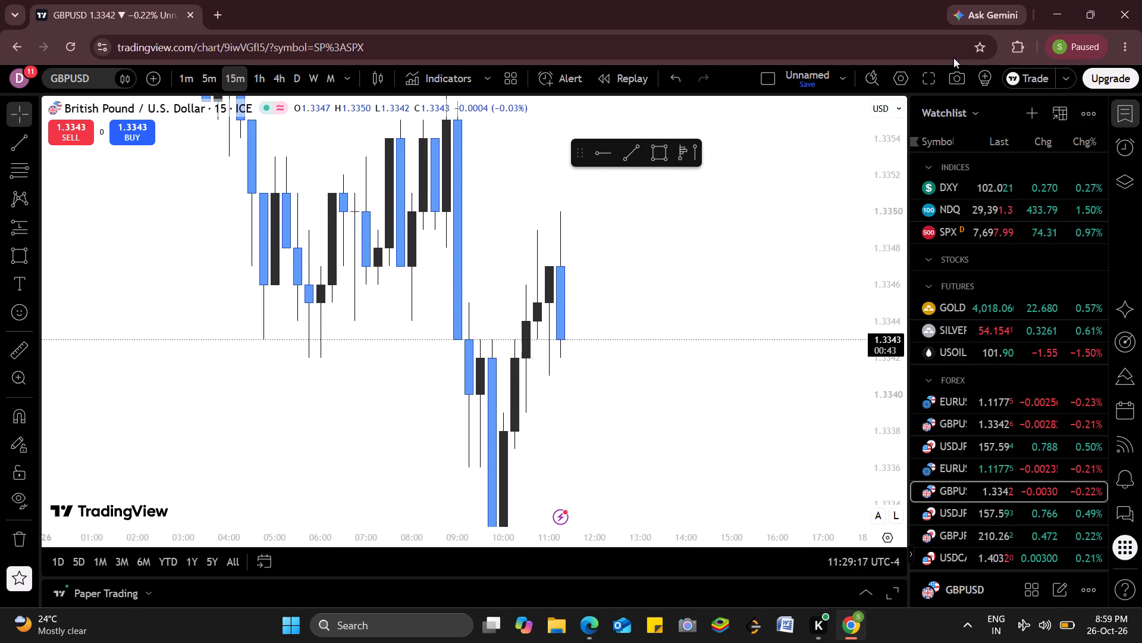
Close the browser window, leaving the chart page without saving the layout changes.
{"action": "left_click", "coordinate": [1141, 0]}
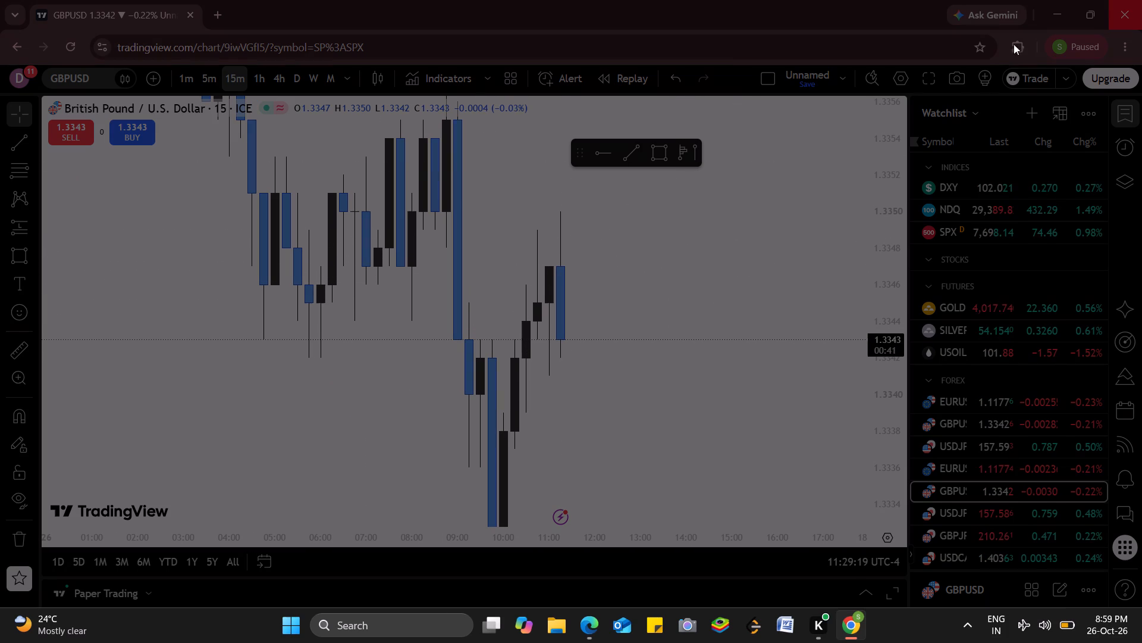
{"action": "left_click", "coordinate": [645, 139]}
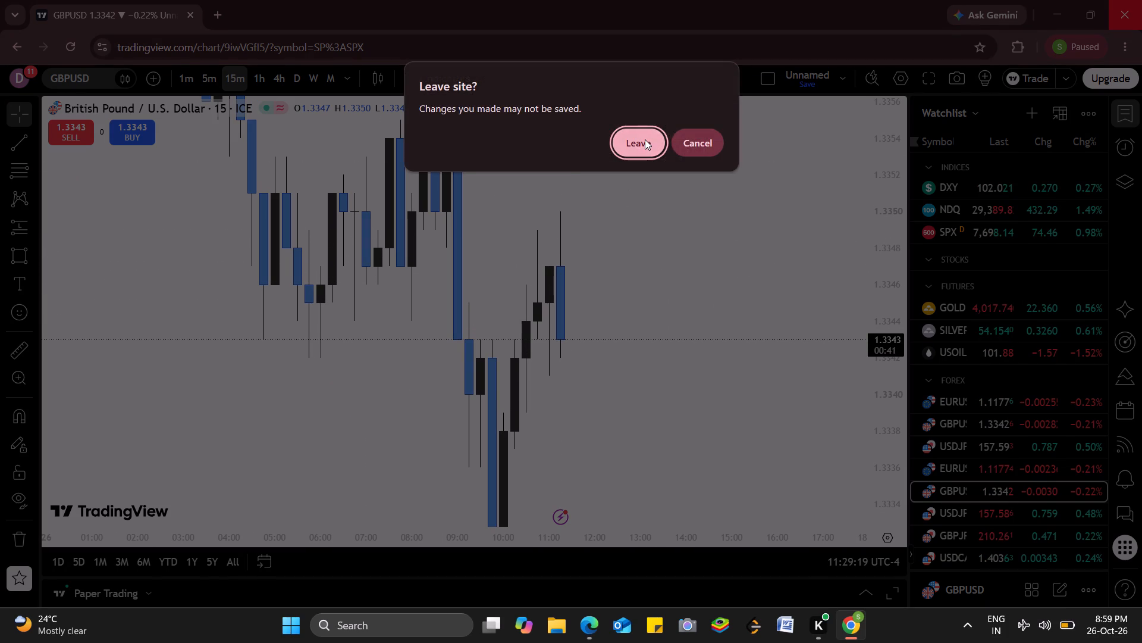